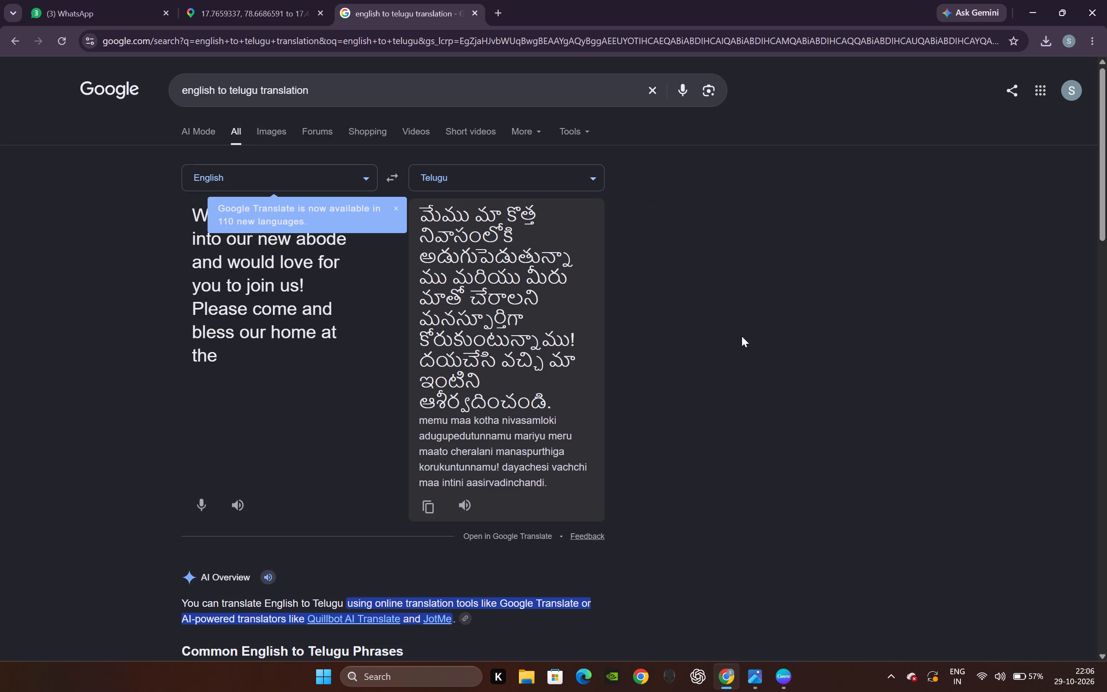
click(799, 301)
click(471, 16)
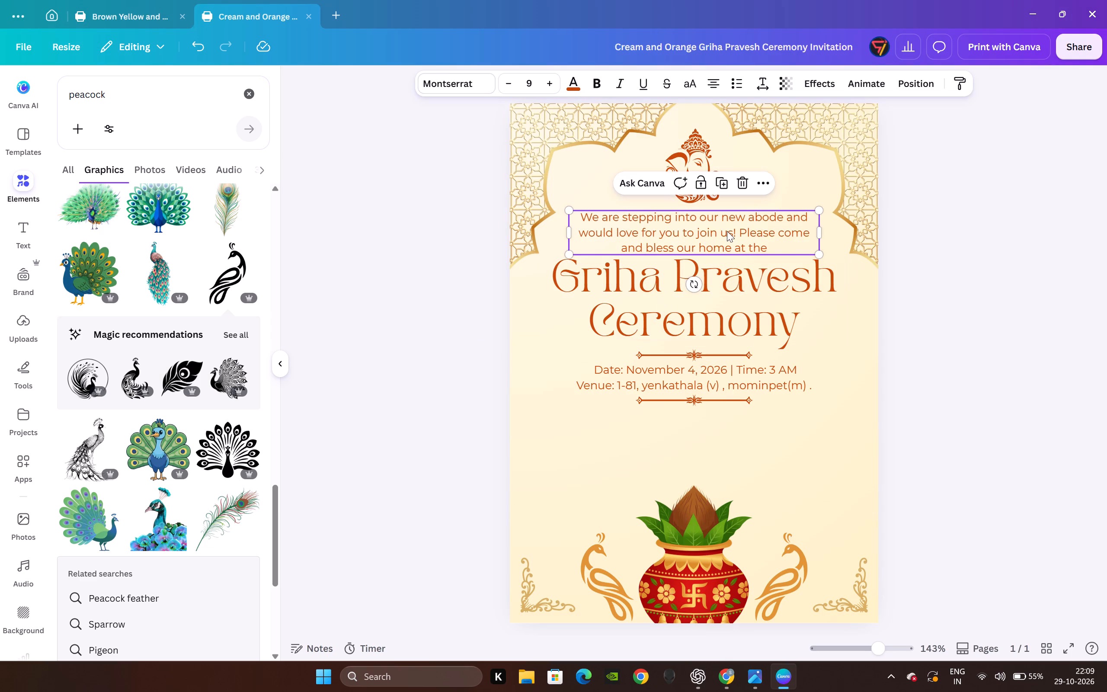
double_click(768, 243)
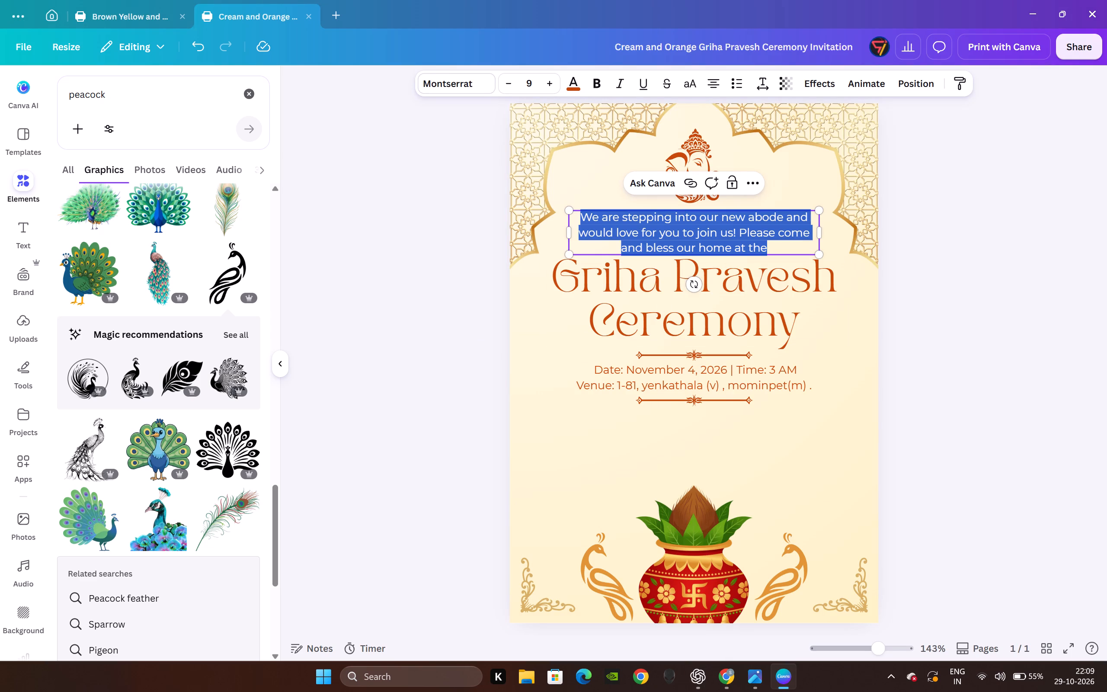
key(BackSpace)
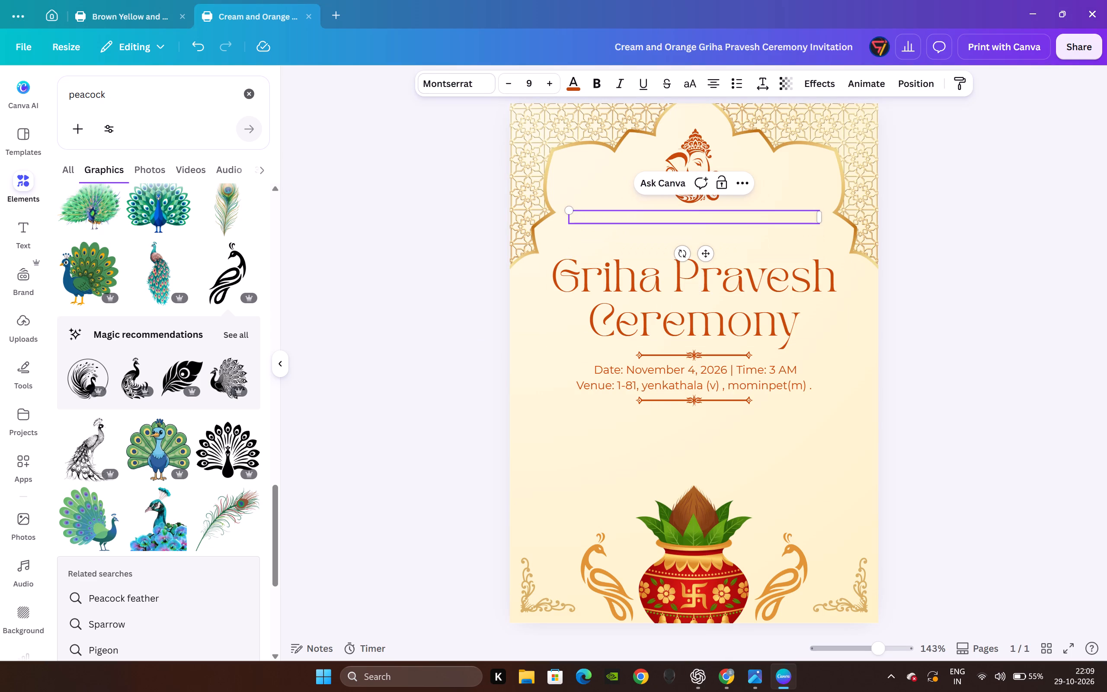
key(ctrl+v)
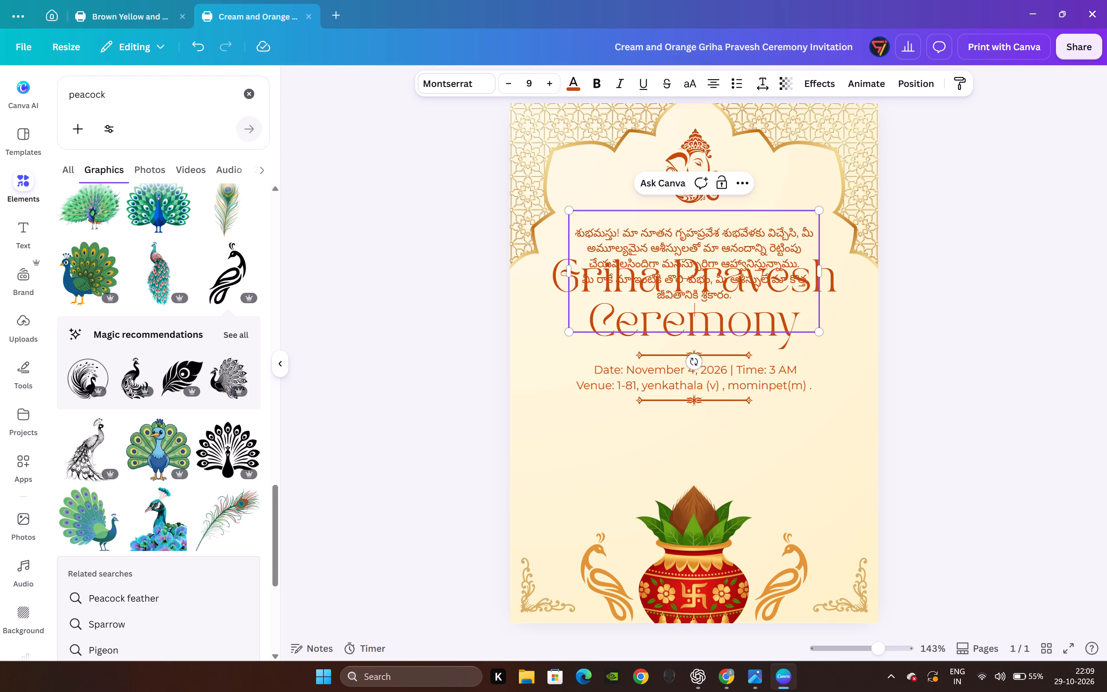
Scale the Telugu message down to font size 6.6, shift it up and widen its text box to wrap in four lines.
drag(821, 333, 778, 255)
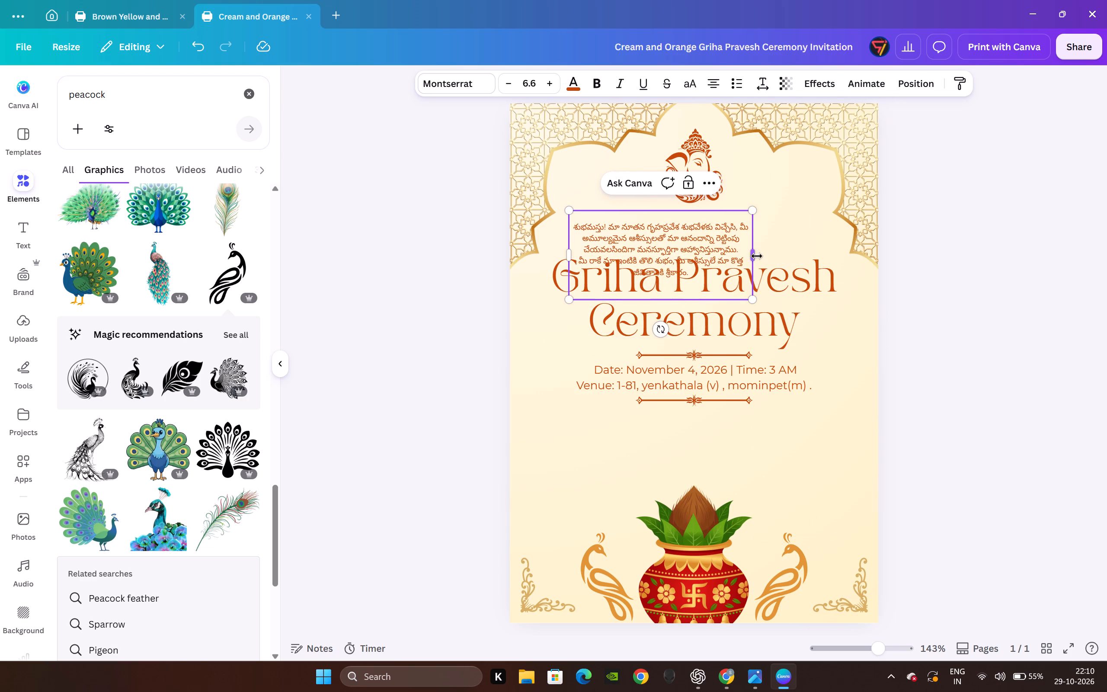
drag(752, 256, 782, 247)
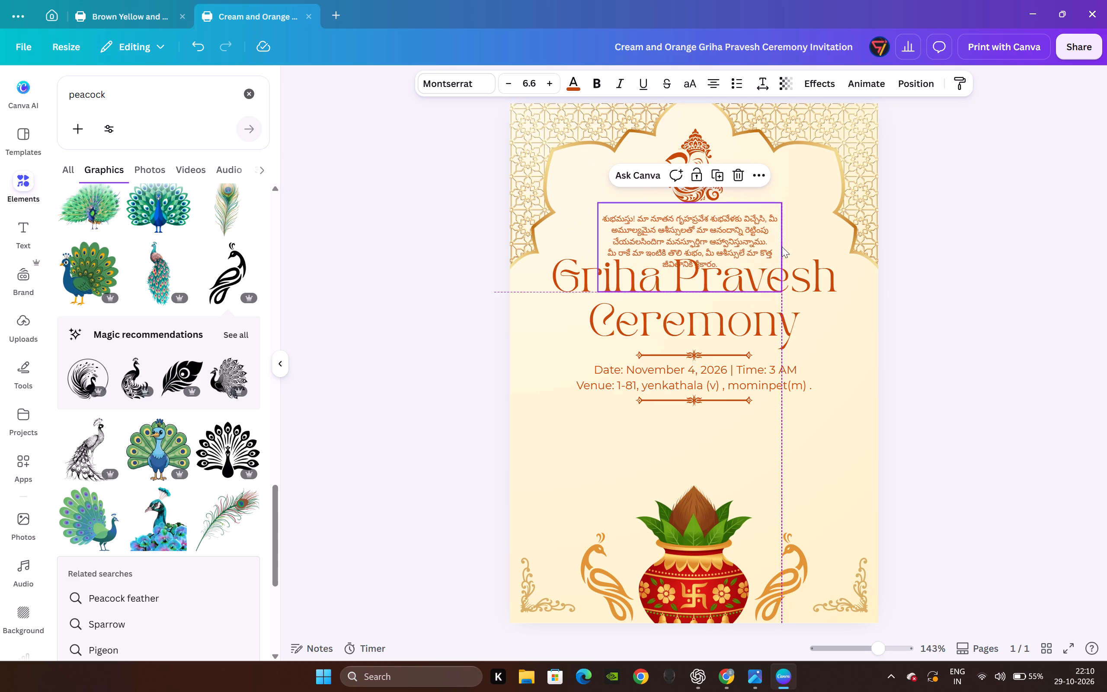
drag(782, 247, 780, 243)
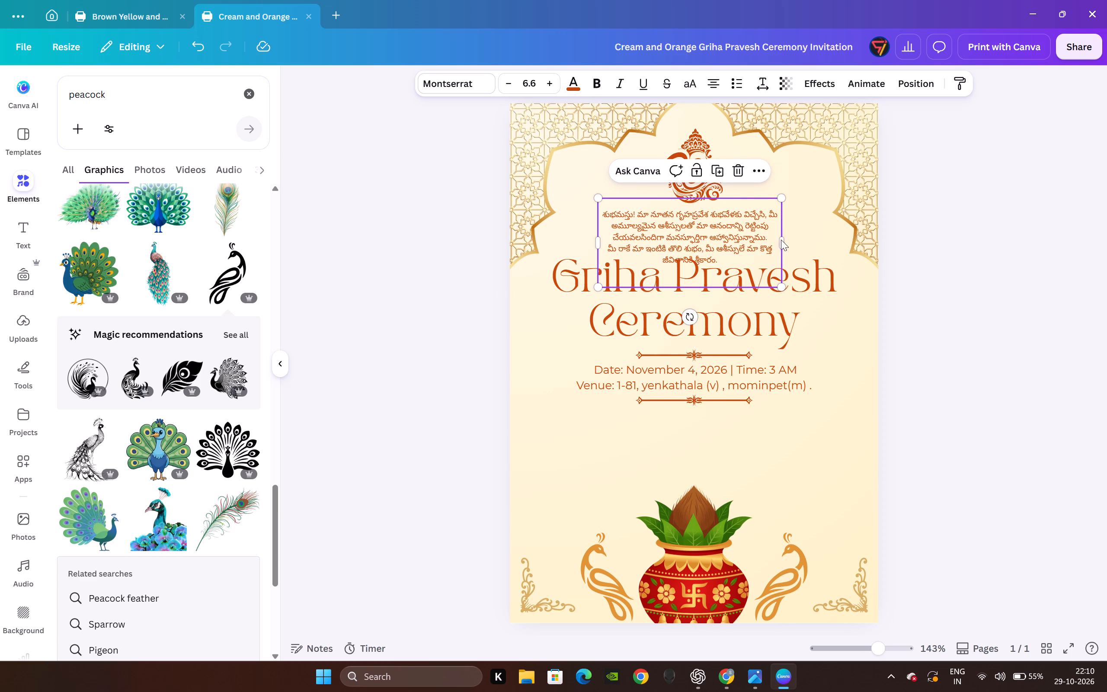
drag(782, 240, 806, 240)
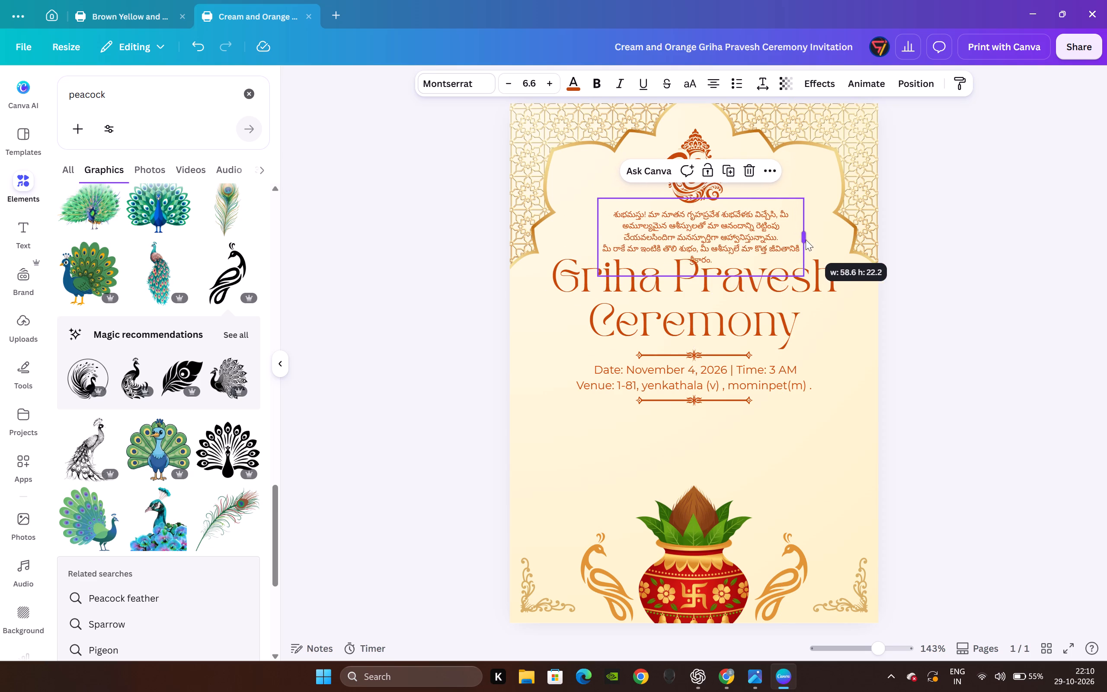
drag(806, 240, 825, 236)
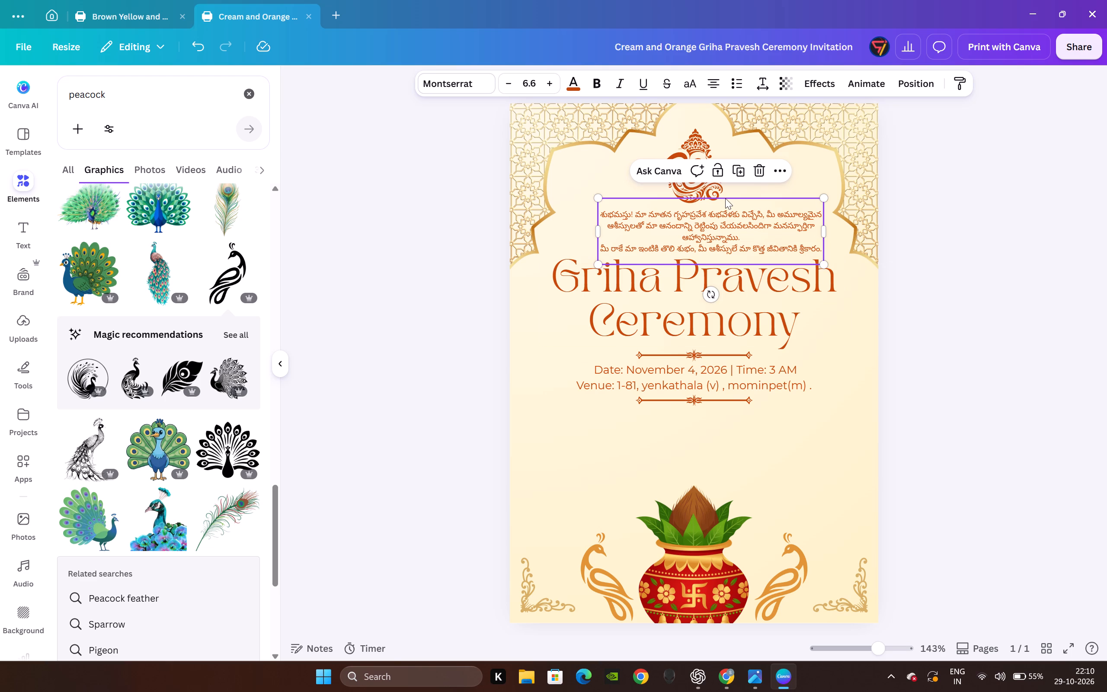
Centre the Telugu message horizontally on the invitation, with its text box ending at the top of the Griha Pravesh Ceremony title.
drag(742, 209, 722, 210)
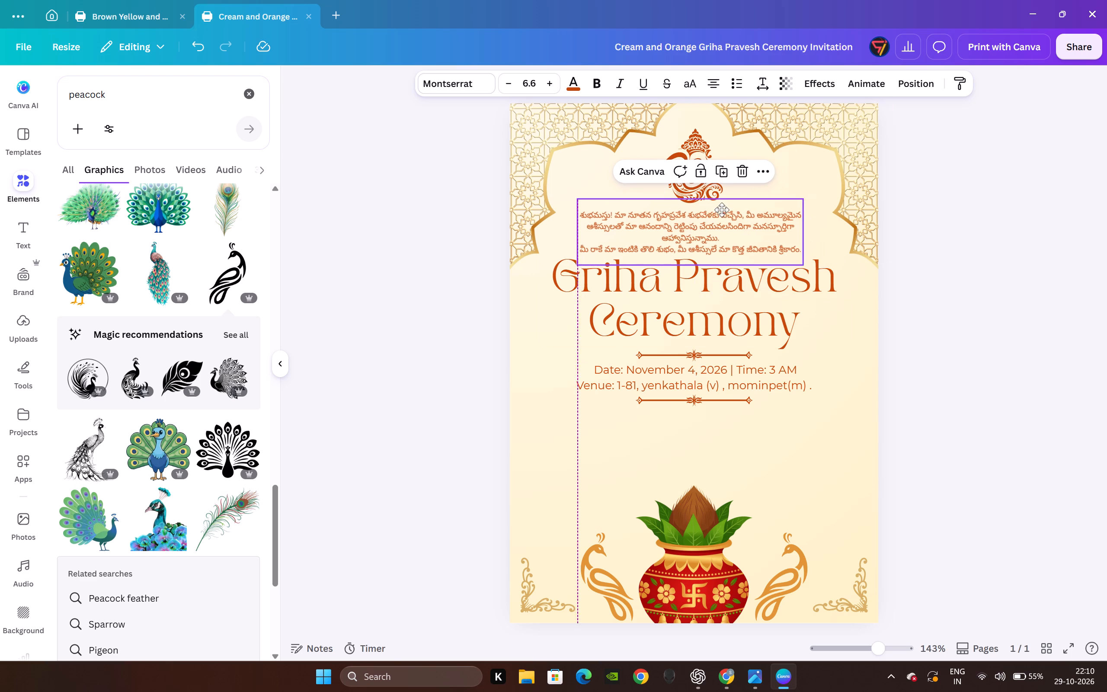
drag(722, 210, 726, 210)
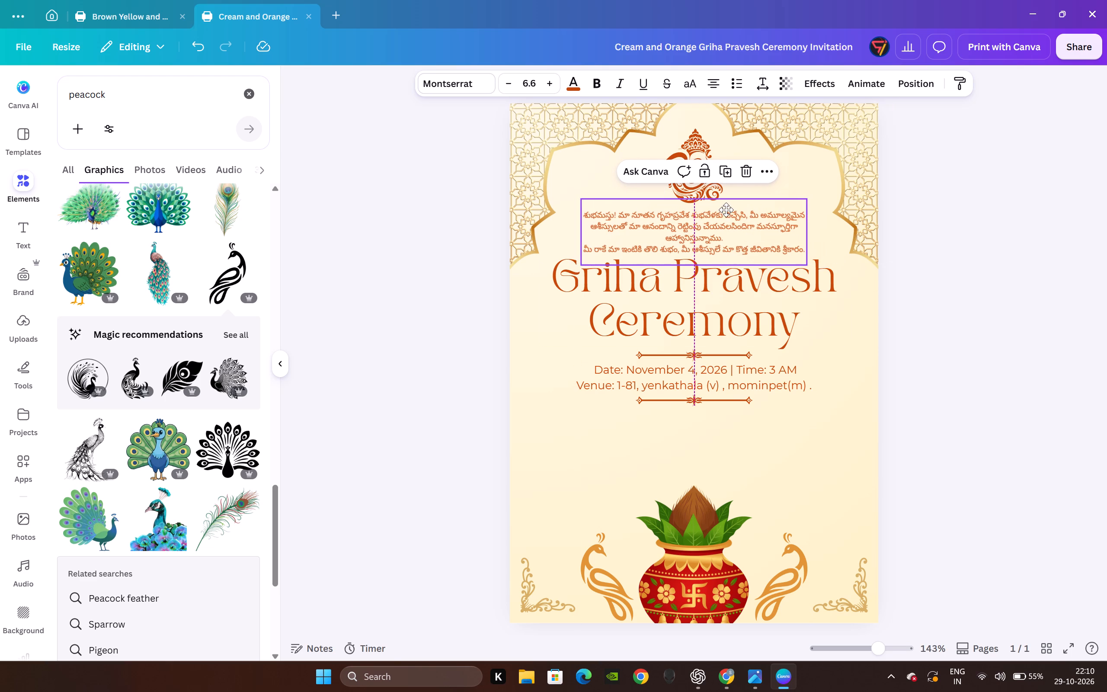
drag(726, 210, 727, 209)
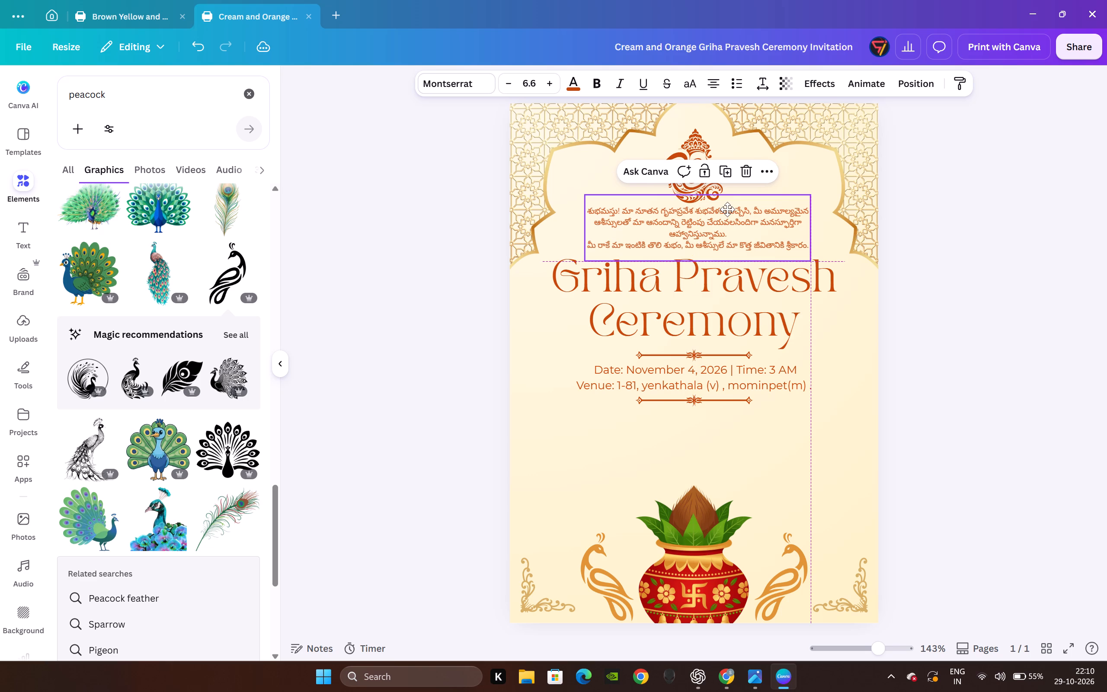
drag(727, 209, 728, 209)
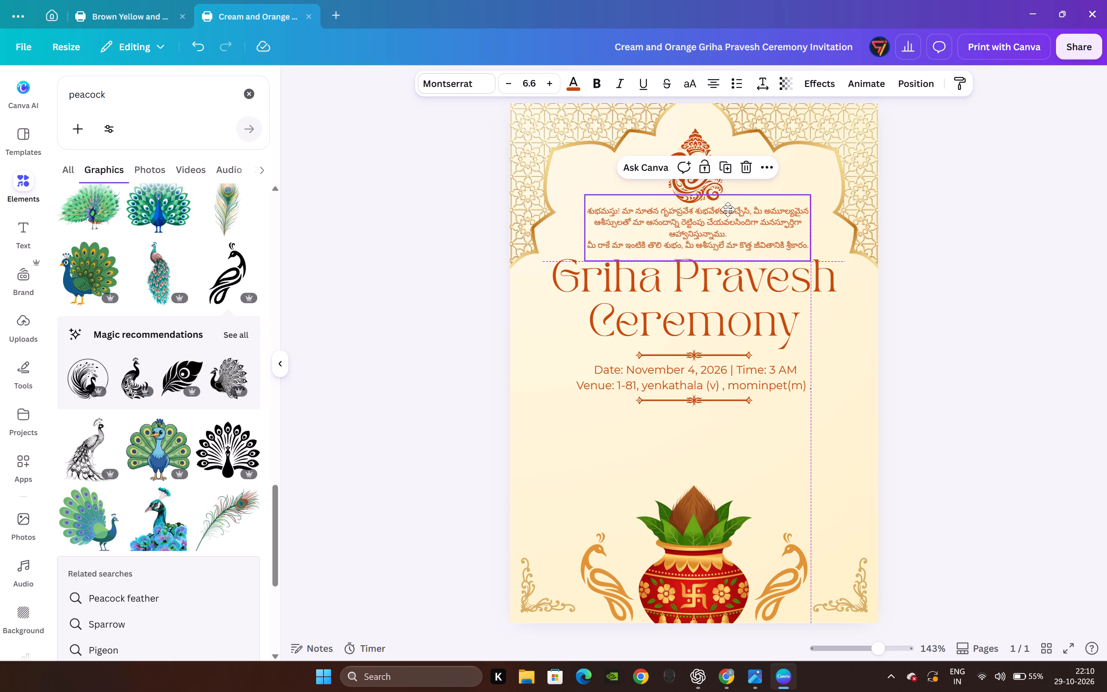
drag(728, 209, 727, 209)
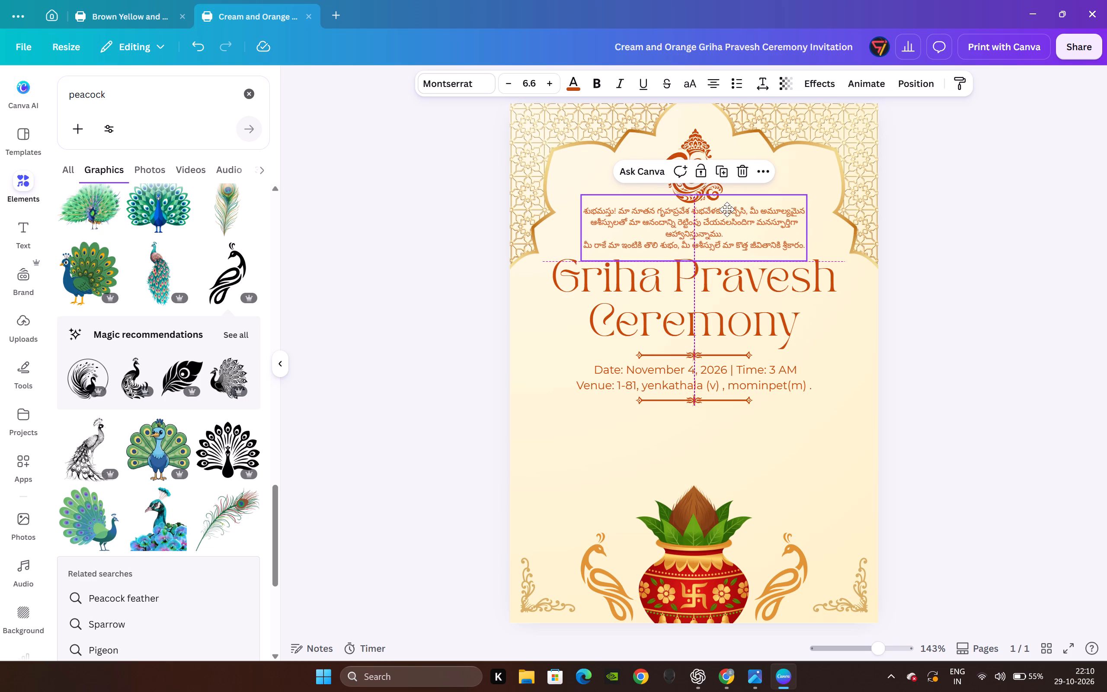
drag(727, 209, 727, 208)
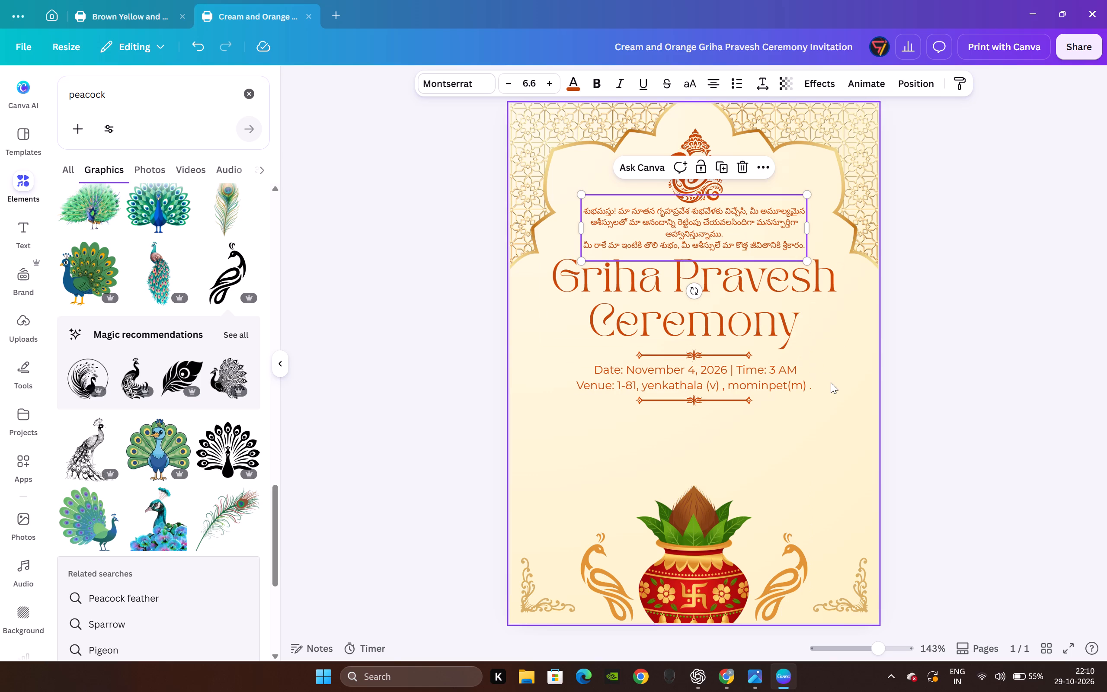
click(842, 394)
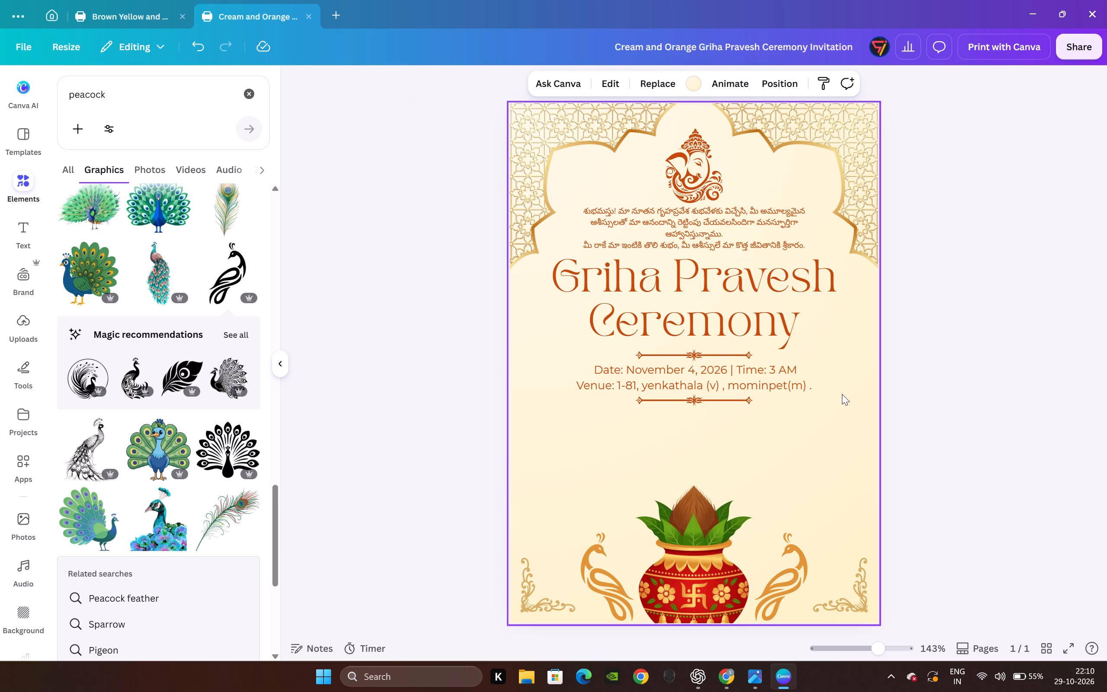
Move the Ganesha graphic slightly up, keeping it centred, so its bottom edge meets the top of the Telugu text box.
click(709, 181)
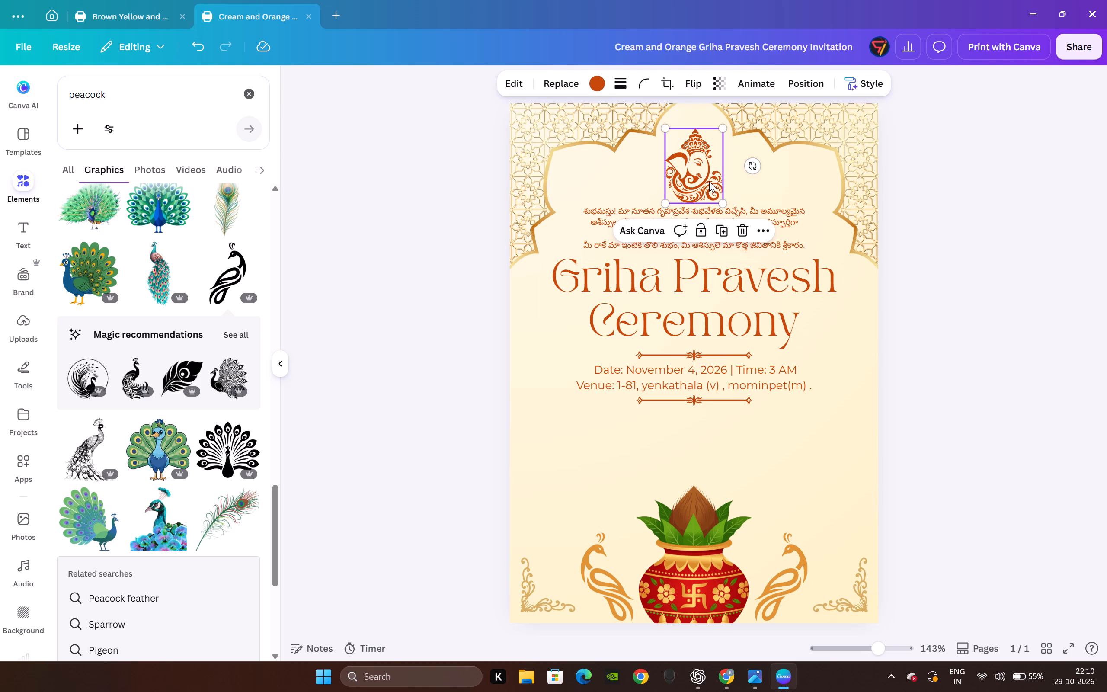
drag(698, 162, 700, 157)
drag(700, 157, 701, 152)
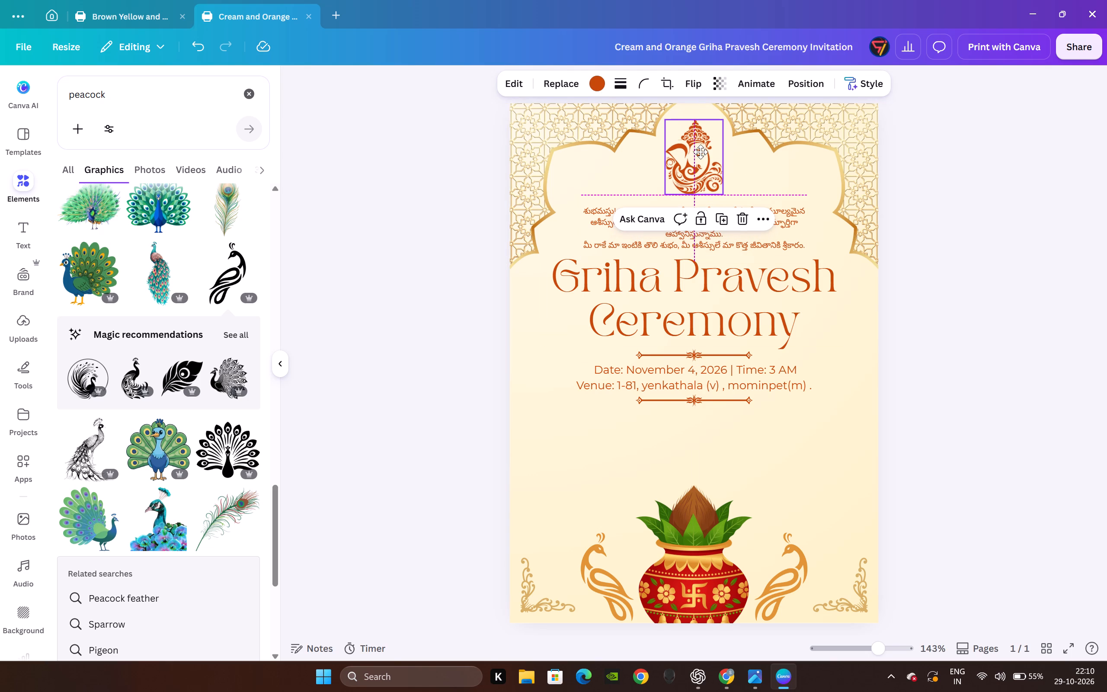
drag(701, 152, 701, 152)
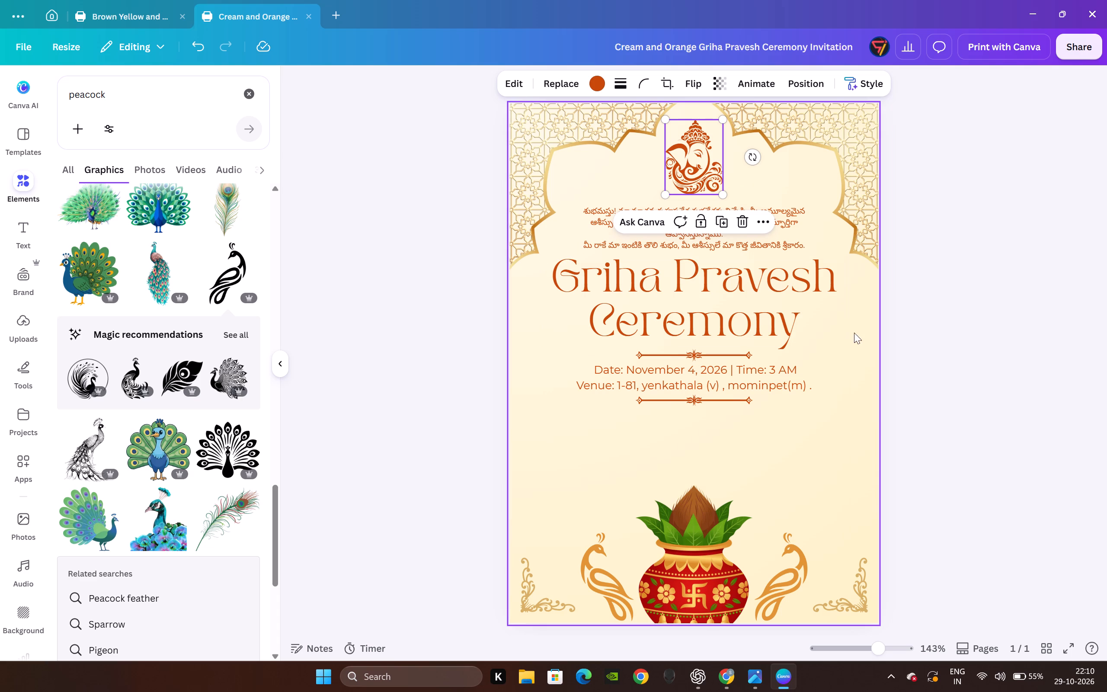
click(853, 347)
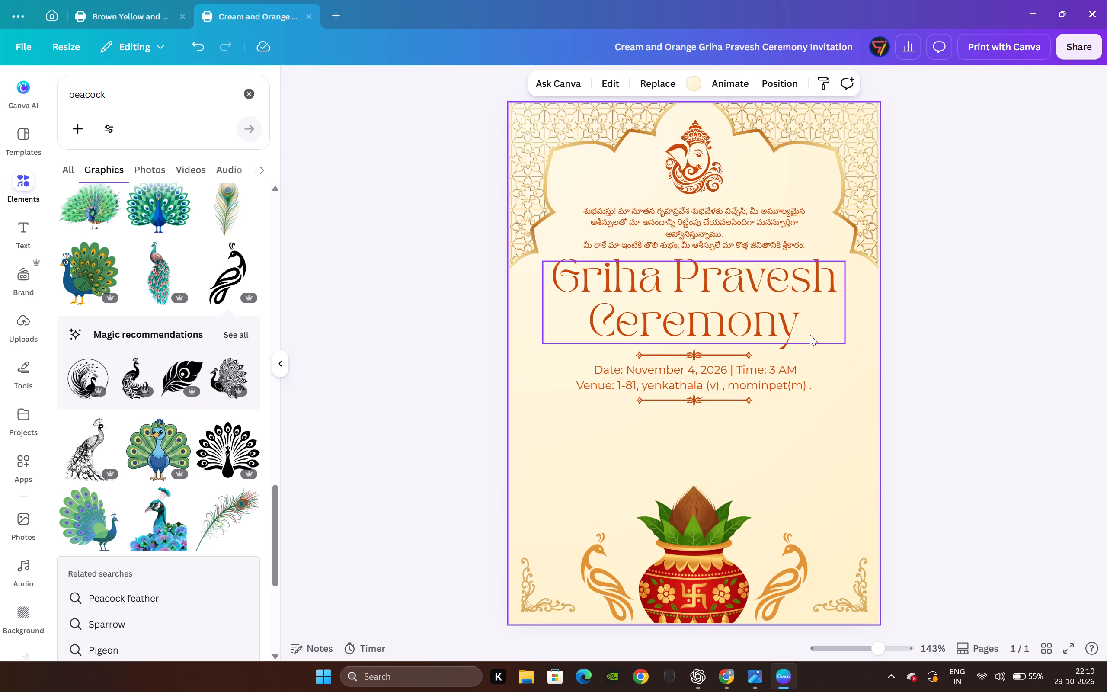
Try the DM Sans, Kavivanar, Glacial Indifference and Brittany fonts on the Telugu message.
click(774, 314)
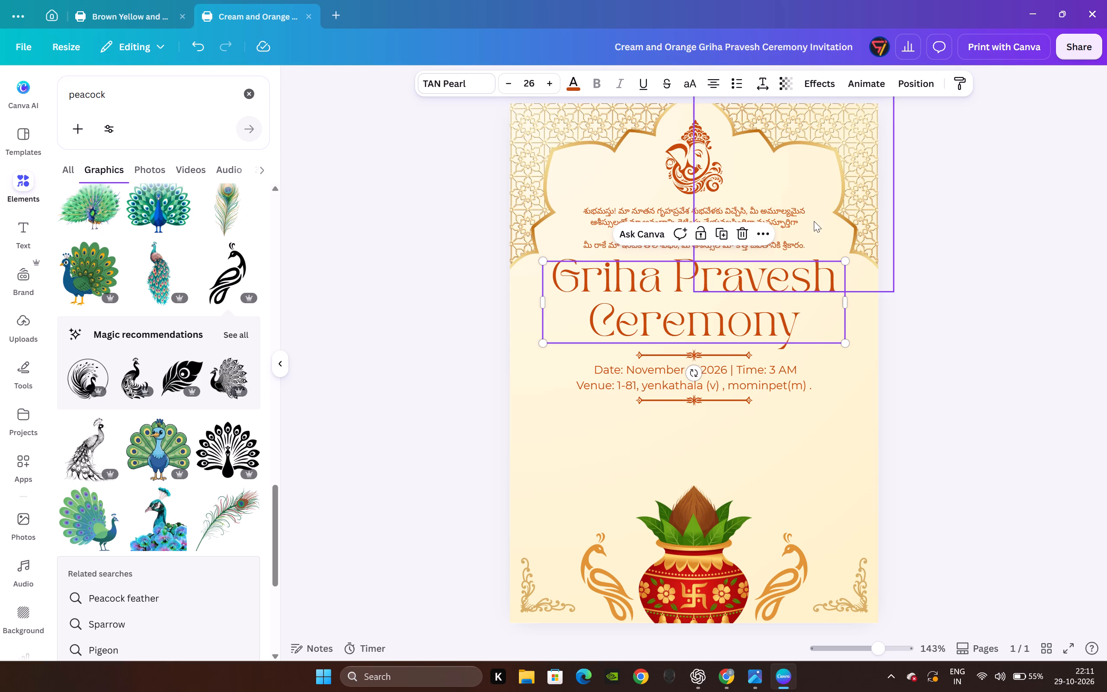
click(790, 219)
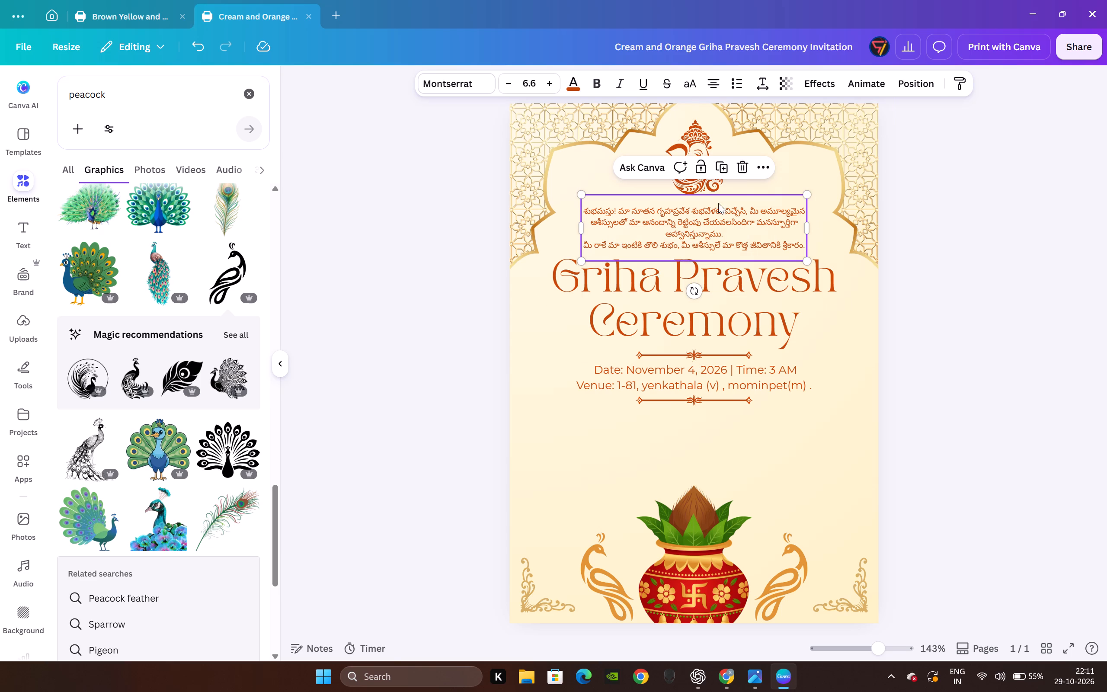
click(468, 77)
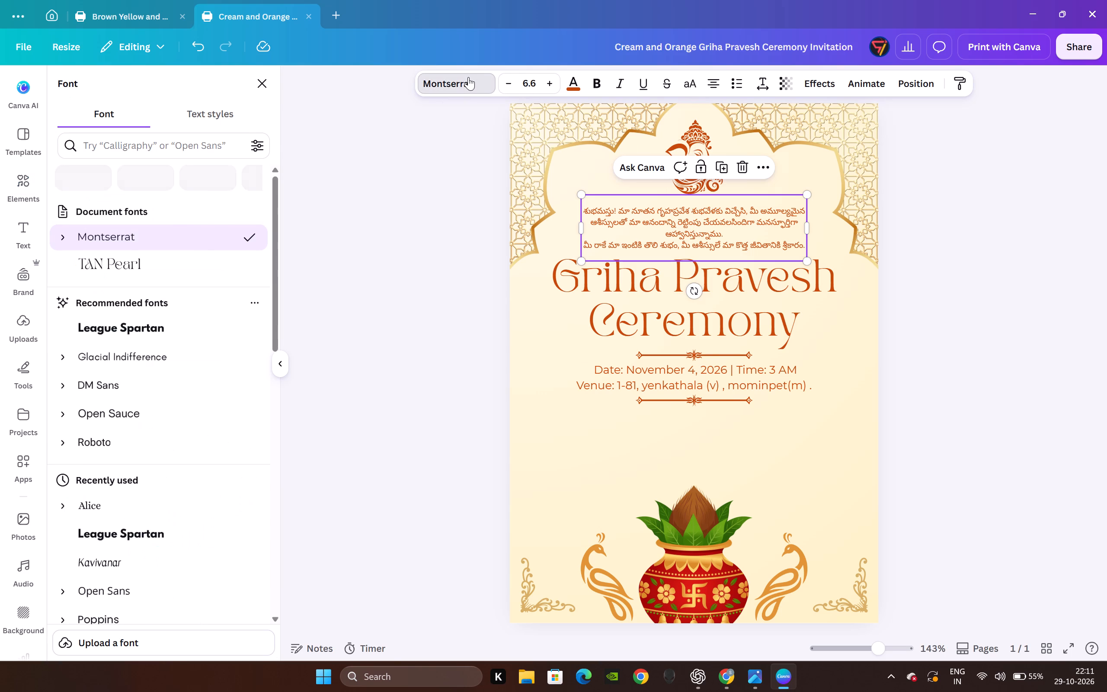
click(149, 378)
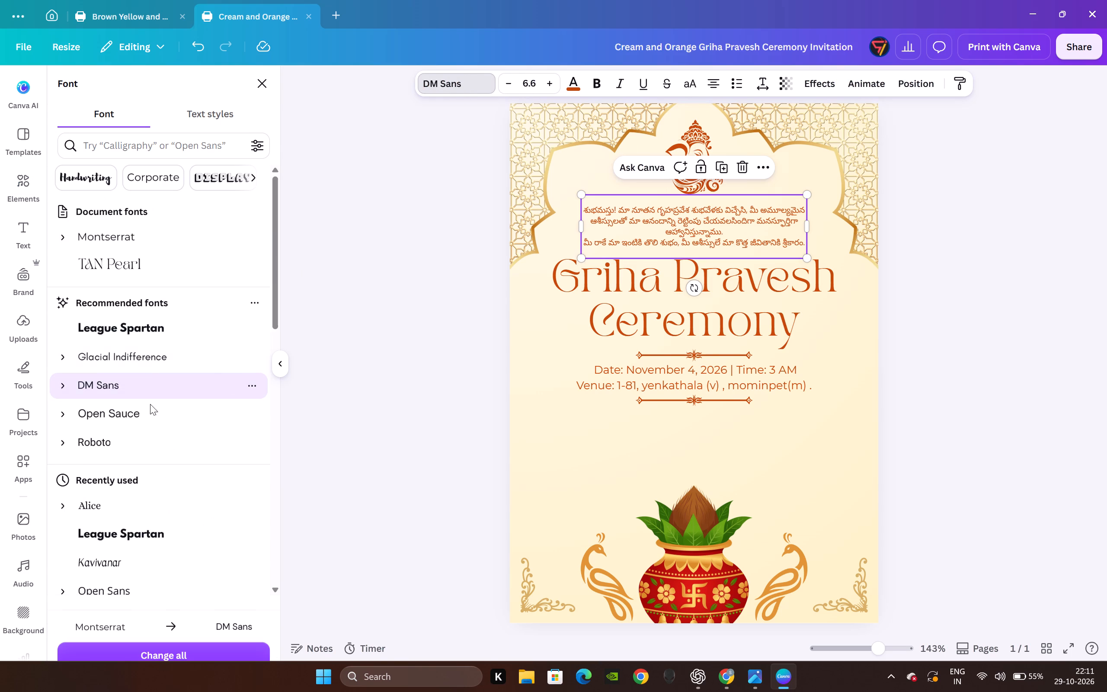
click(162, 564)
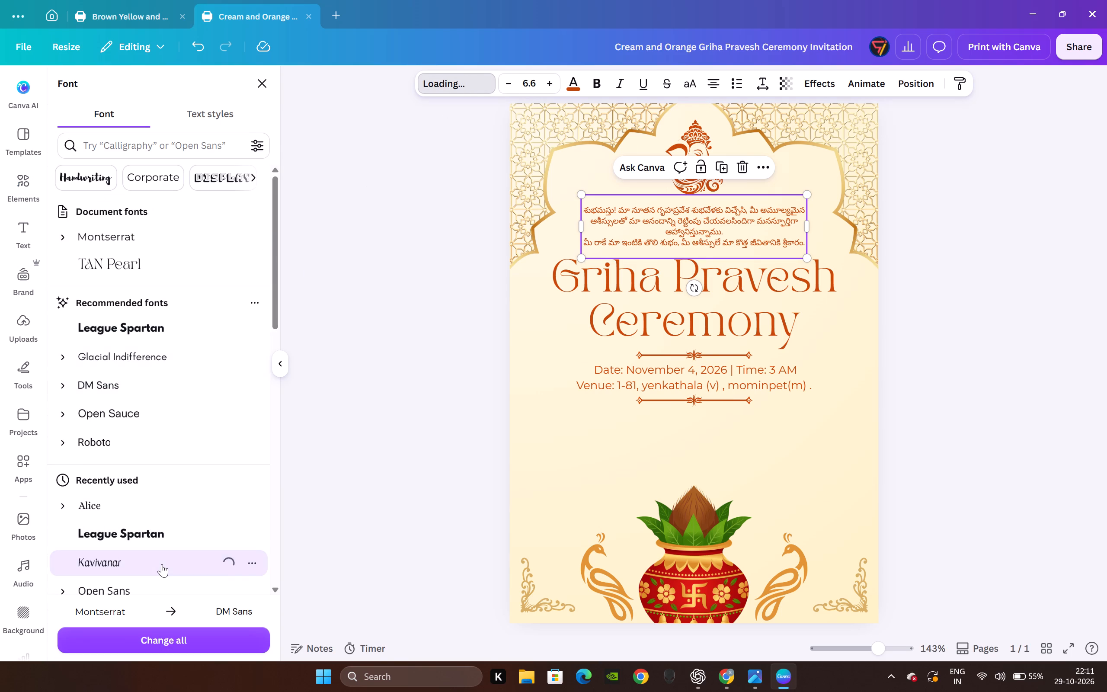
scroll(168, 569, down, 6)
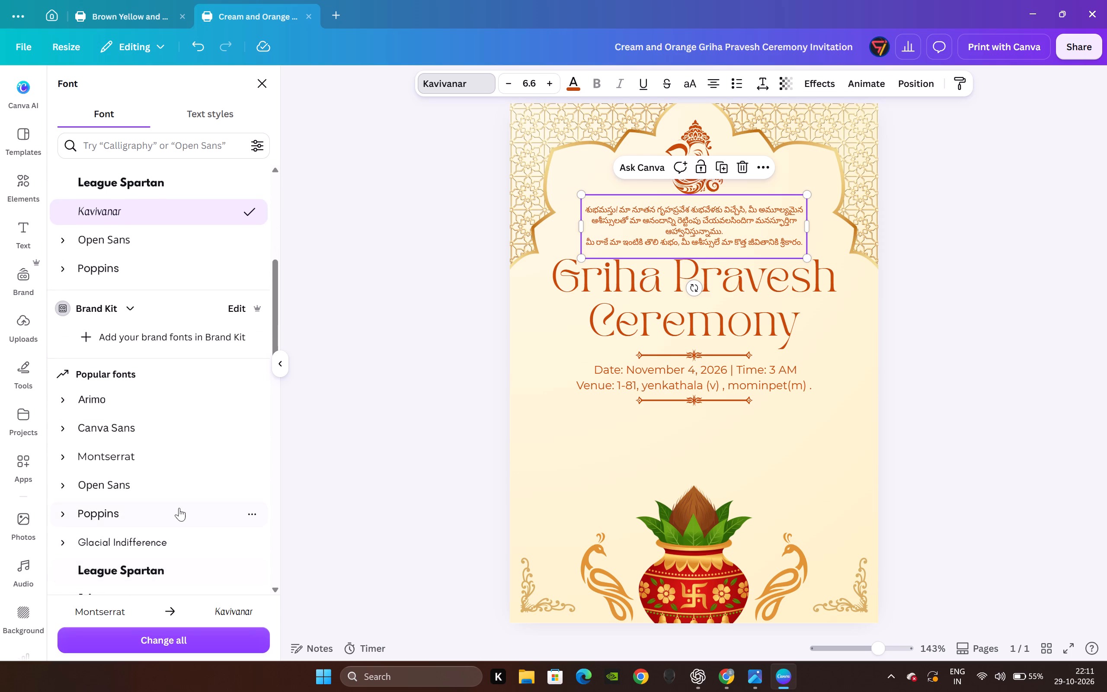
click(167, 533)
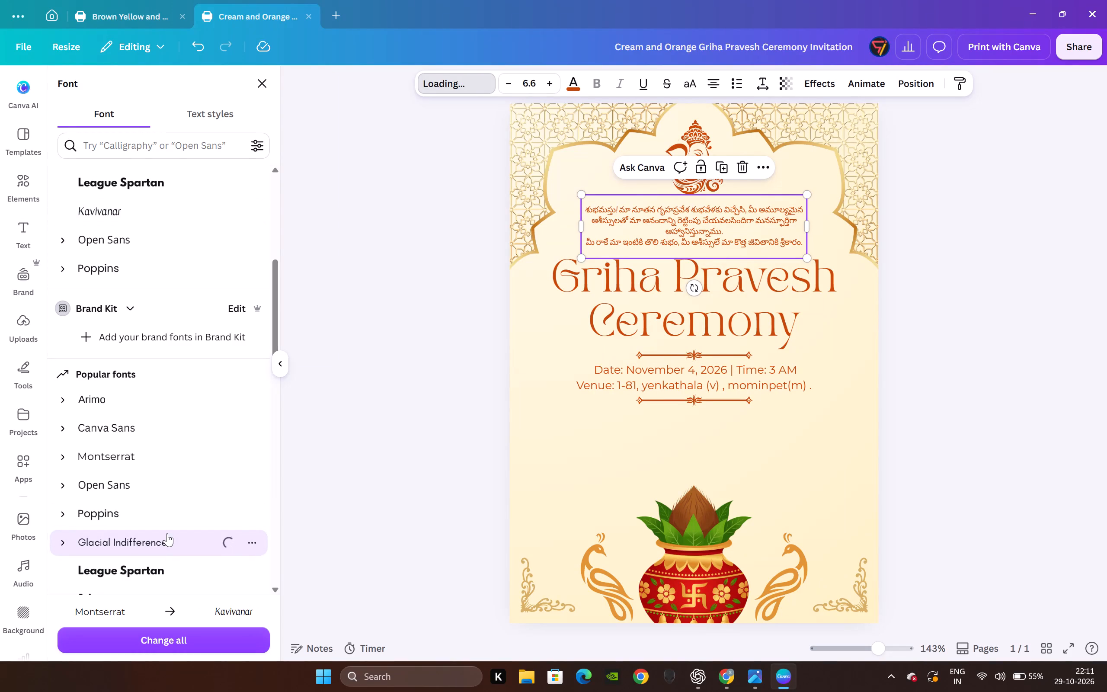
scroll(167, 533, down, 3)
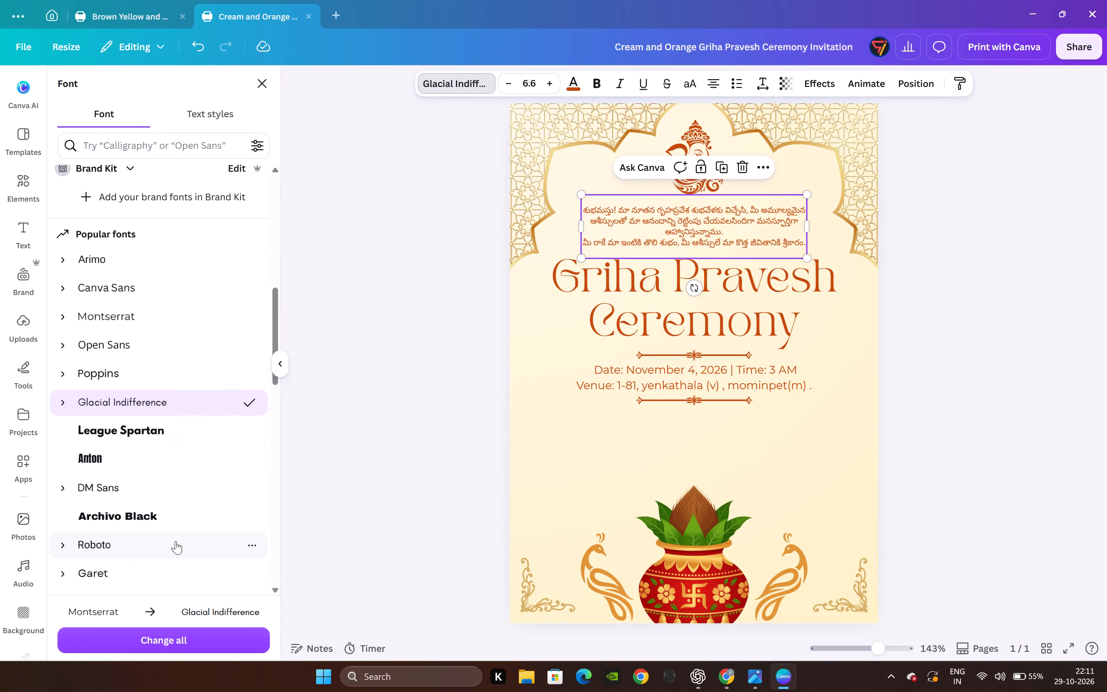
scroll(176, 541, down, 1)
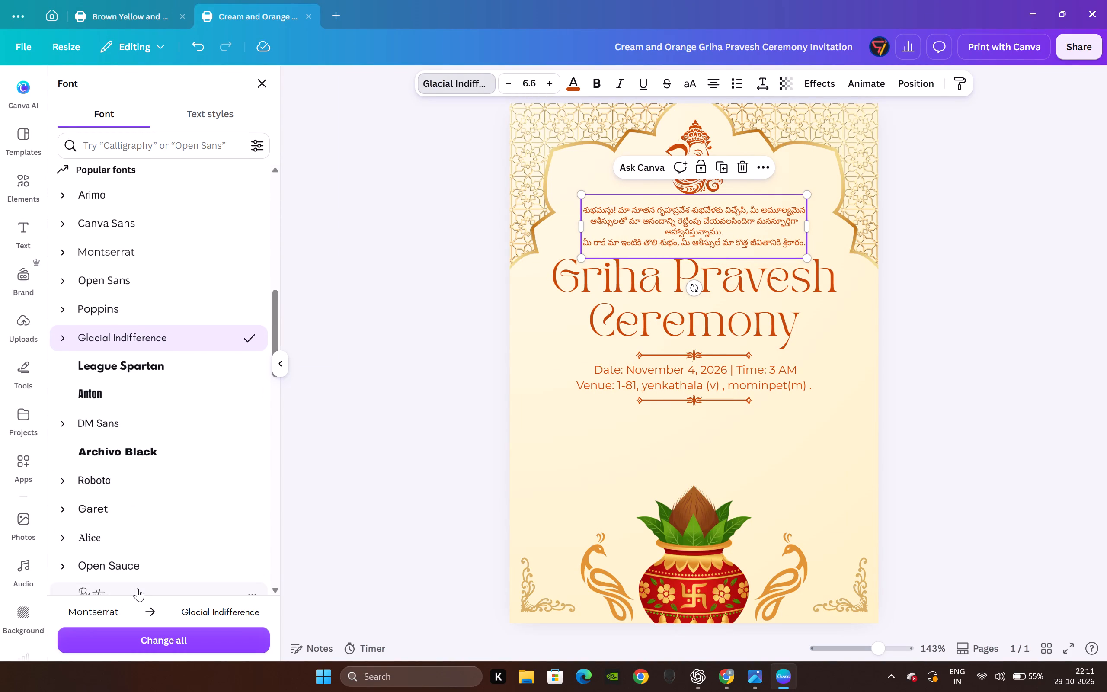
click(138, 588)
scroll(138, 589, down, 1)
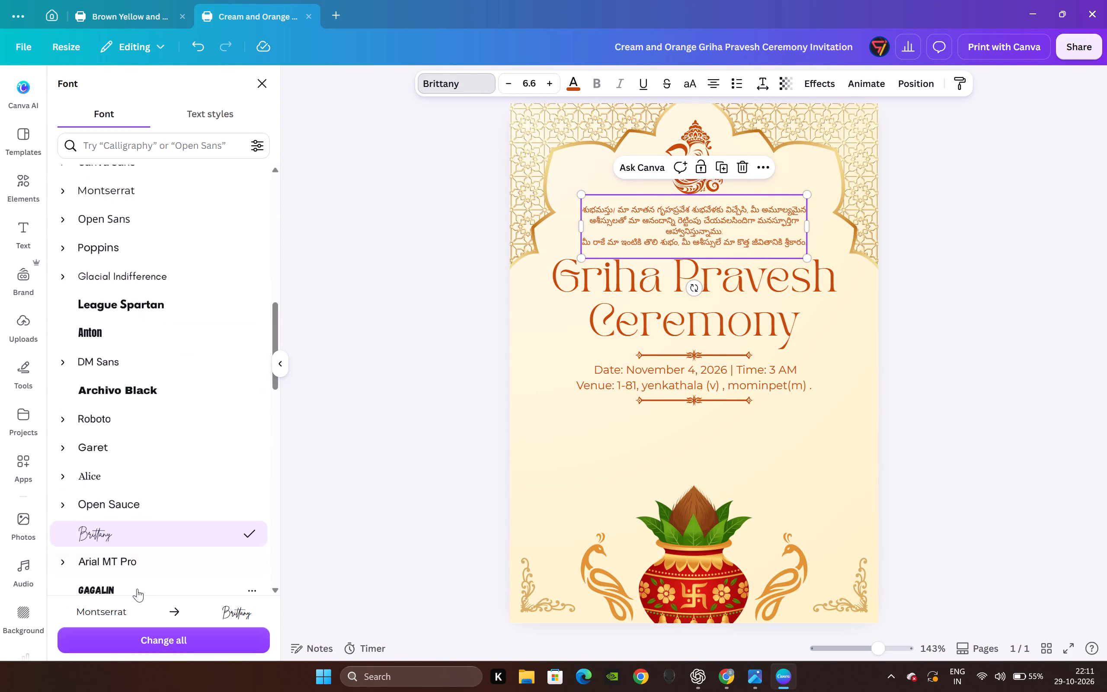
Set the Telugu message's font to The Seasons.
scroll(137, 589, down, 2)
right_drag(138, 564, 138, 570)
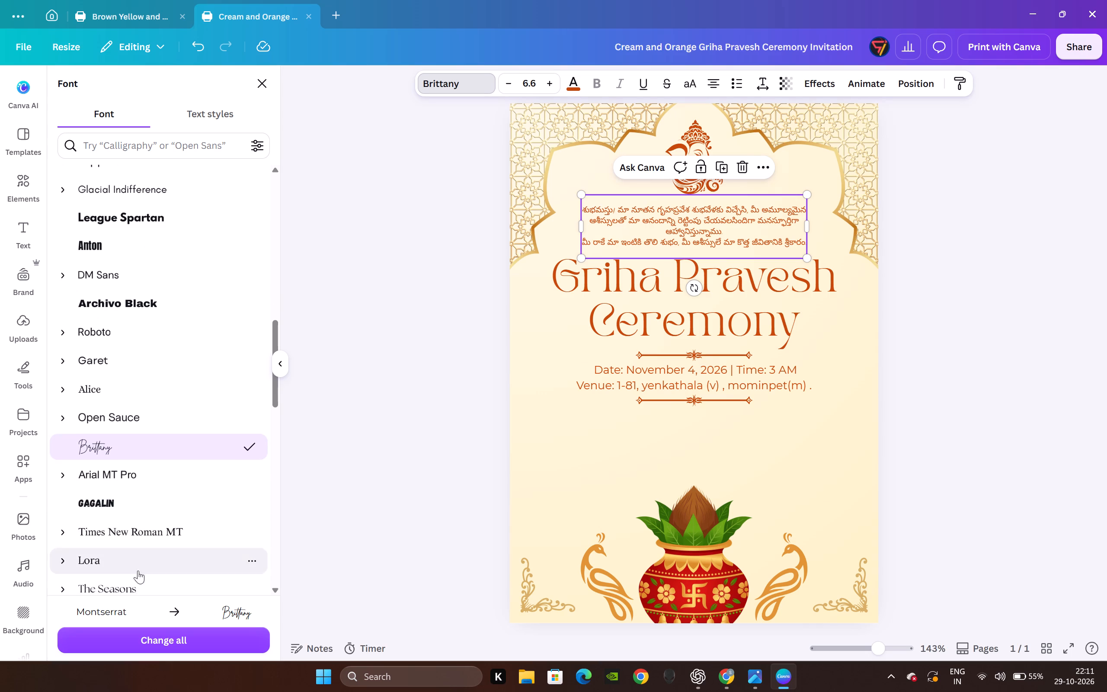
right_drag(138, 570, 144, 584)
click(144, 584)
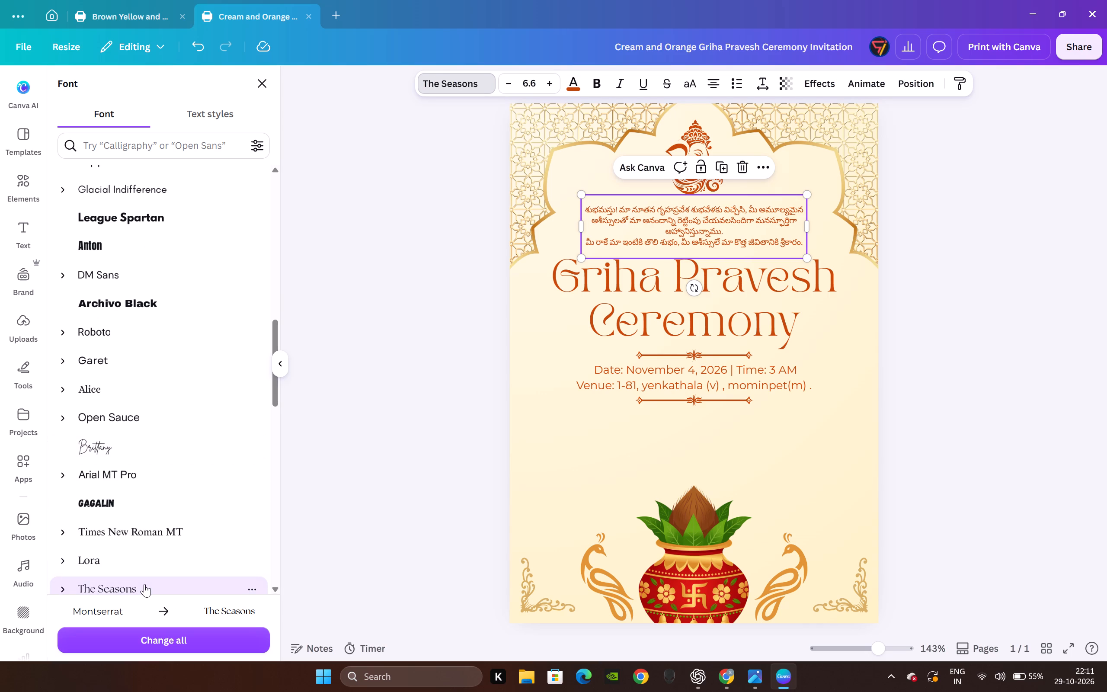
scroll(144, 584, down, 3)
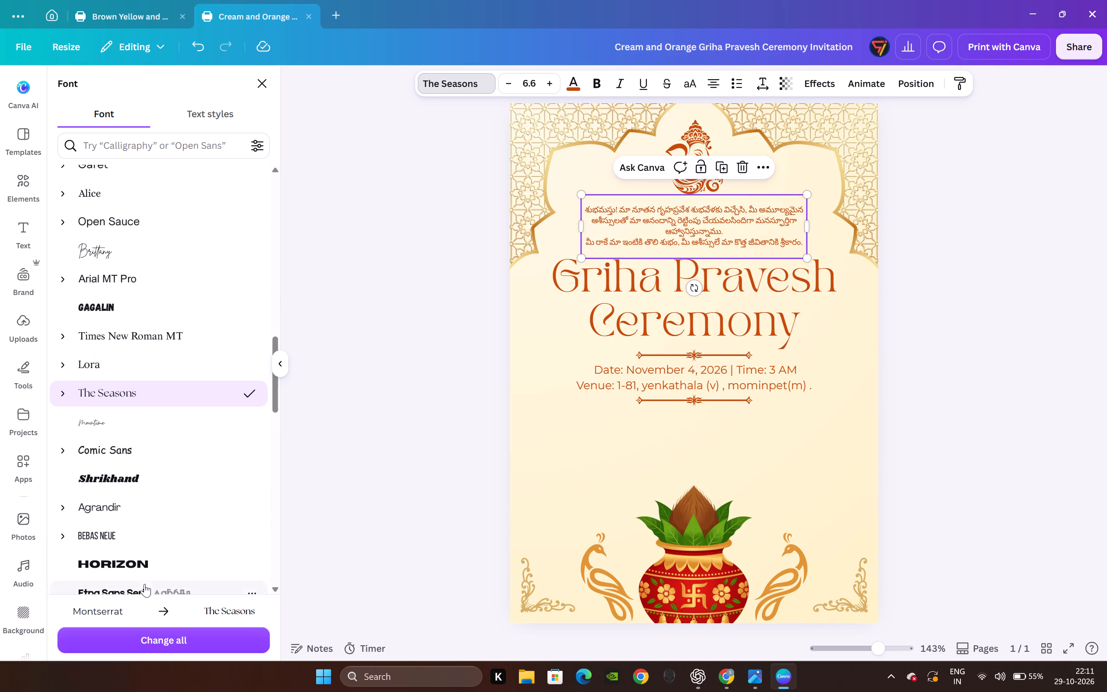
right_click(158, 472)
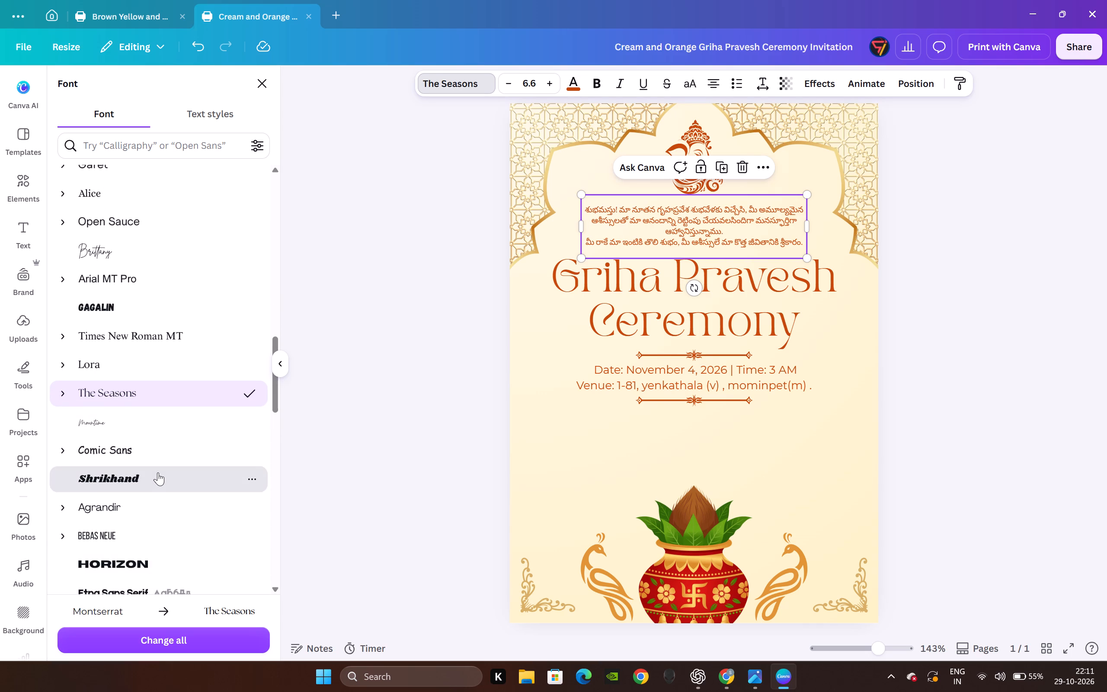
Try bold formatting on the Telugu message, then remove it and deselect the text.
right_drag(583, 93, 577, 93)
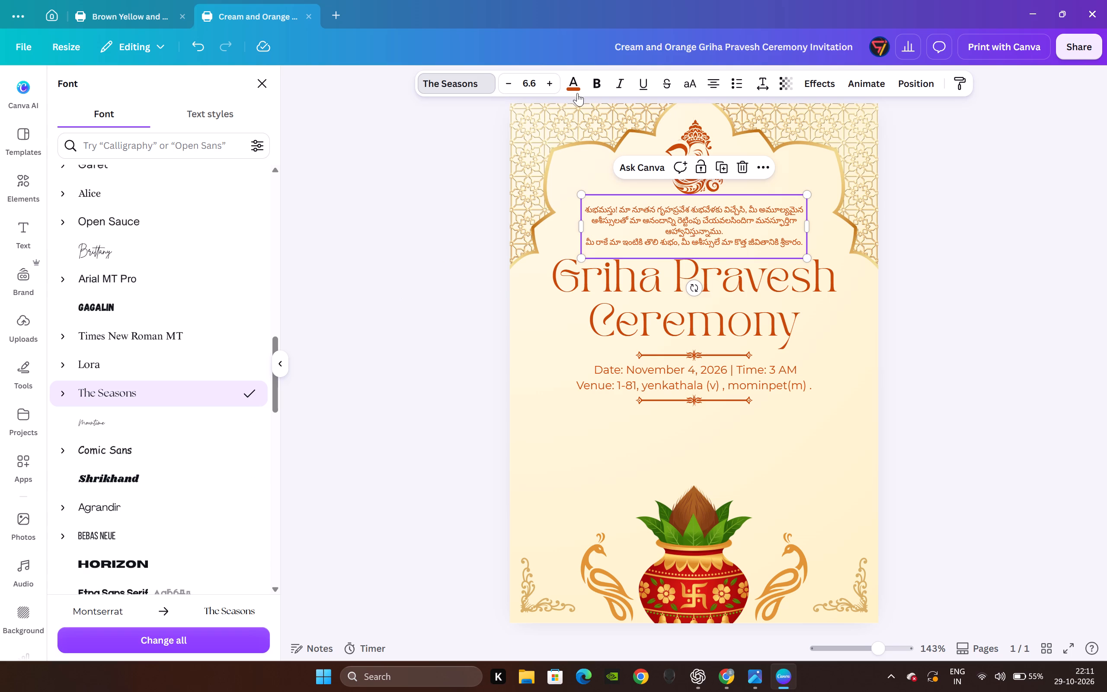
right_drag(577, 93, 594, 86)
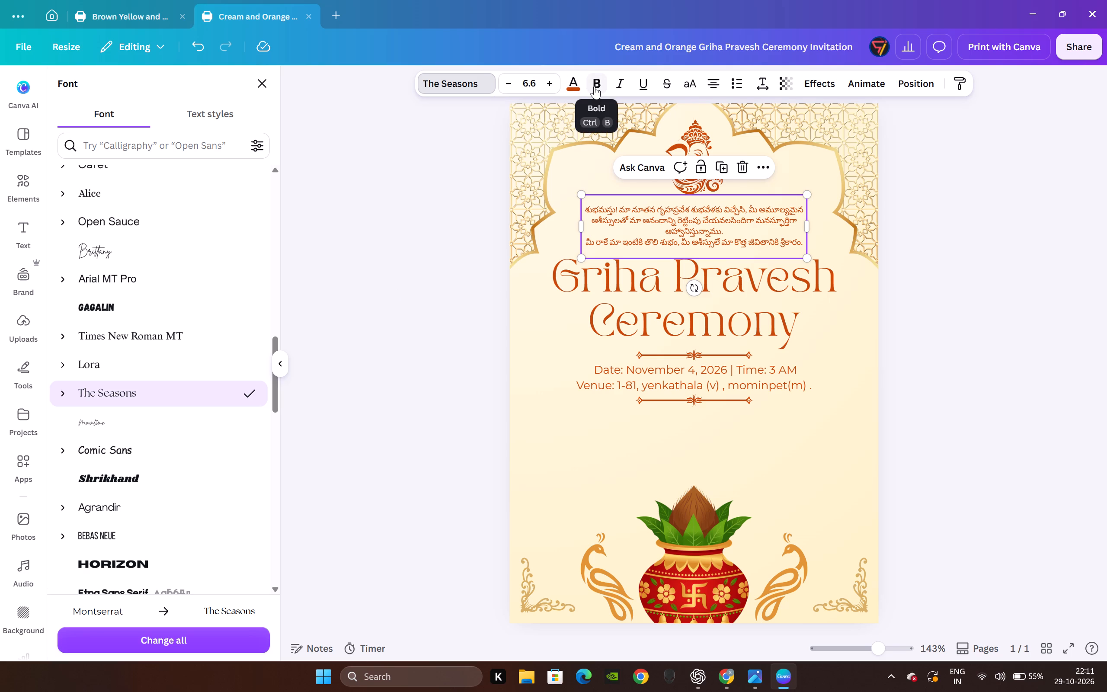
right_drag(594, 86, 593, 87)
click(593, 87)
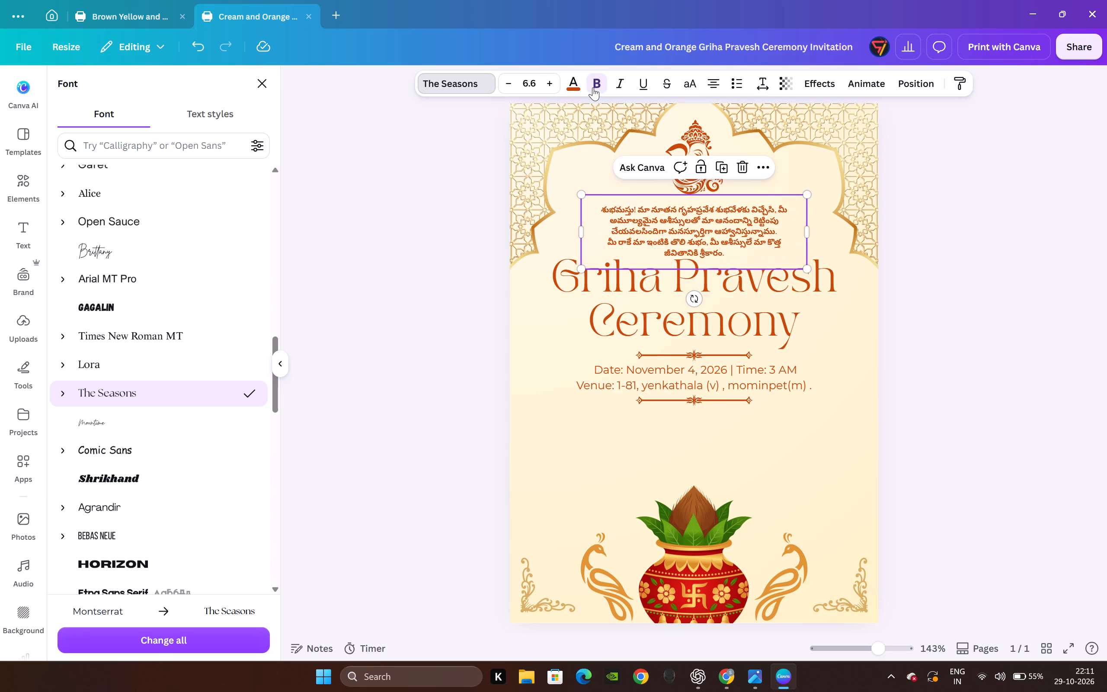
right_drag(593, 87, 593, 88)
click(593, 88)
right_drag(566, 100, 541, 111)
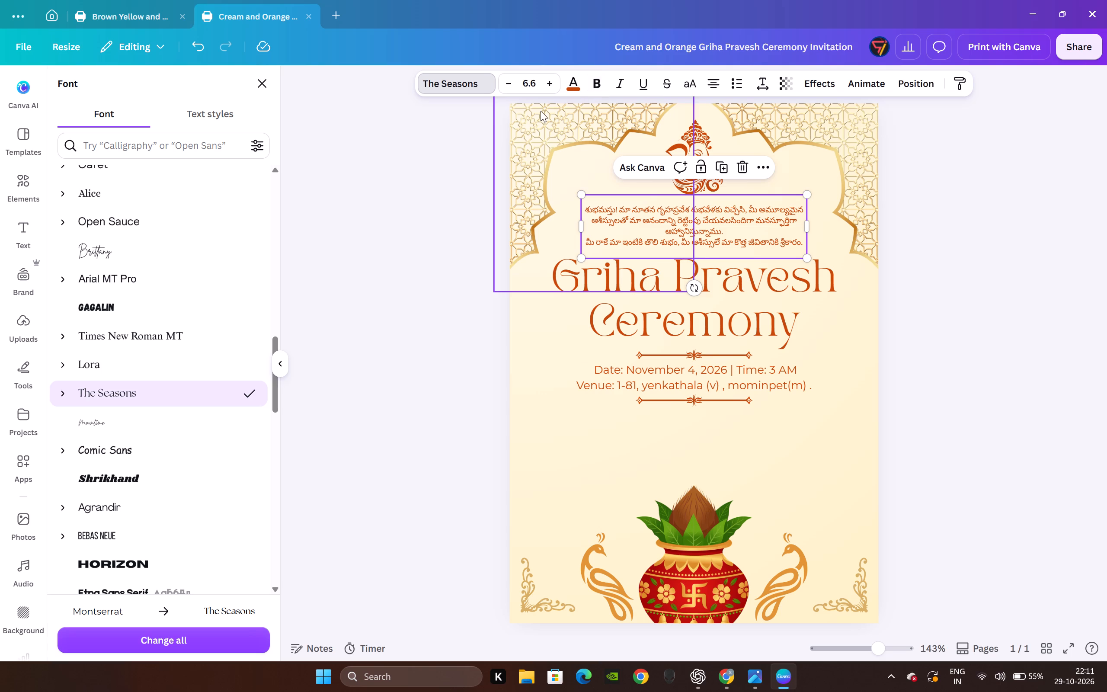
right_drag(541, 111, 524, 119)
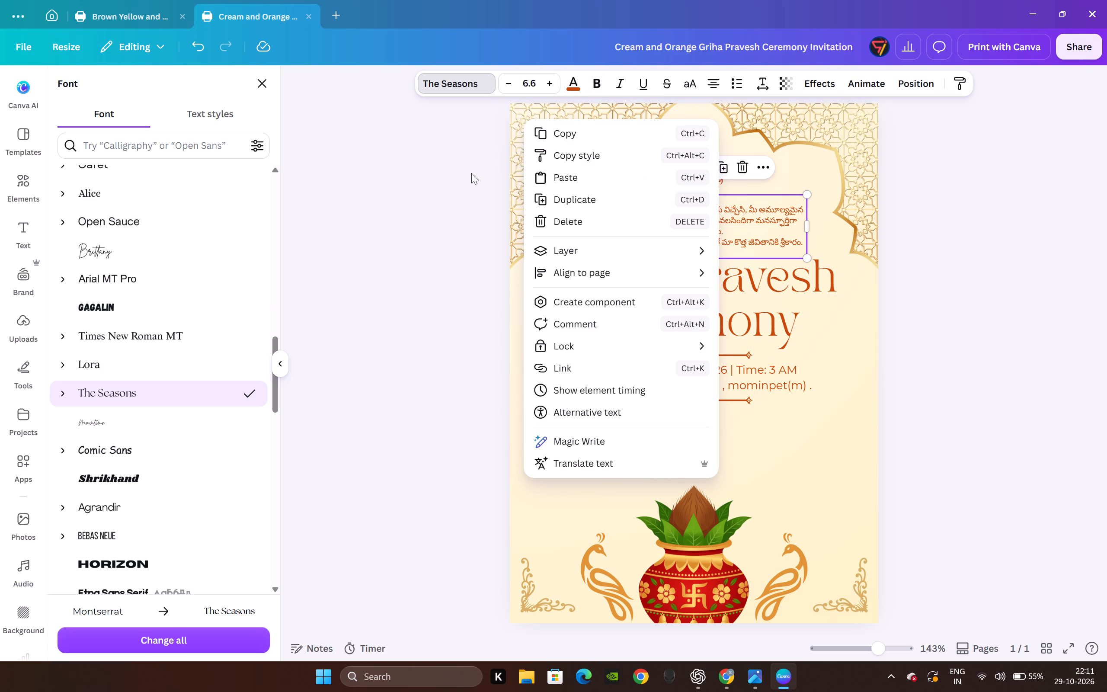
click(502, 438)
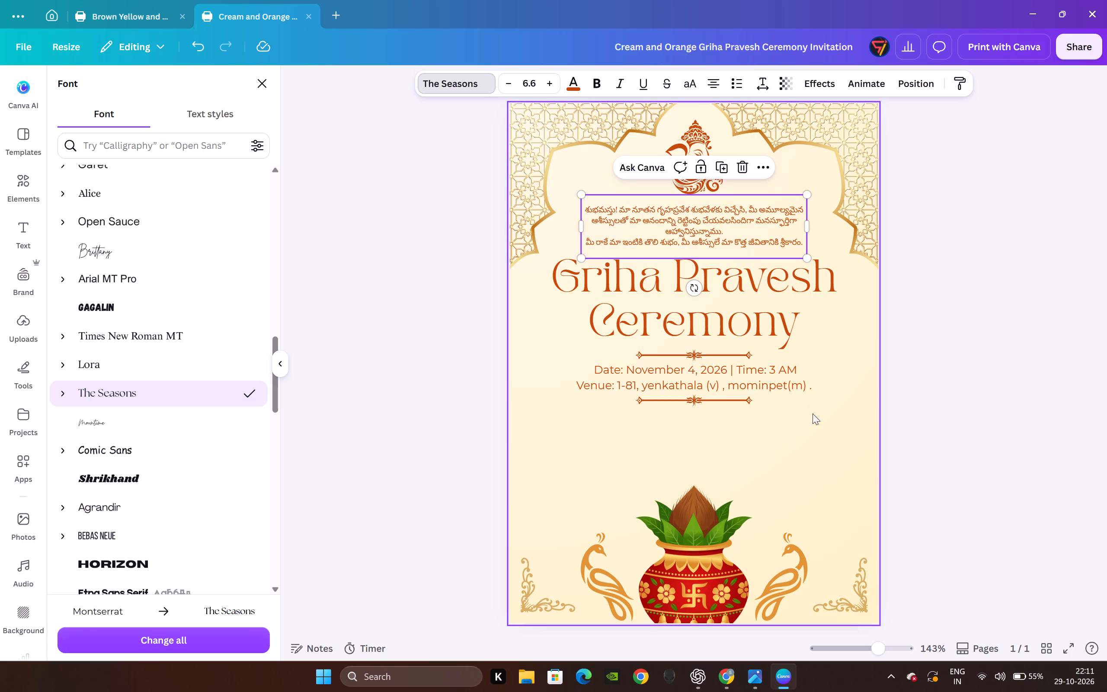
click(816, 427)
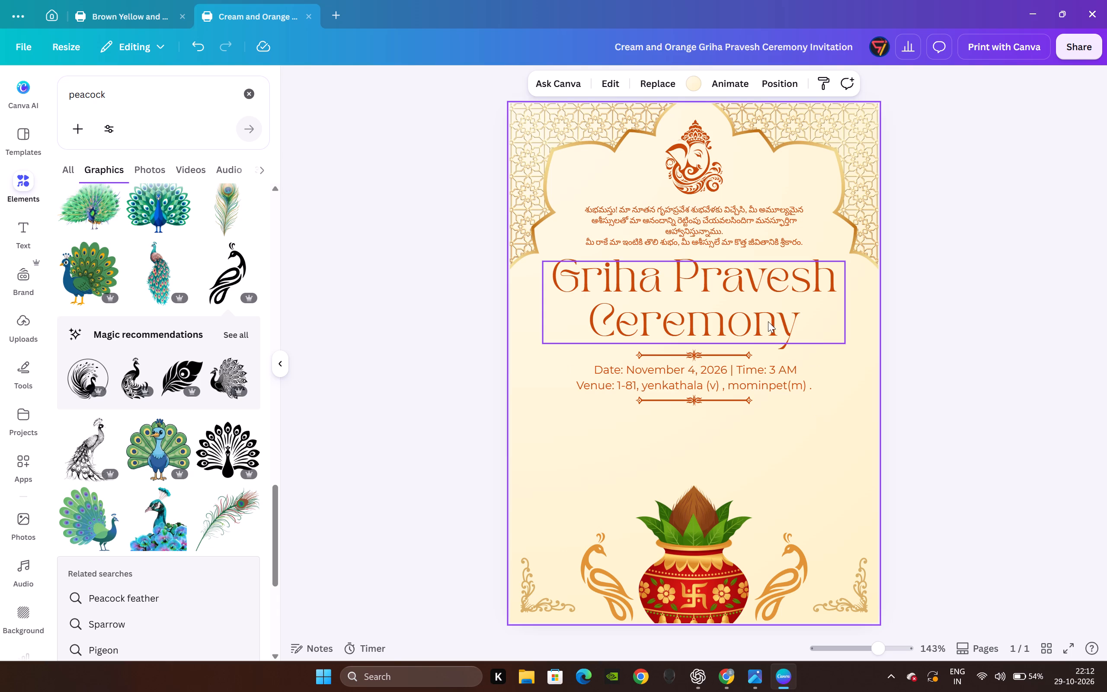
Enlarge the Telugu message to font size 7.2 and centre it directly above the Griha Pravesh Ceremony title.
click(744, 215)
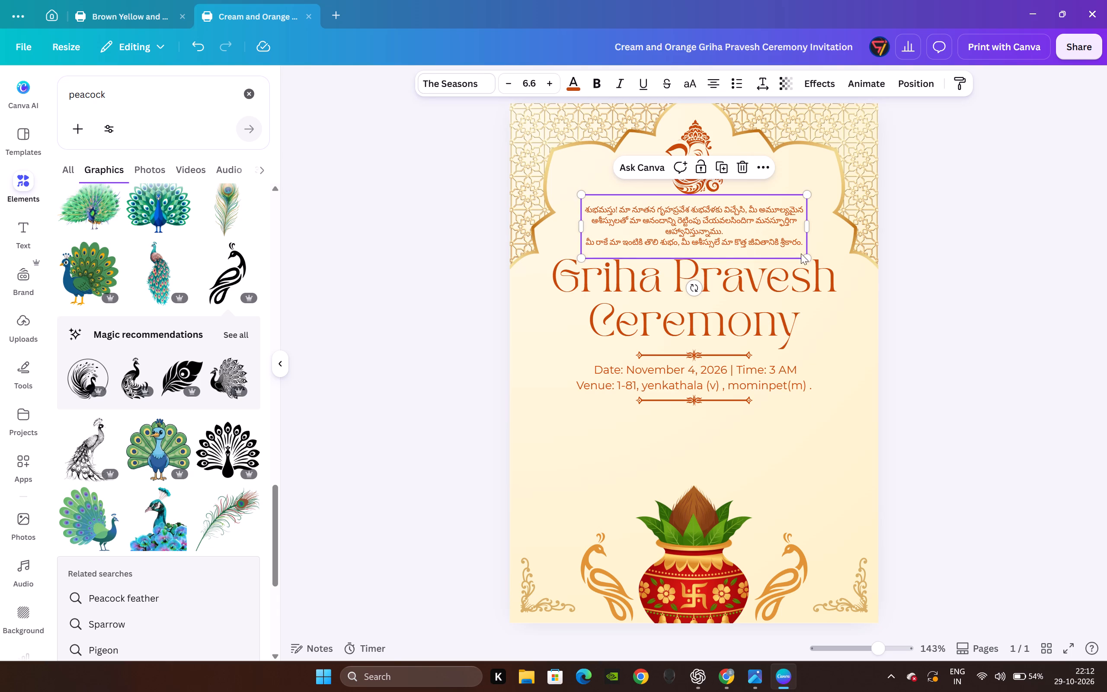
drag(807, 254, 824, 271)
drag(729, 231, 719, 228)
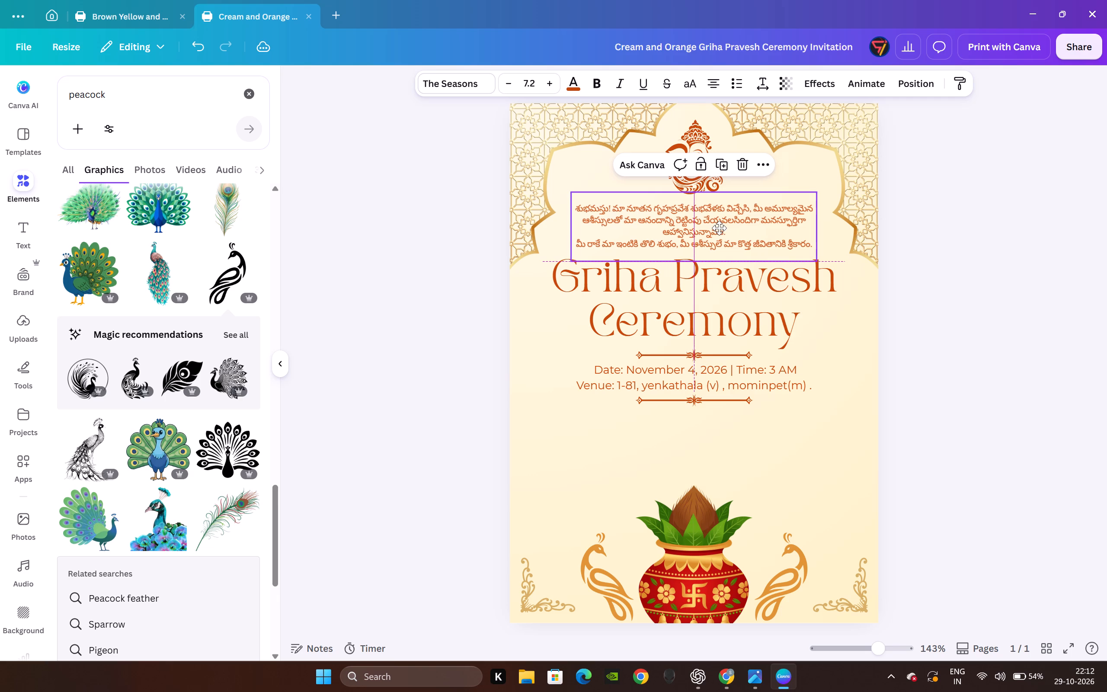
drag(719, 228, 720, 228)
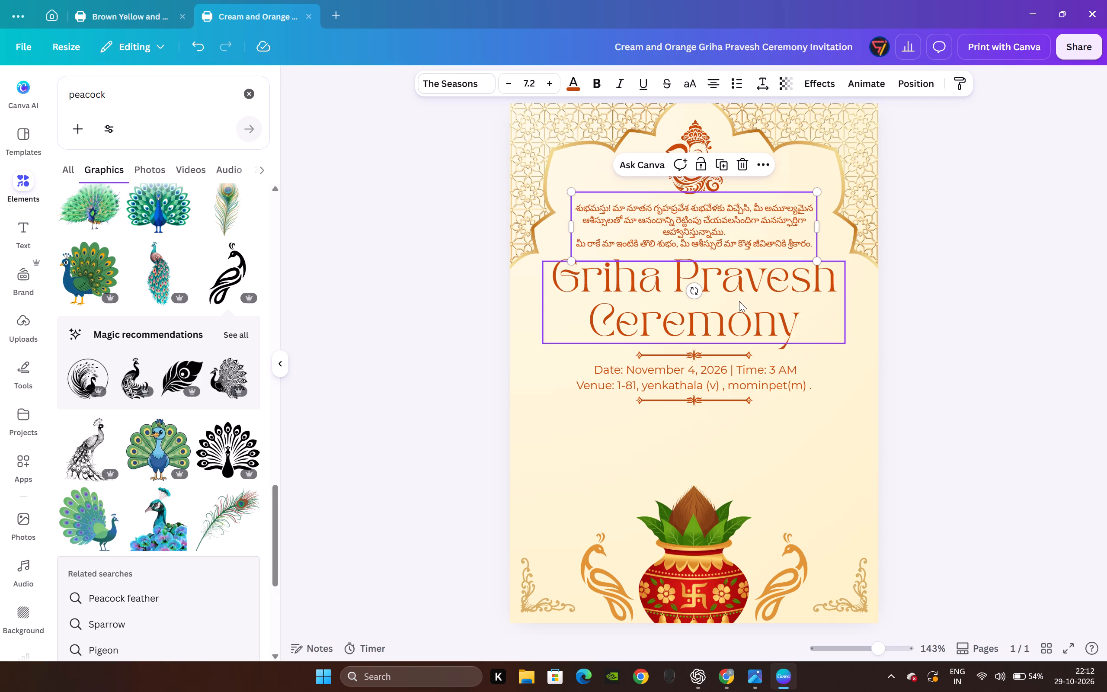
Set the Griha Pravesh Ceremony title to font size 14 and place it just below the Telugu message.
drag(739, 301, 739, 449)
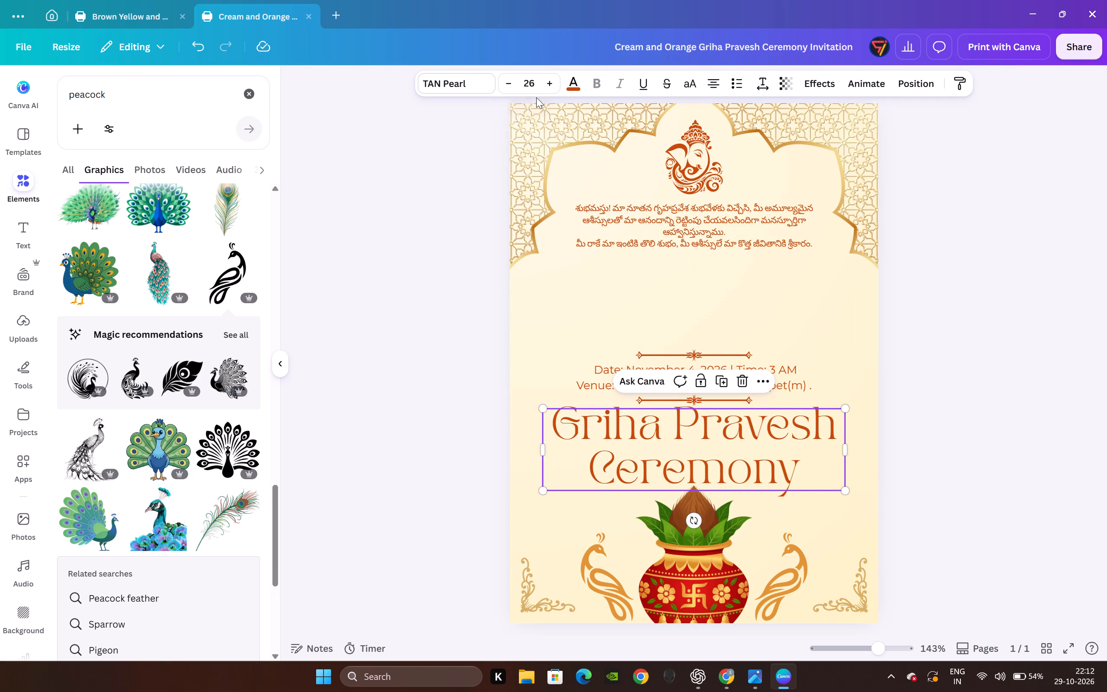
click(531, 86)
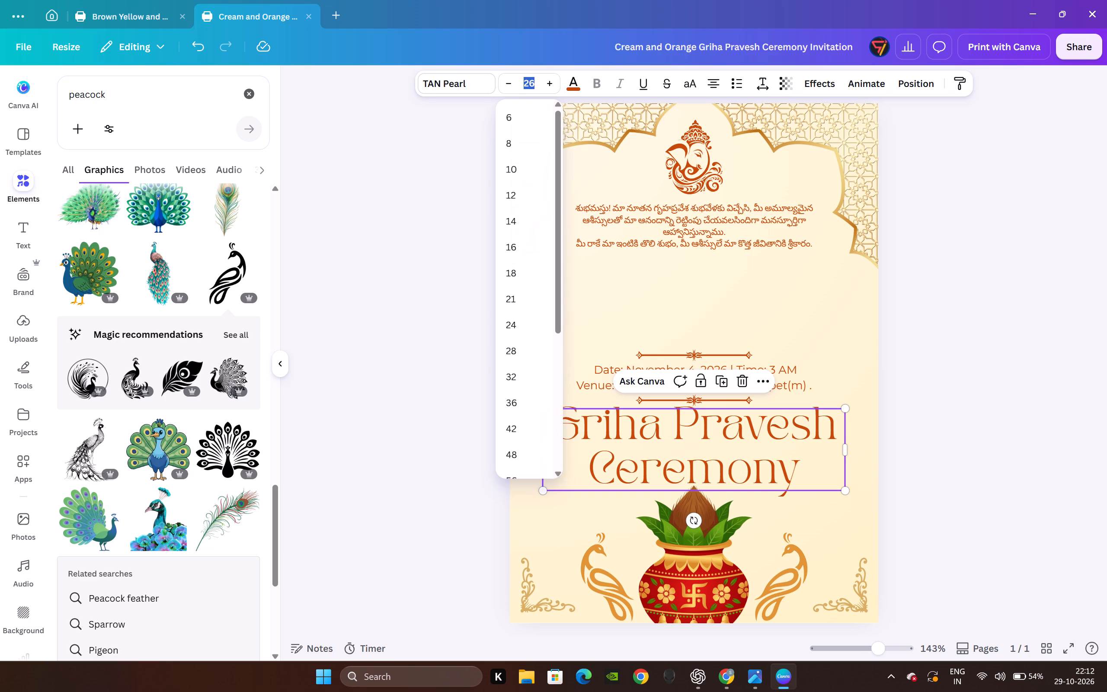
click(520, 225)
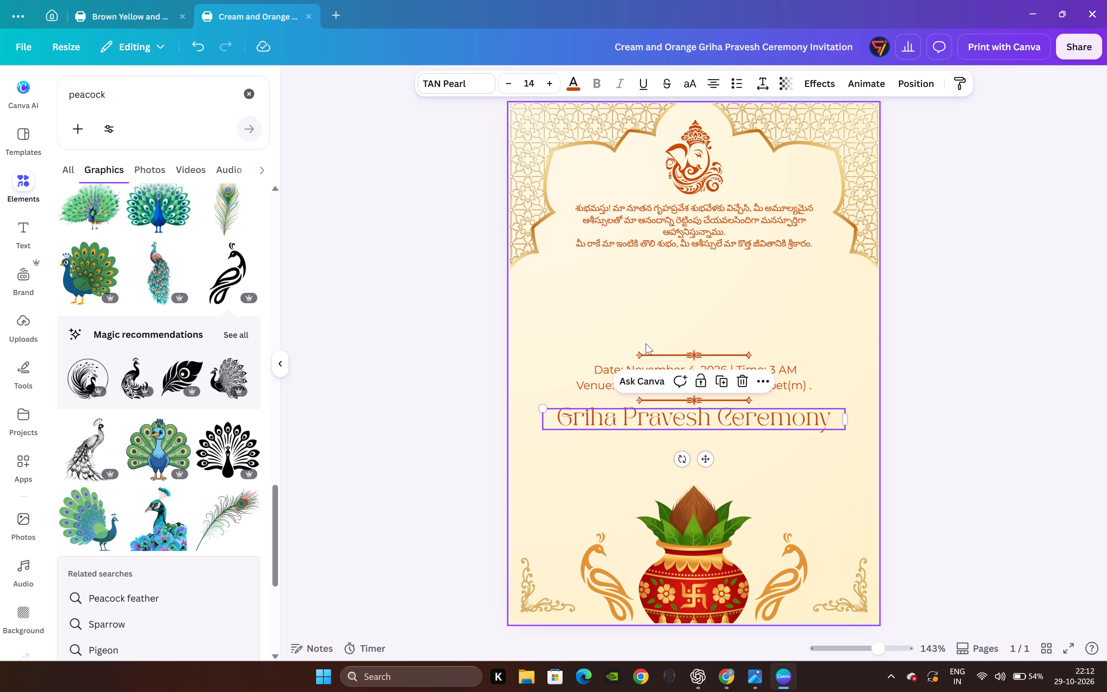
drag(761, 419, 766, 294)
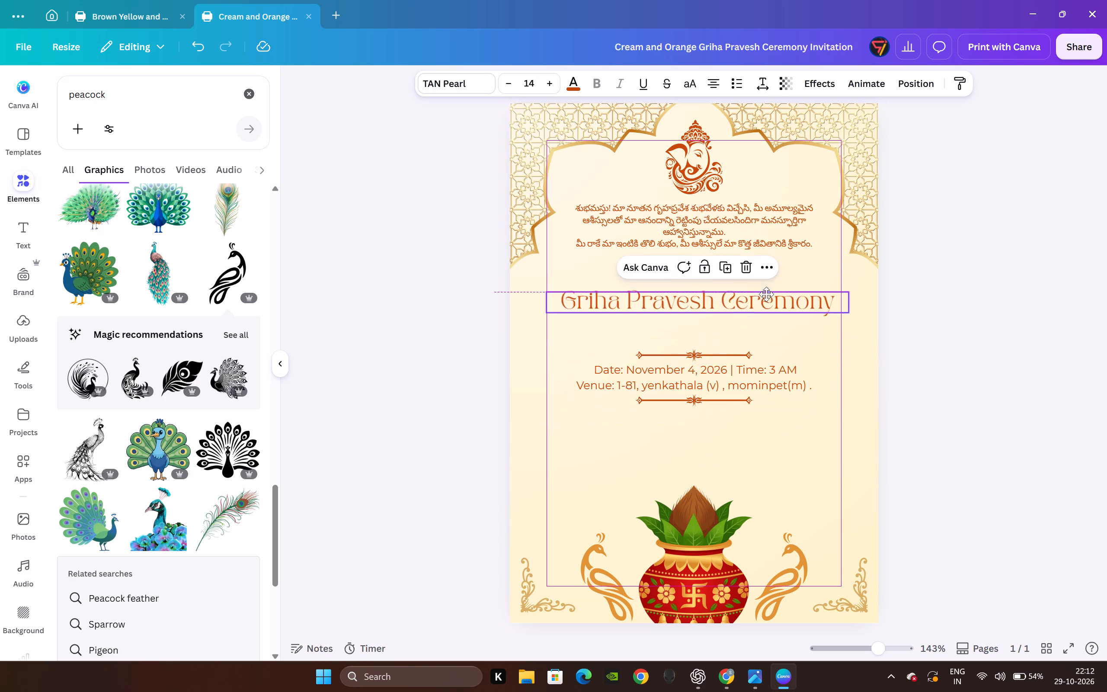
drag(766, 294, 758, 282)
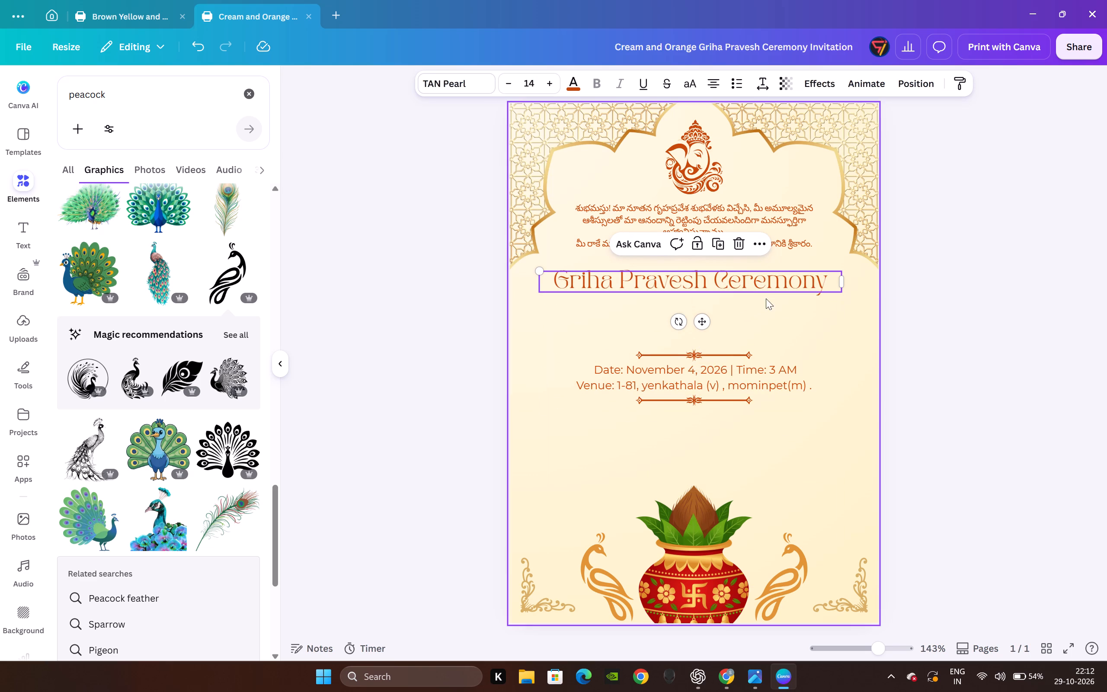
click(840, 338)
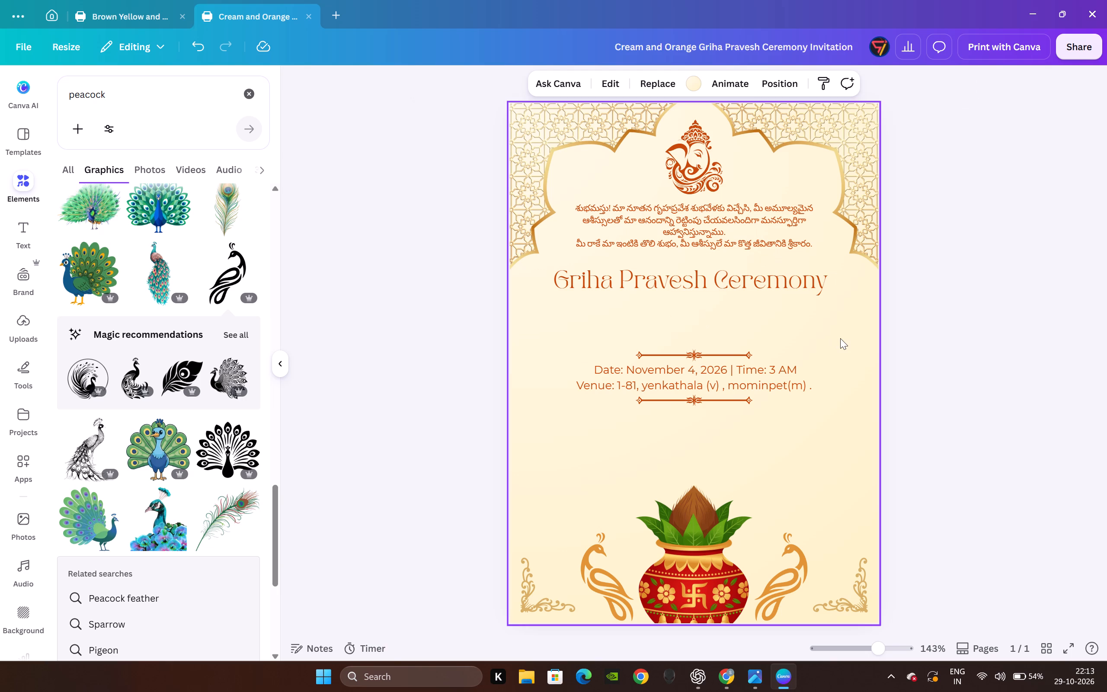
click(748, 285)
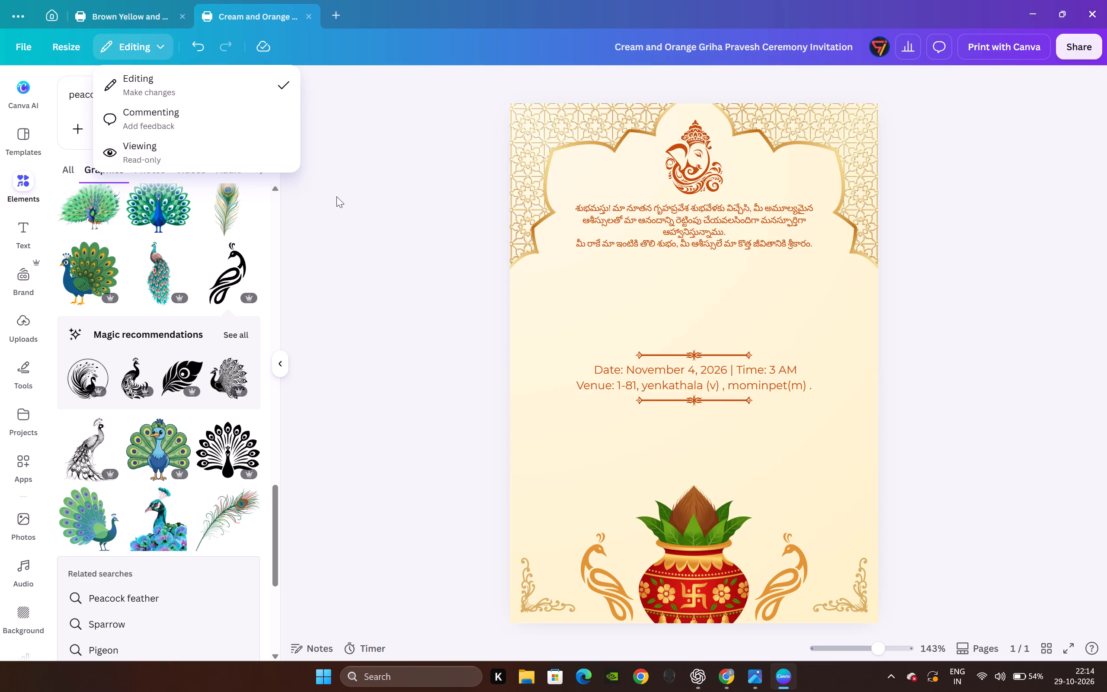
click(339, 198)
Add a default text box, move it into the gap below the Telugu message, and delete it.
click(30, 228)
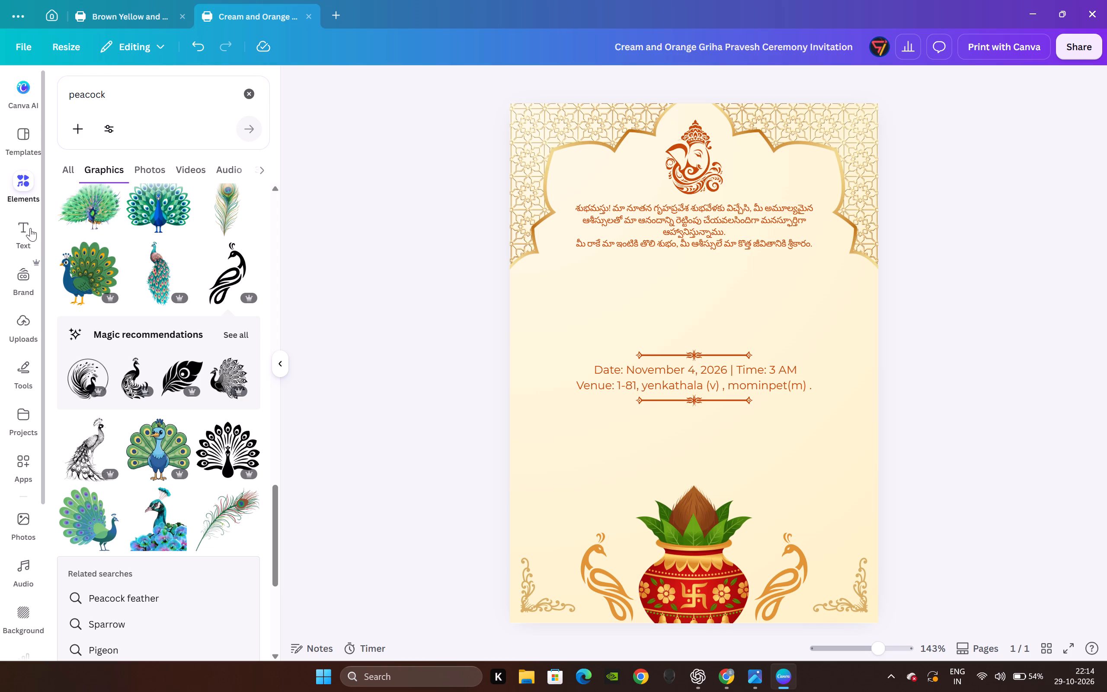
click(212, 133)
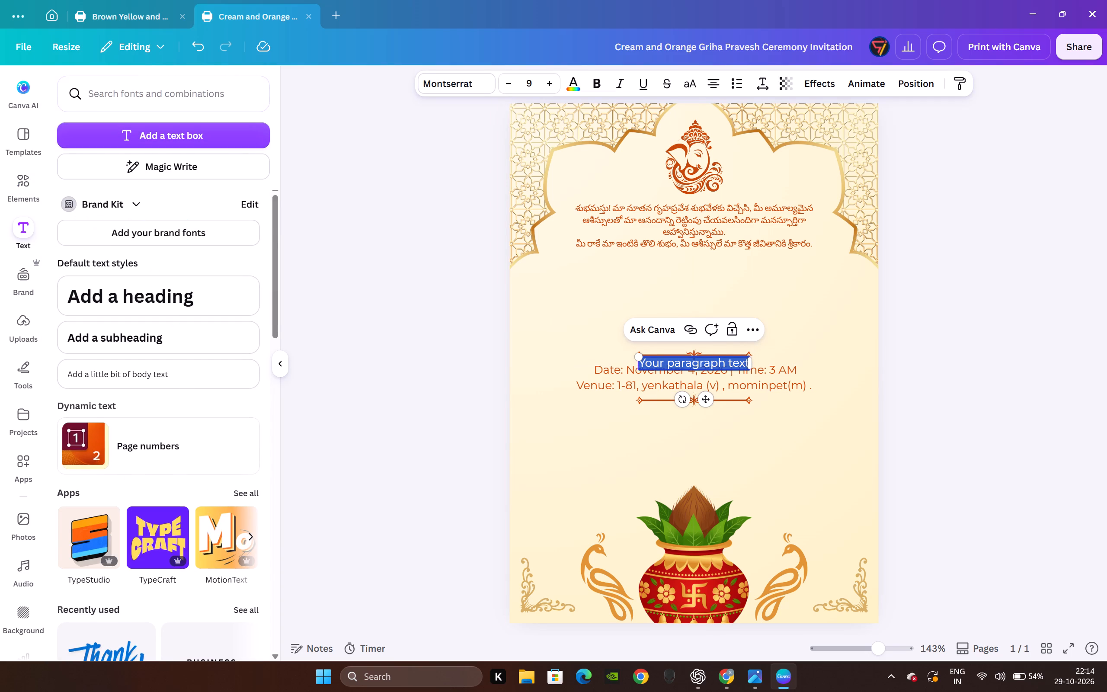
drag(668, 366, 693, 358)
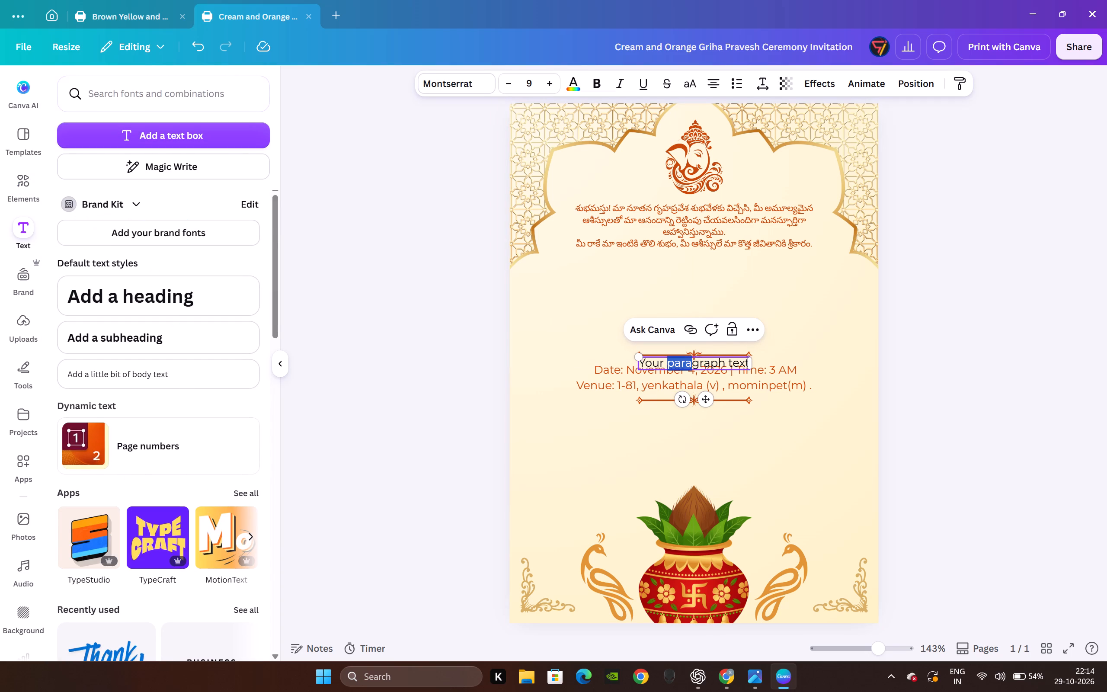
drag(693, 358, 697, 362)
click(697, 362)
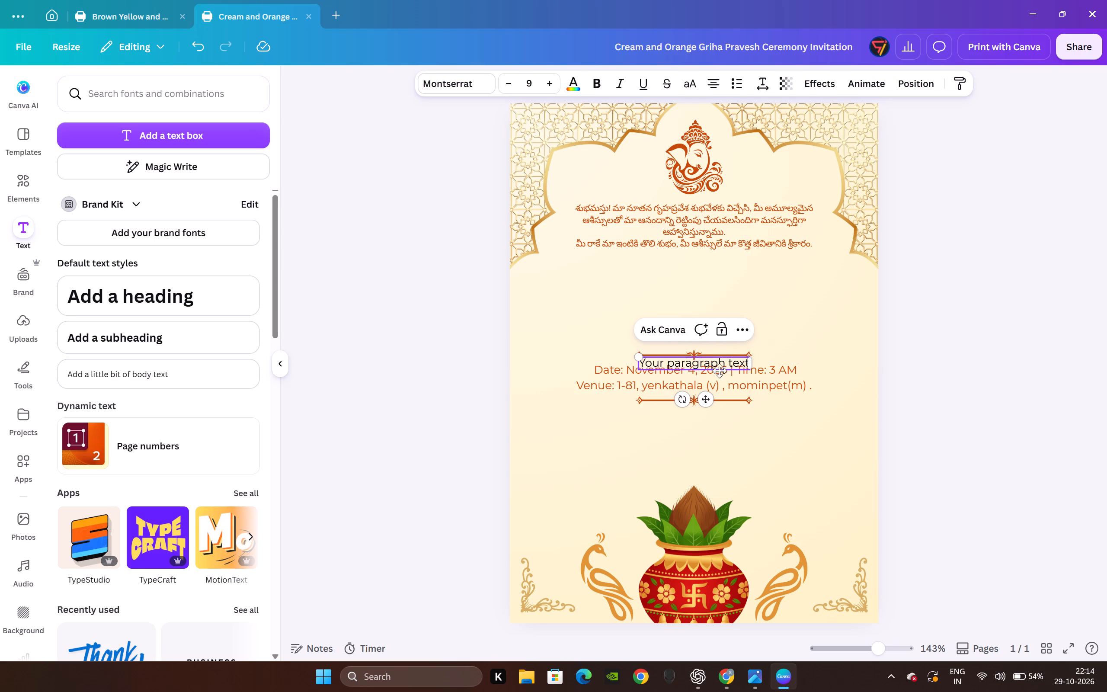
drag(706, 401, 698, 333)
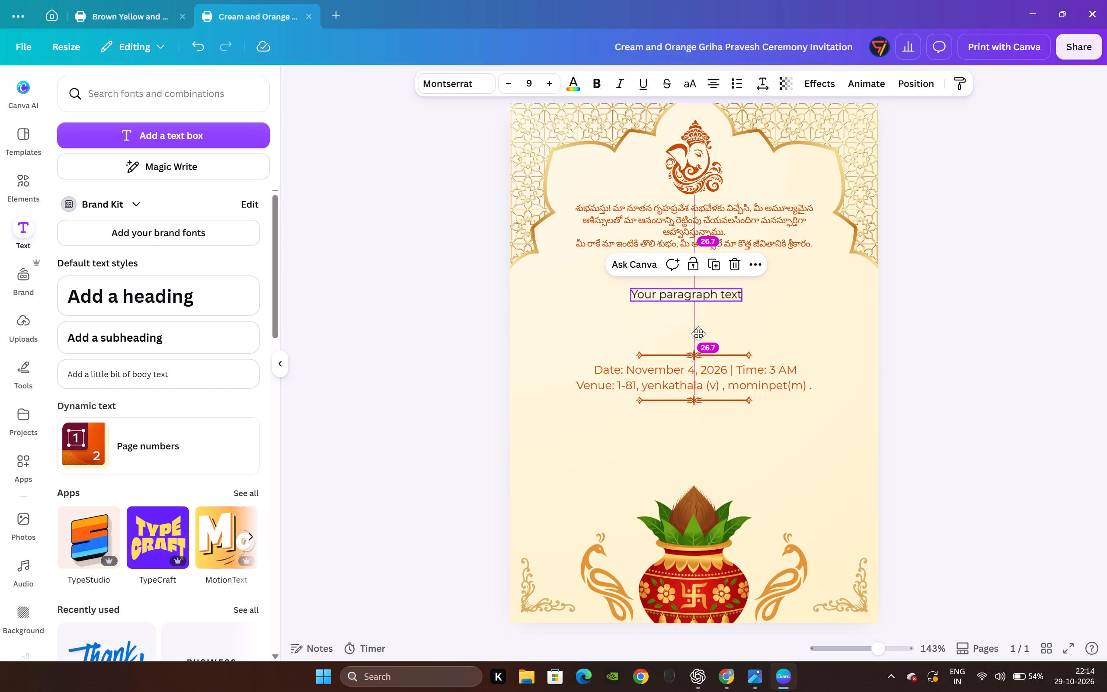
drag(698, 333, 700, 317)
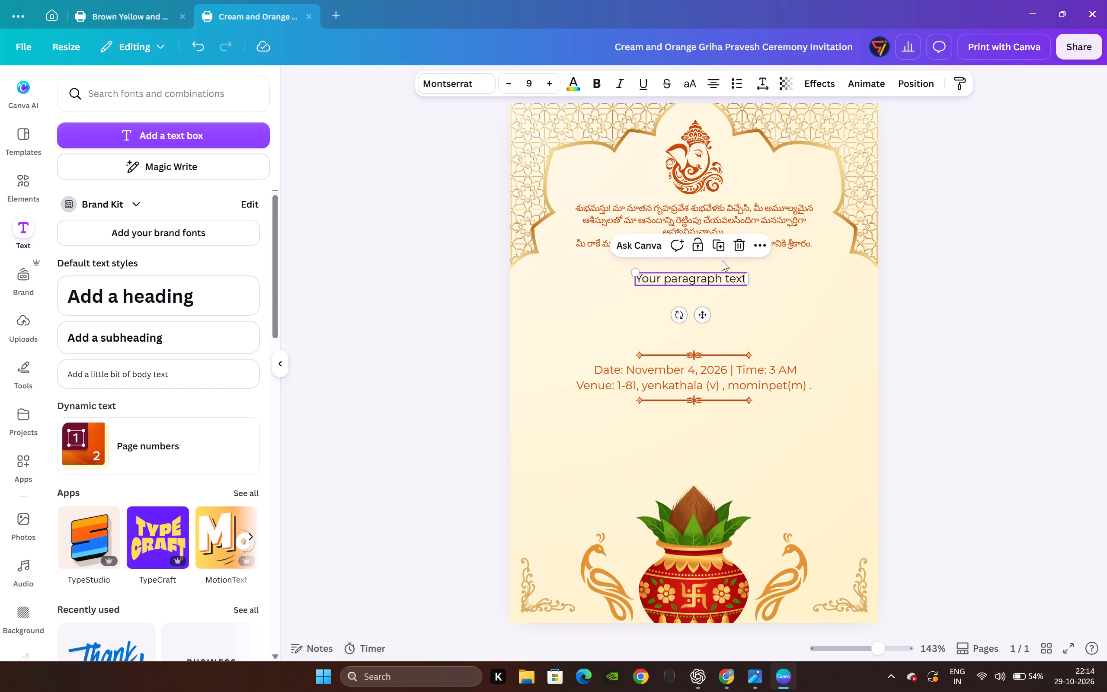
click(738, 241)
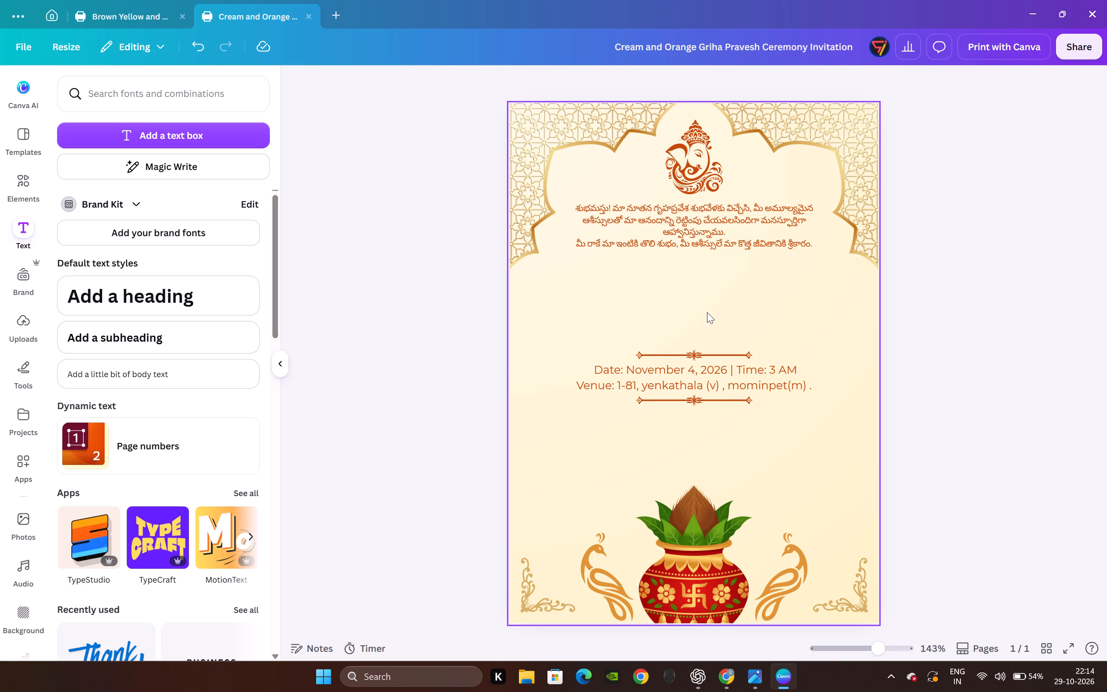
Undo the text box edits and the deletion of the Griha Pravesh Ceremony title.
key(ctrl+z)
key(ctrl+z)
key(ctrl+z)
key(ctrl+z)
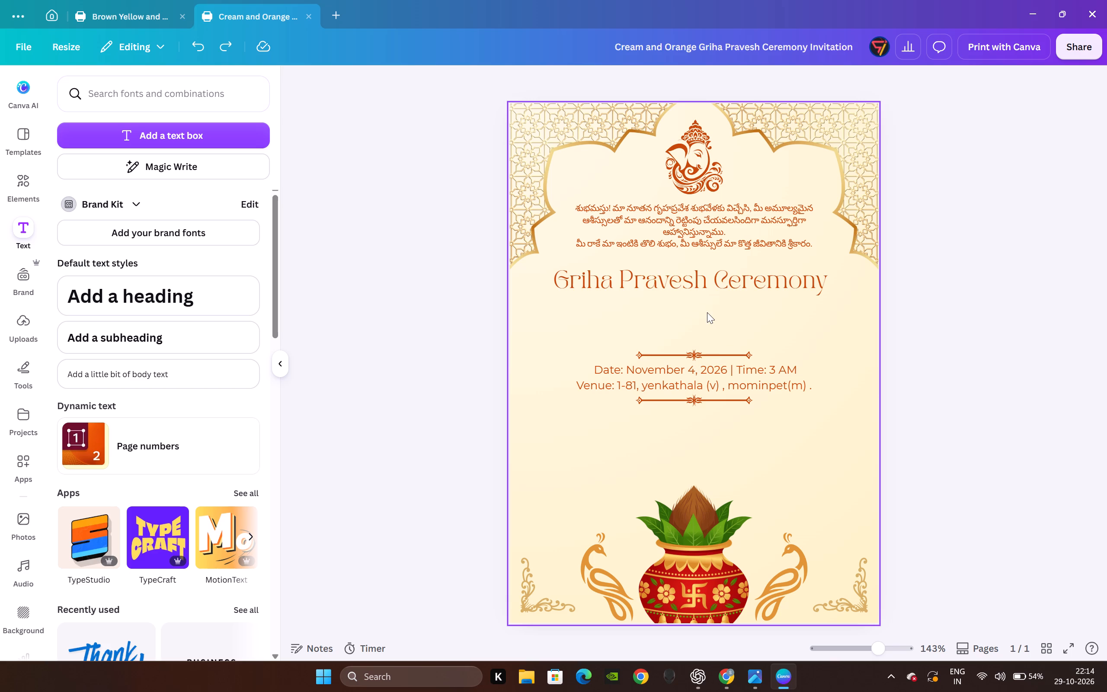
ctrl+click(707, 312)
Replace the Griha Pravesh Ceremony title text with the copied Telugu word గృహప్రవేశం.
click(705, 288)
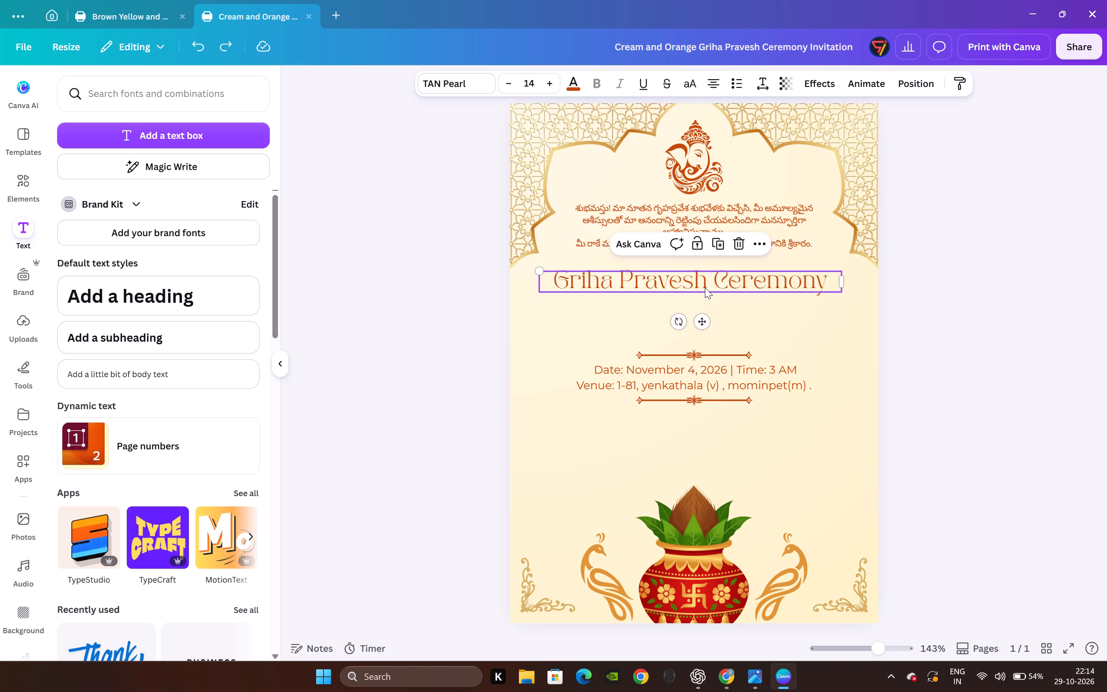
click(773, 282)
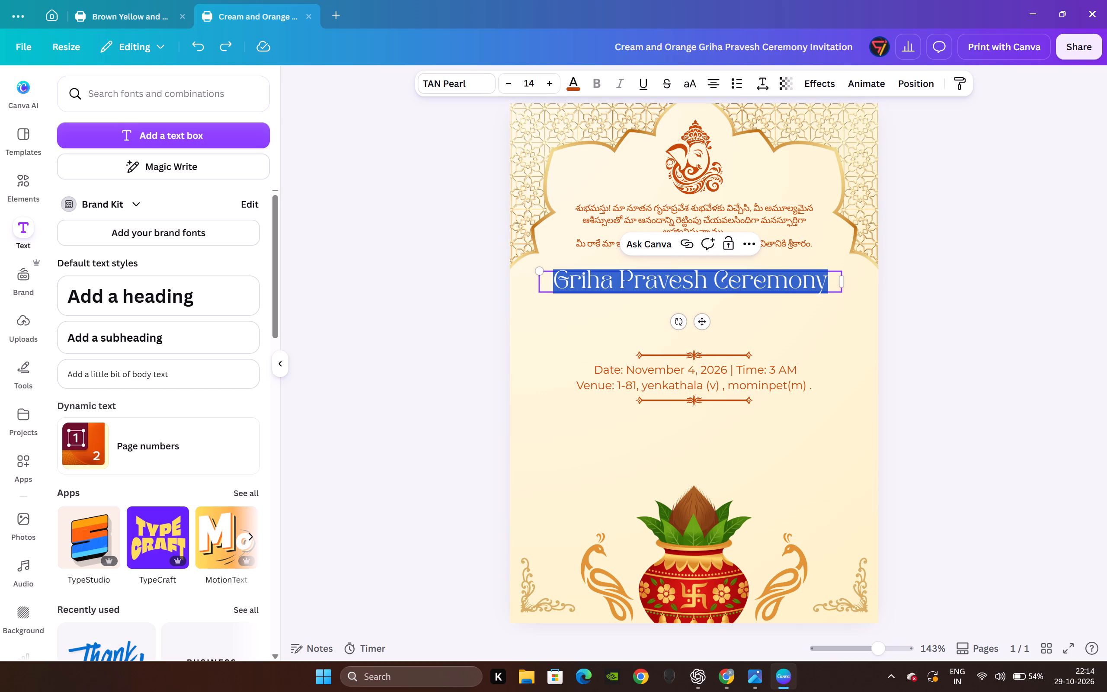
key(BackSpace)
key(ctrl+v)
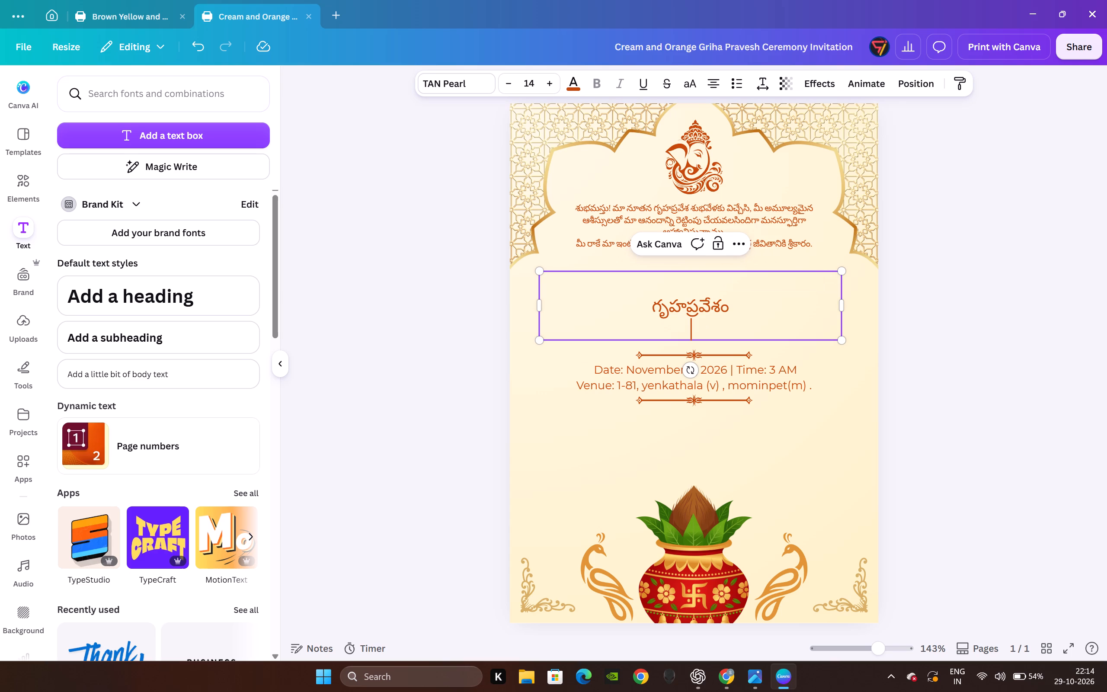
Scale the గృహప్రవేశం title down to font size 10.5 and place it roughly centred just below the Telugu message.
drag(842, 340, 780, 266)
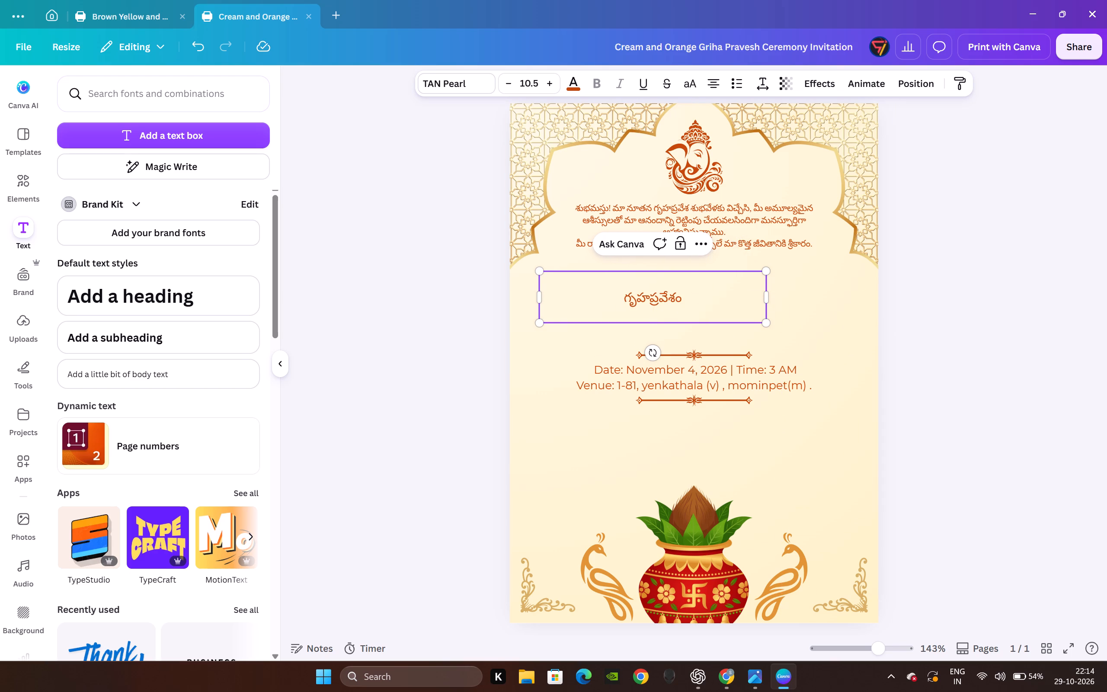
click(726, 295)
double_click(729, 298)
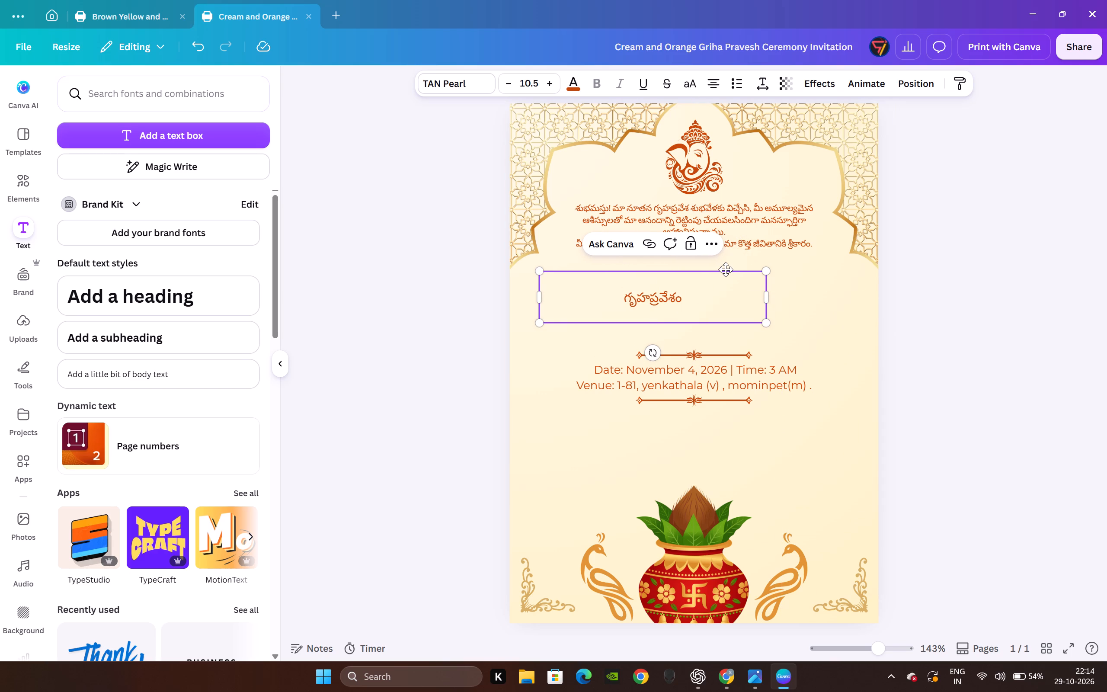
drag(726, 269, 772, 254)
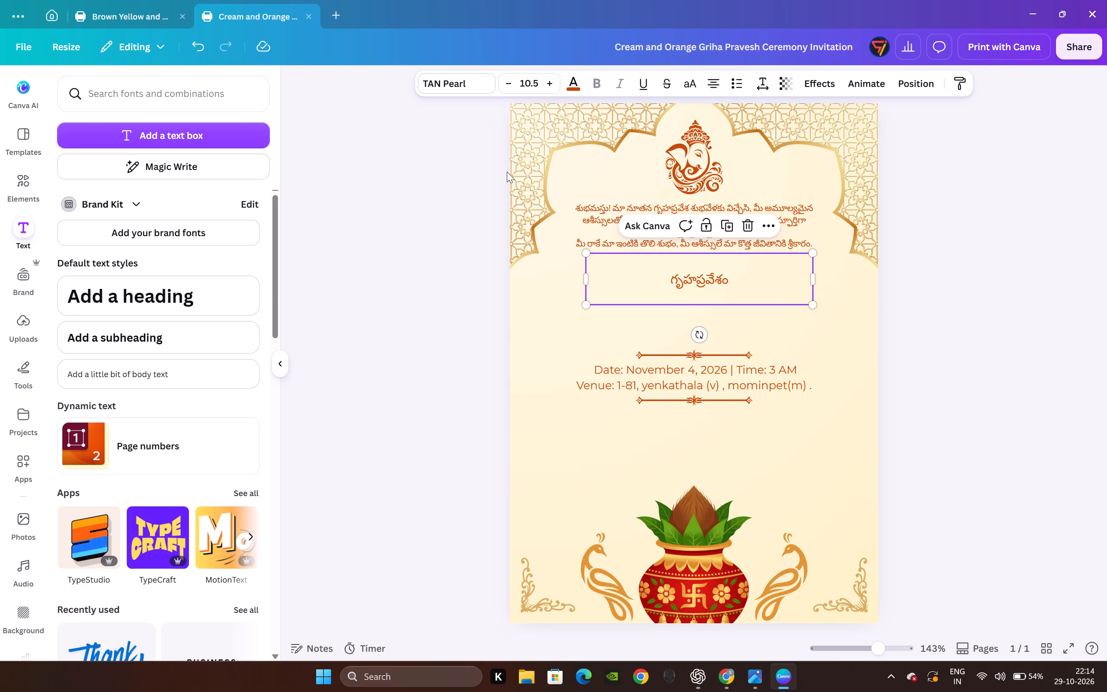
Set the font of the గృహప్రవేశం title to Nickainley.
click(458, 82)
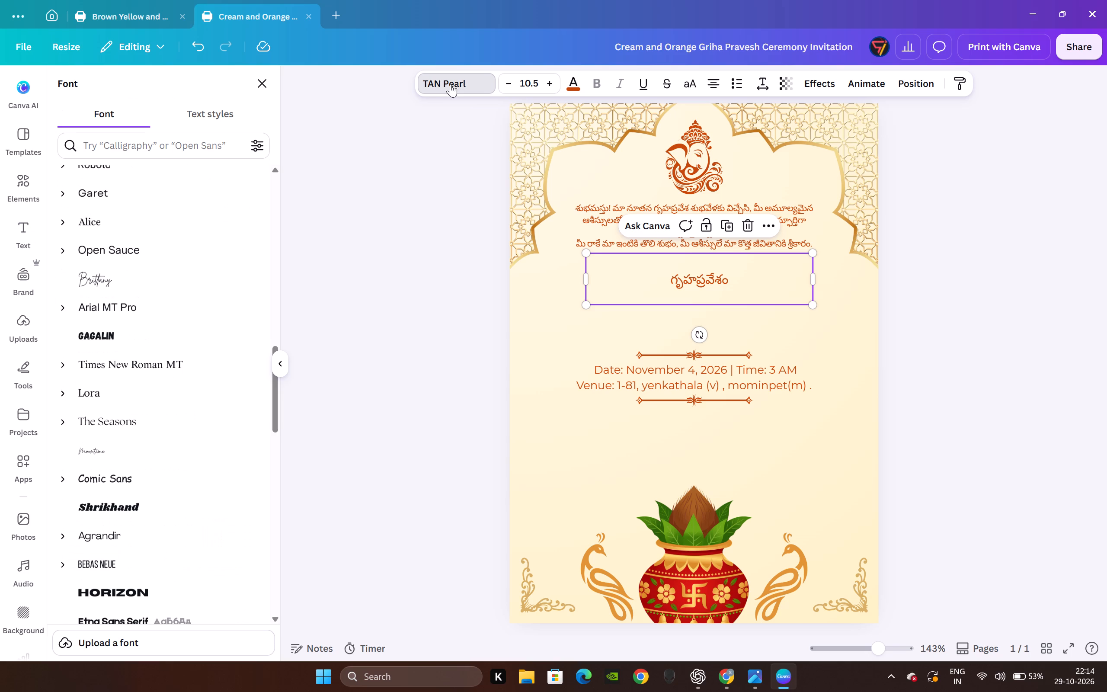
scroll(140, 468, down, 5)
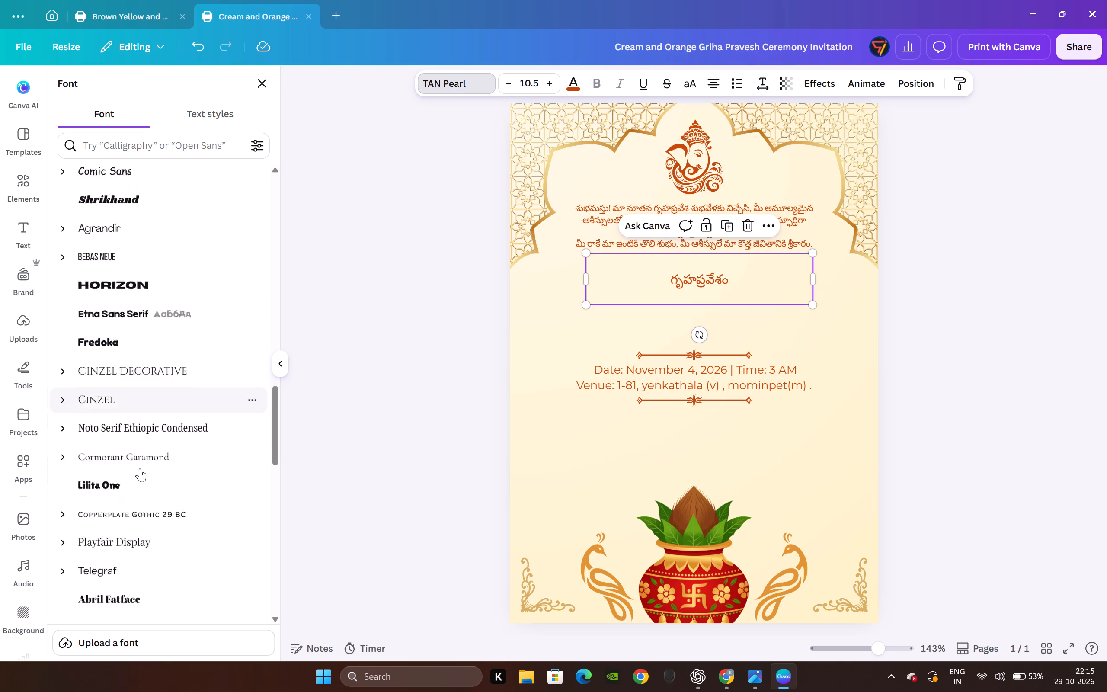
scroll(140, 468, down, 2)
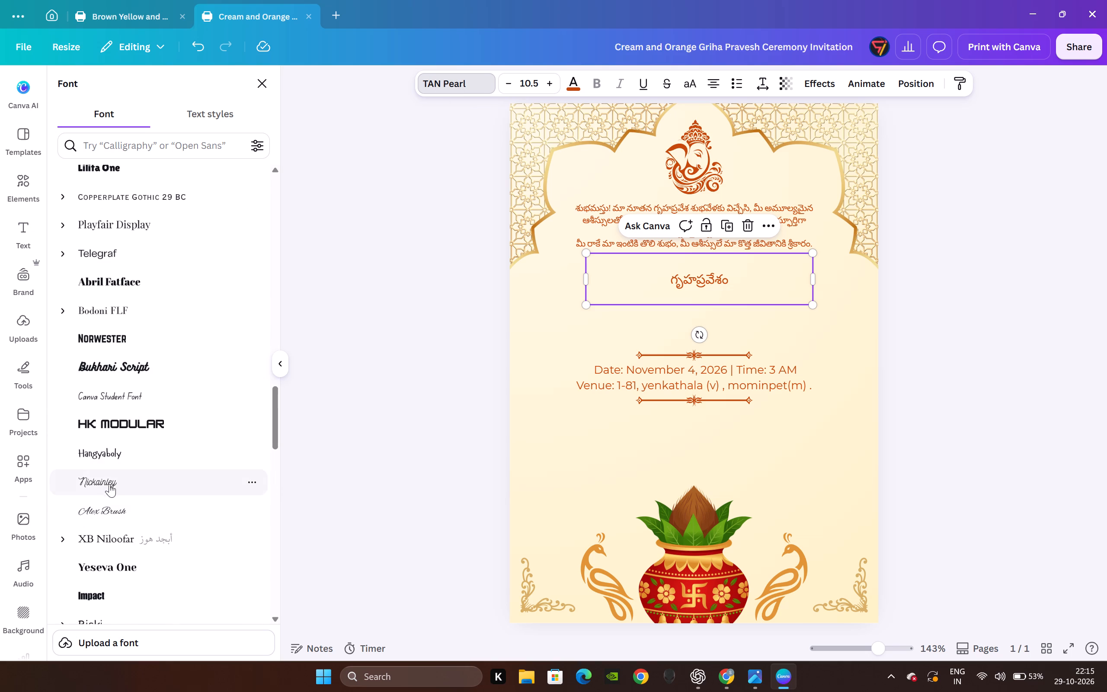
click(110, 482)
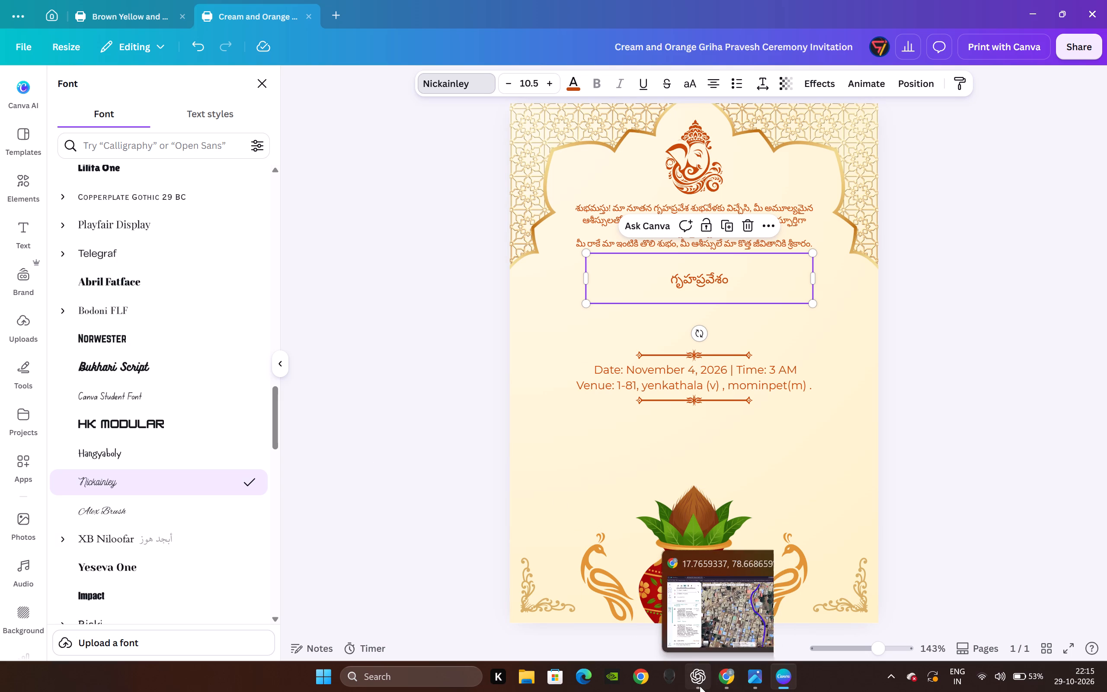
Switch to Chrome and run a Google image search for "gruhapravesam in telugu" in a new tab.
click(720, 685)
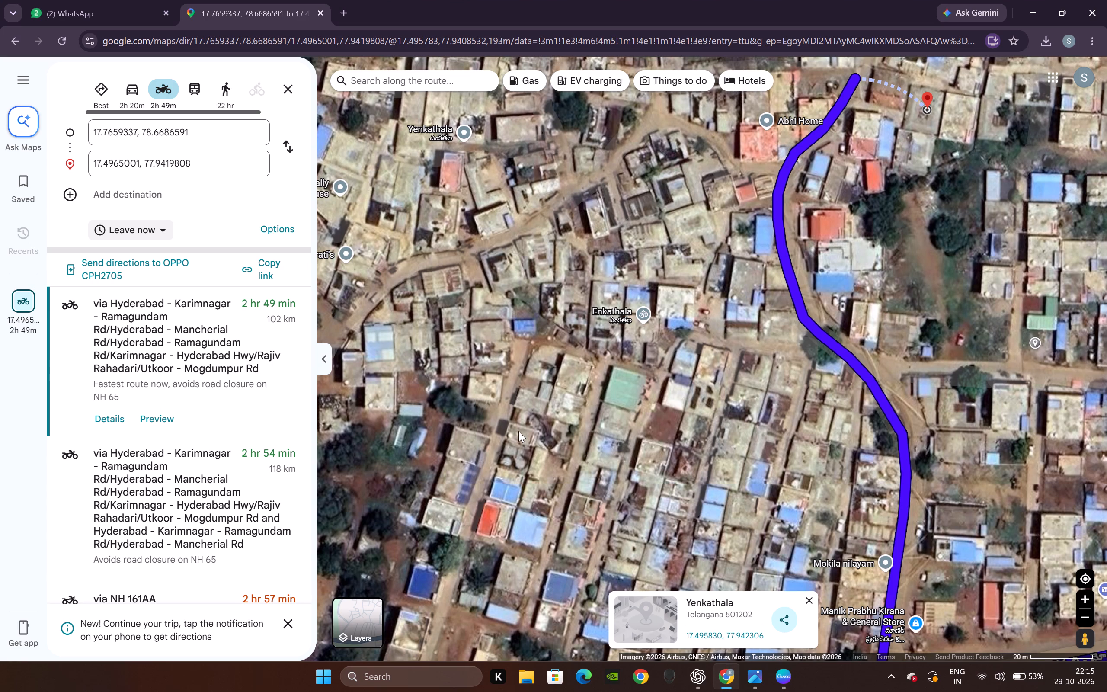
click(345, 6)
click(438, 271)
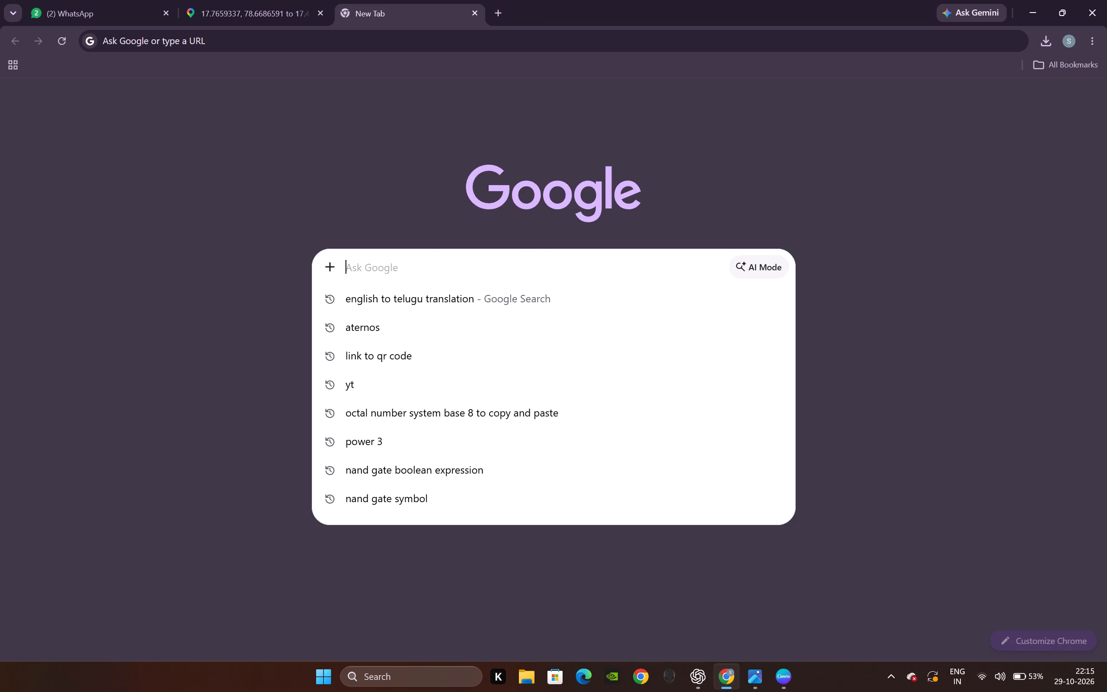
text(gruh)
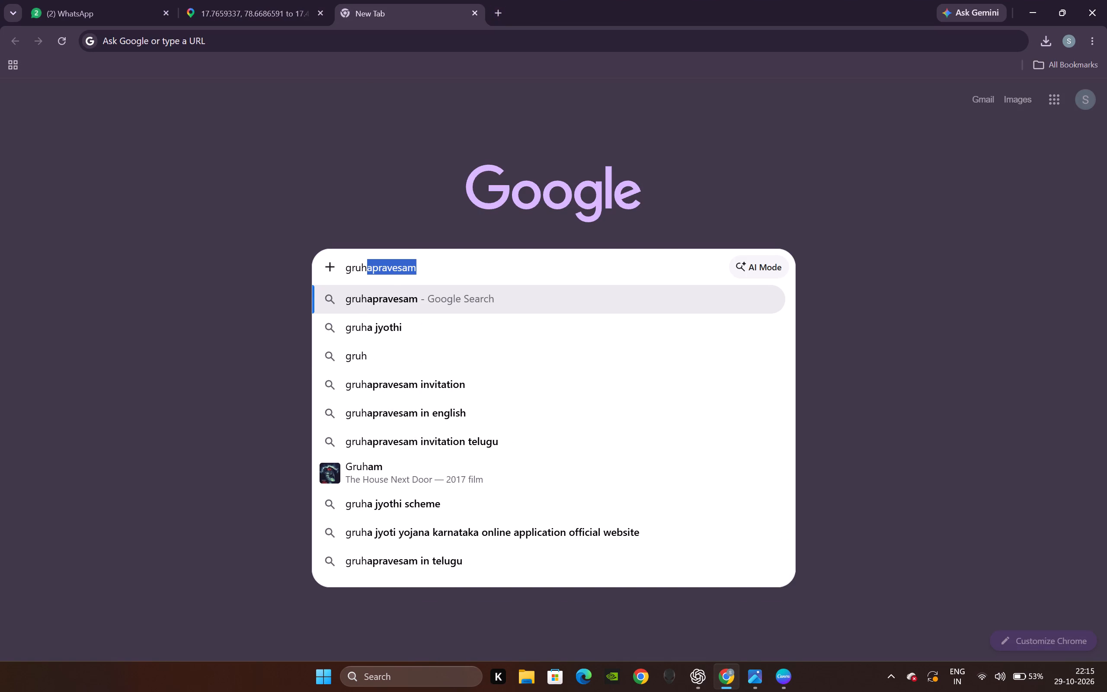
click(467, 302)
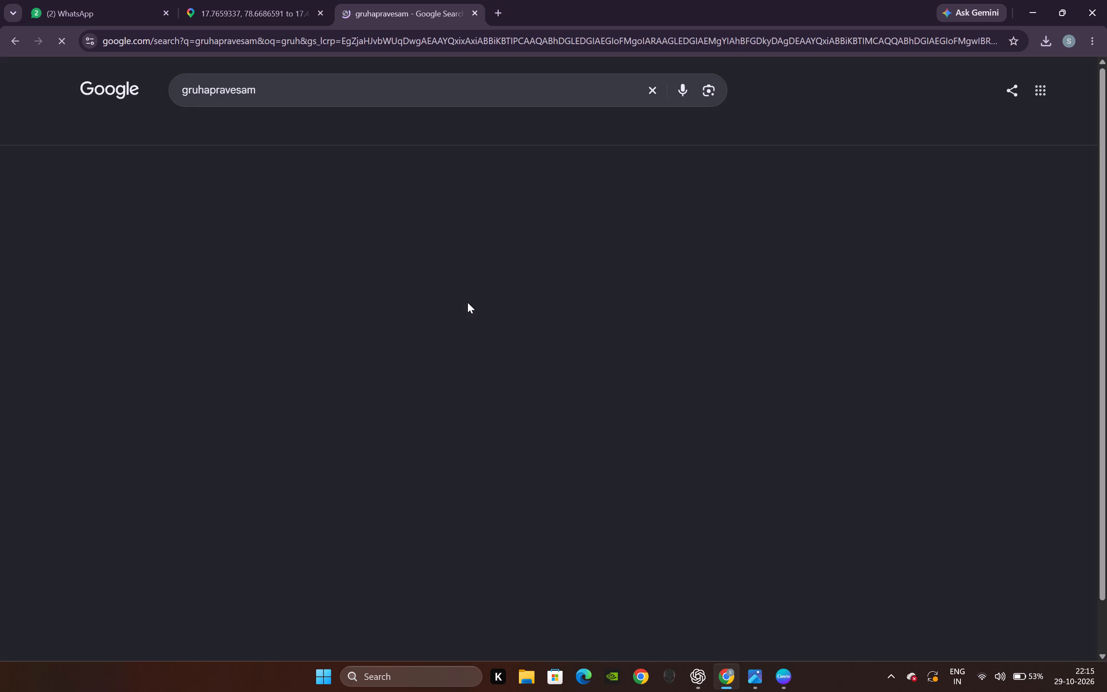
click(374, 83)
key(space)
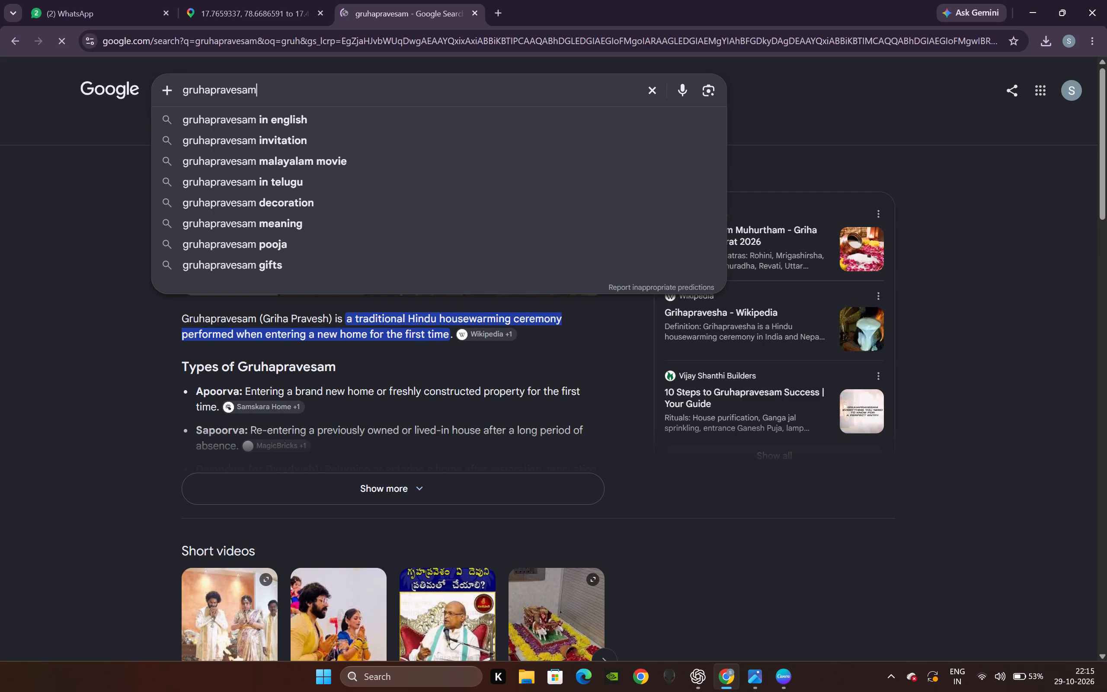
text(in telugu)
key(Return)
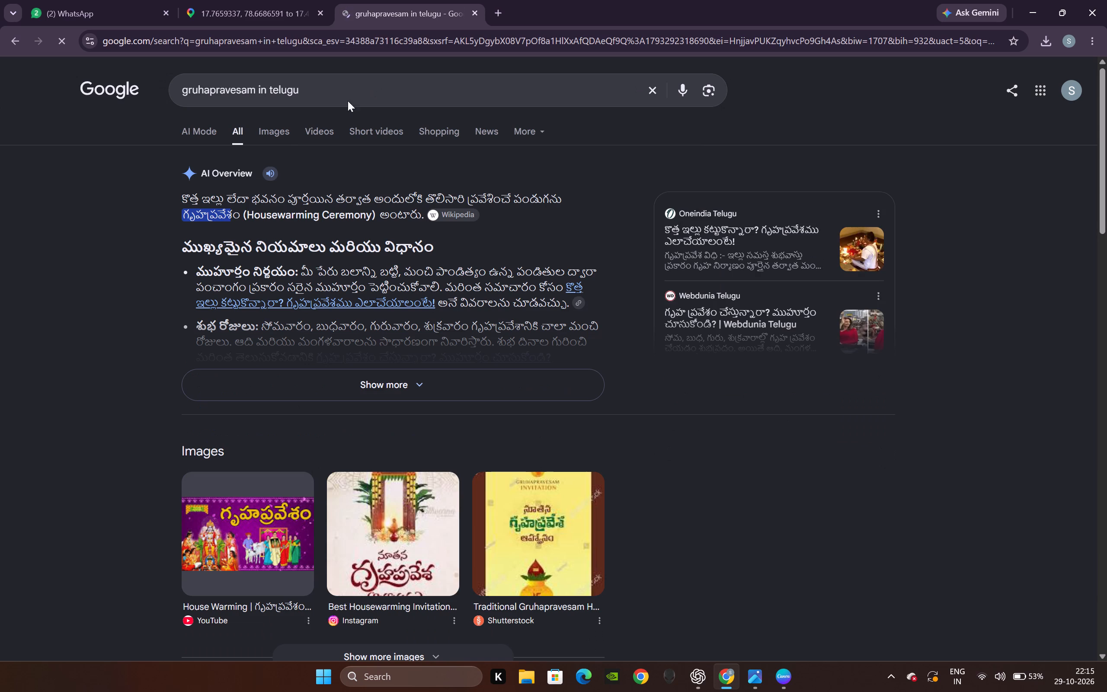
click(275, 126)
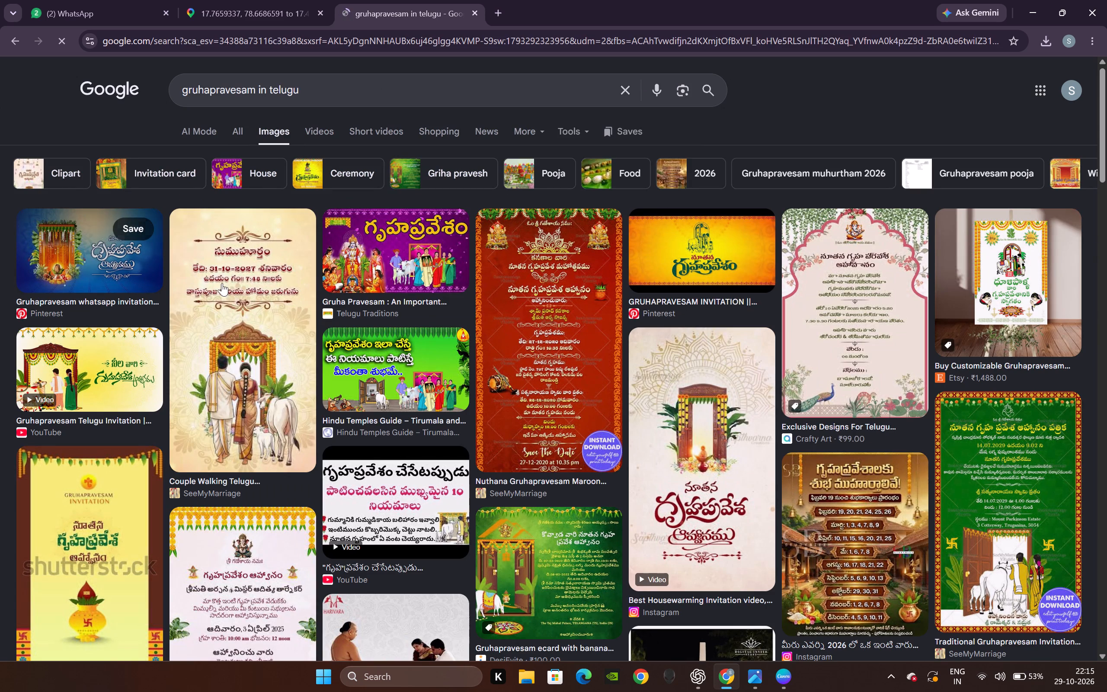
Preview the Pinterest and Shutterstock Telugu gruhapravesam invitations and compare their wording and layout with the invitation in Canva.
click(713, 268)
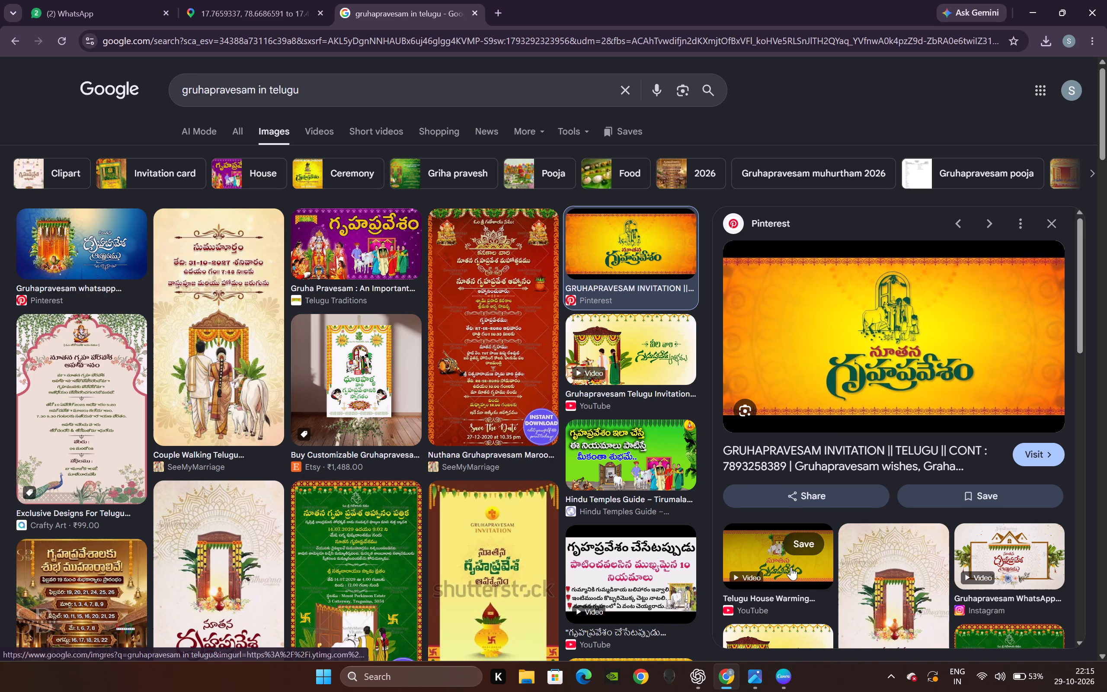
scroll(791, 567, down, 3)
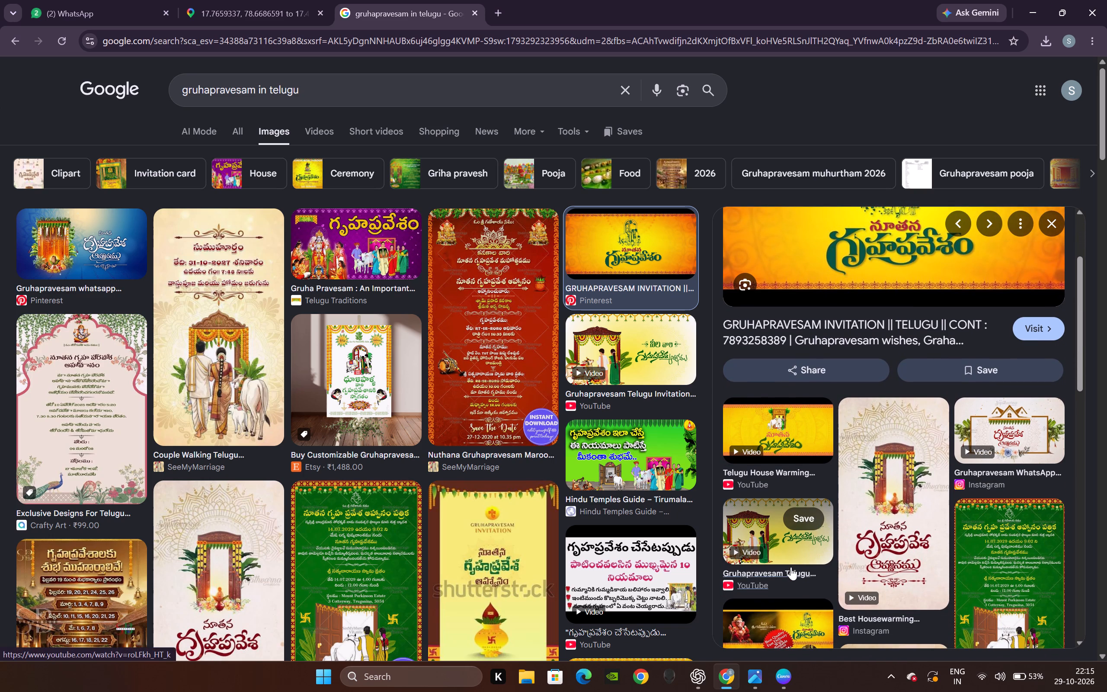
scroll(791, 567, down, 2)
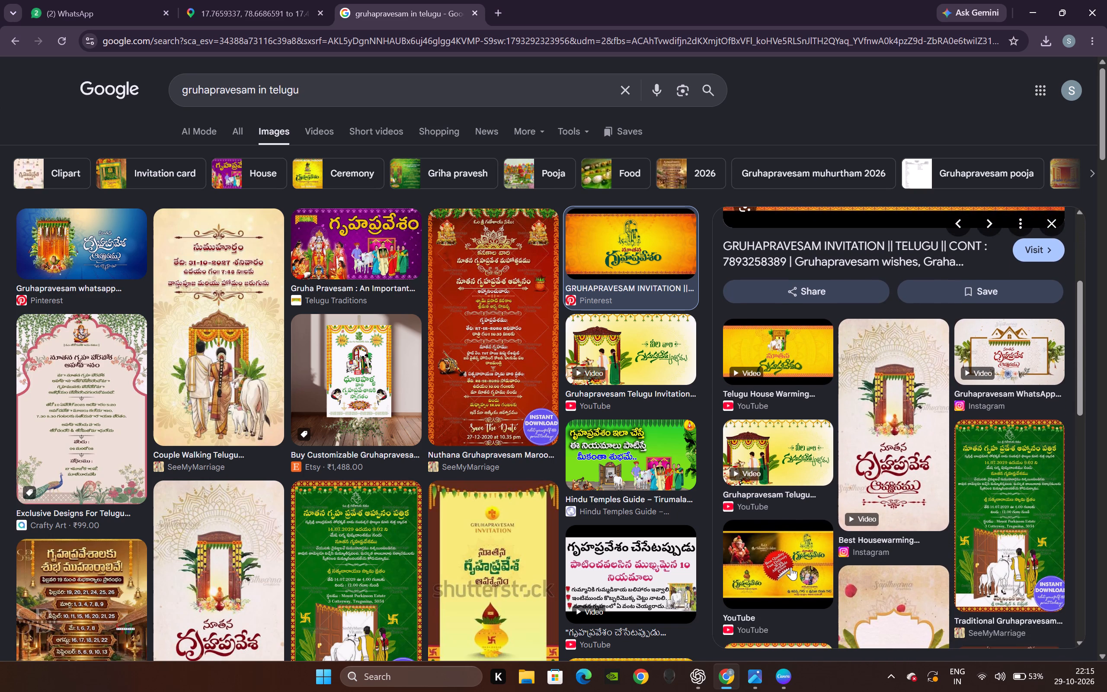
scroll(791, 567, down, 1)
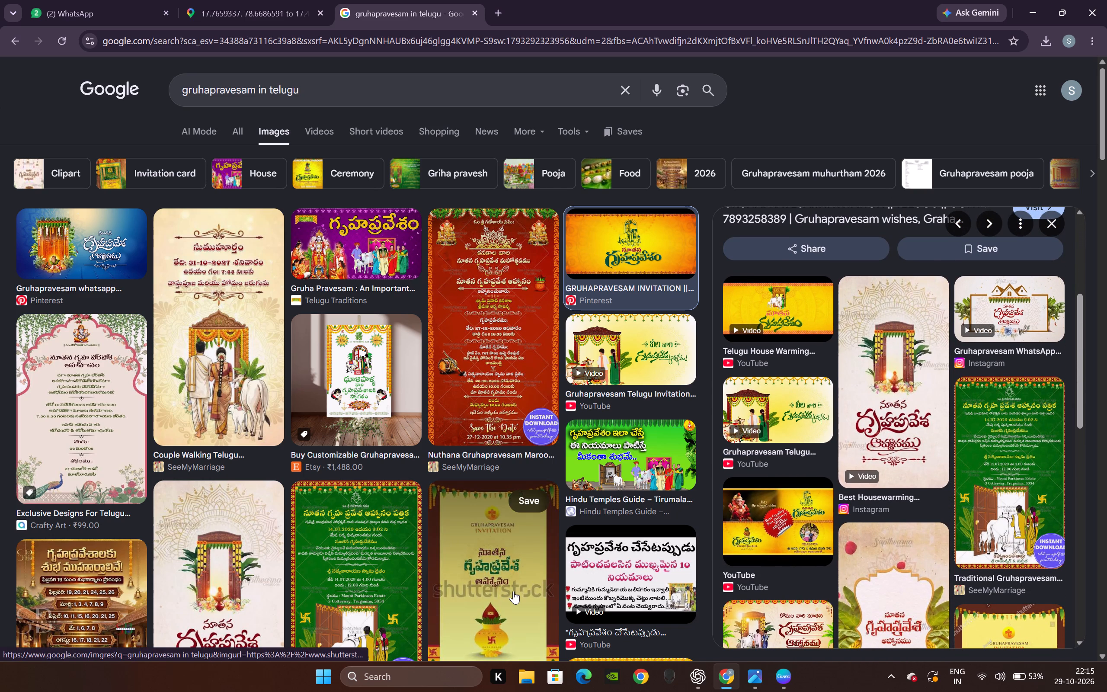
click(504, 555)
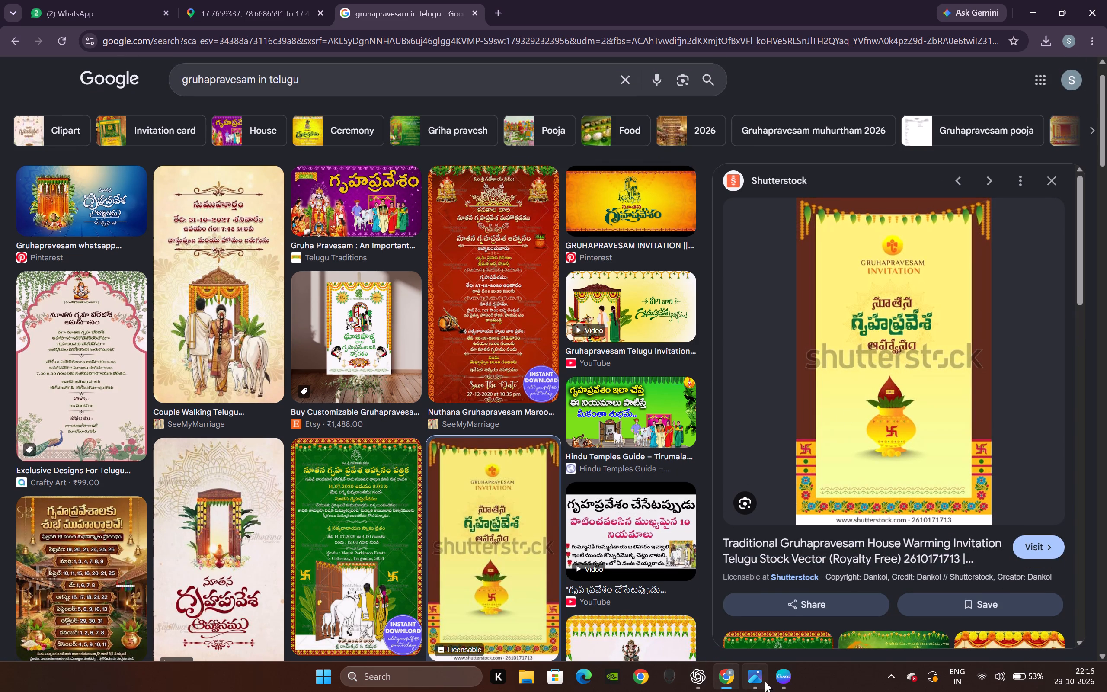
click(788, 683)
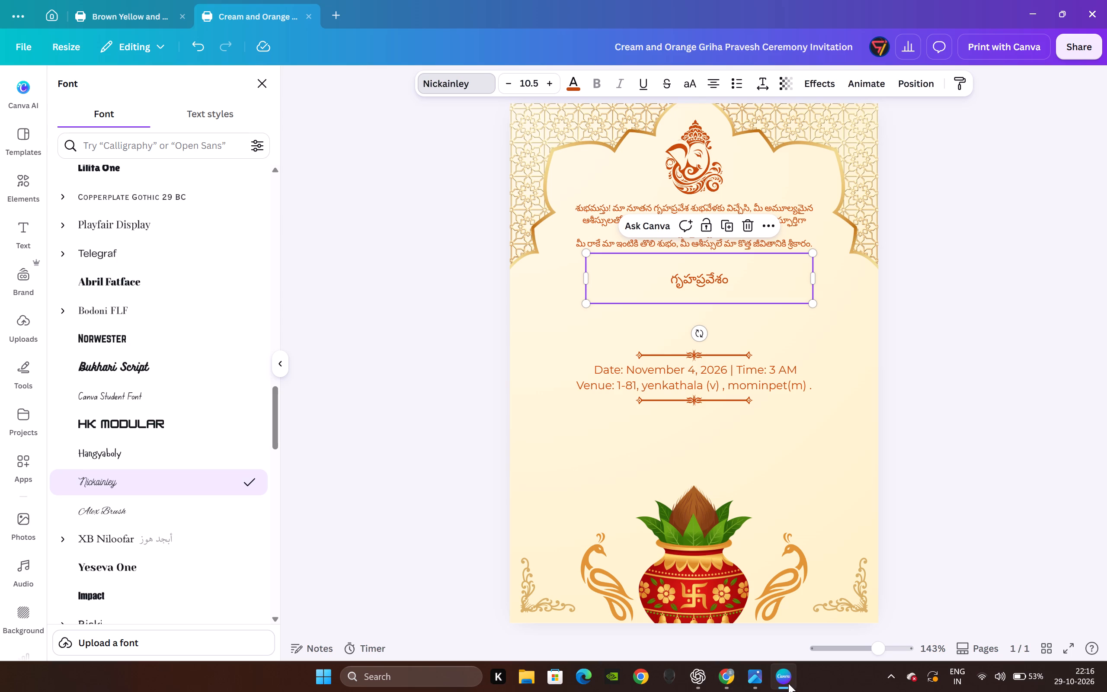
Back in Chrome, browse further Telugu gruhapravesam image results and preview the red HW02 invitation template from Facebook.
click(728, 682)
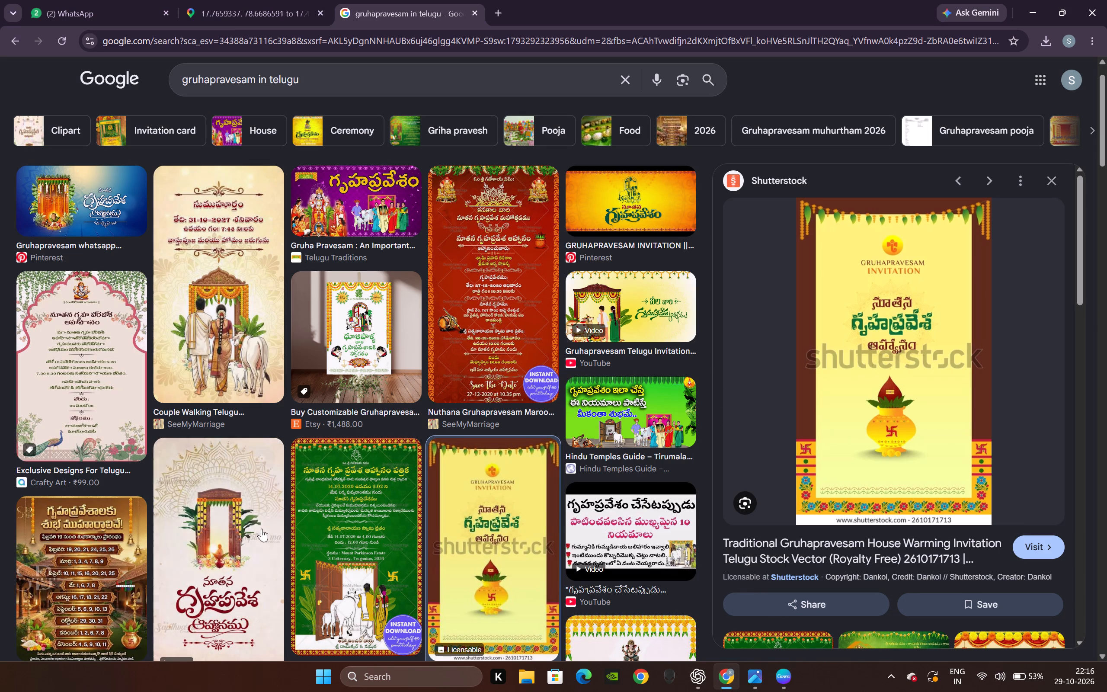
scroll(253, 543, down, 3)
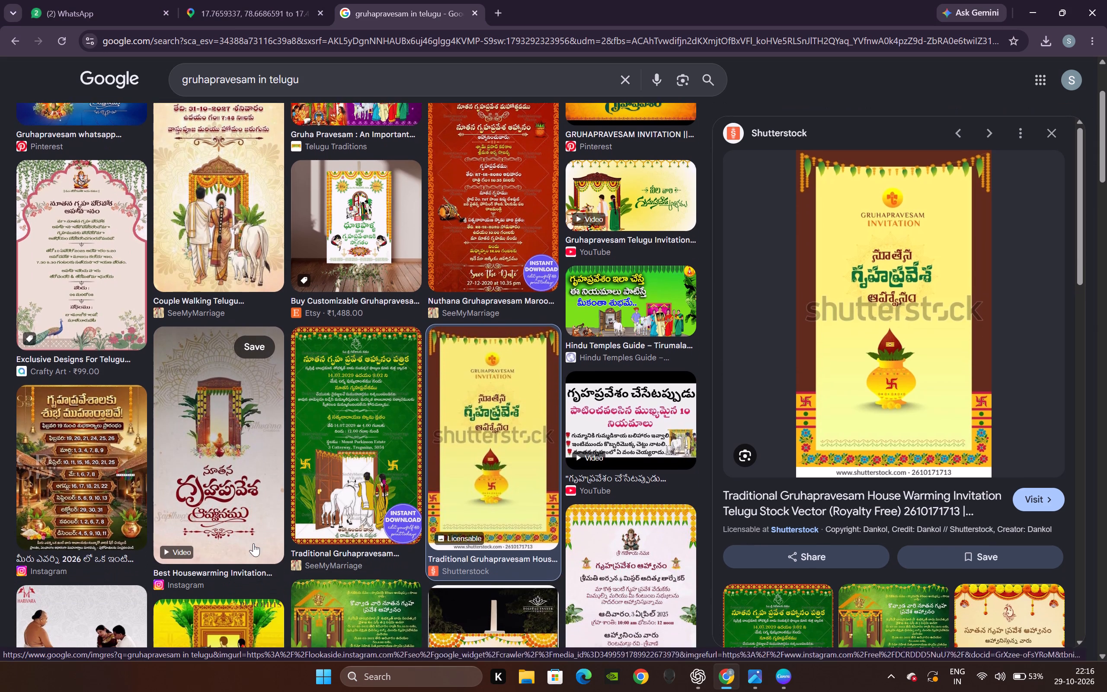
scroll(253, 543, down, 4)
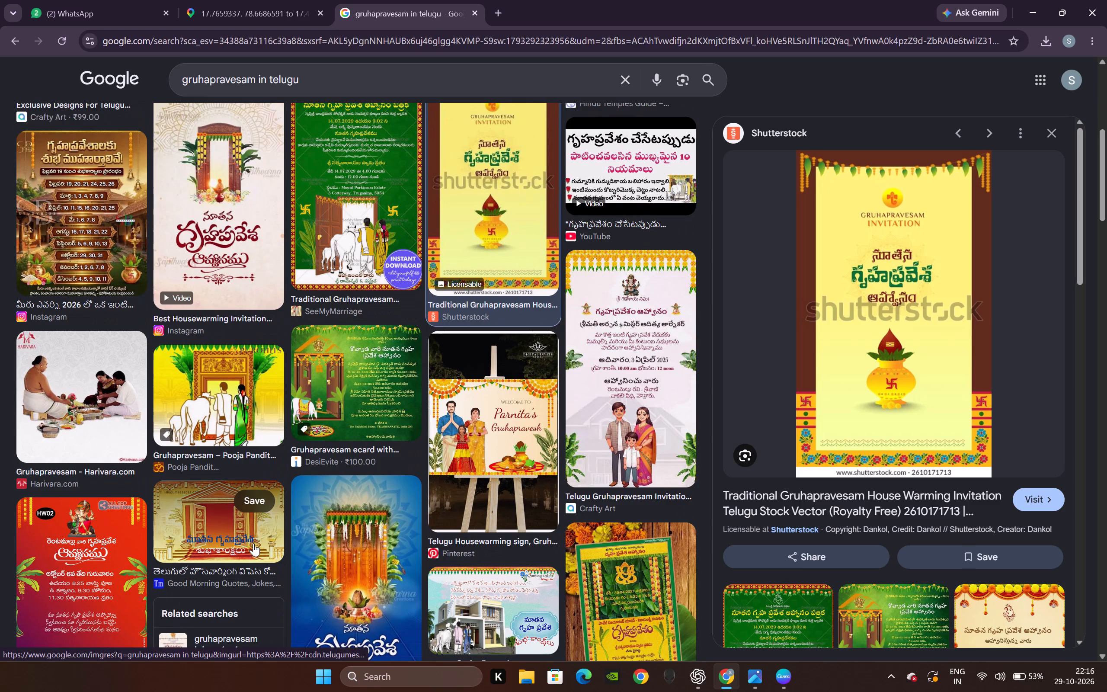
scroll(253, 543, down, 1)
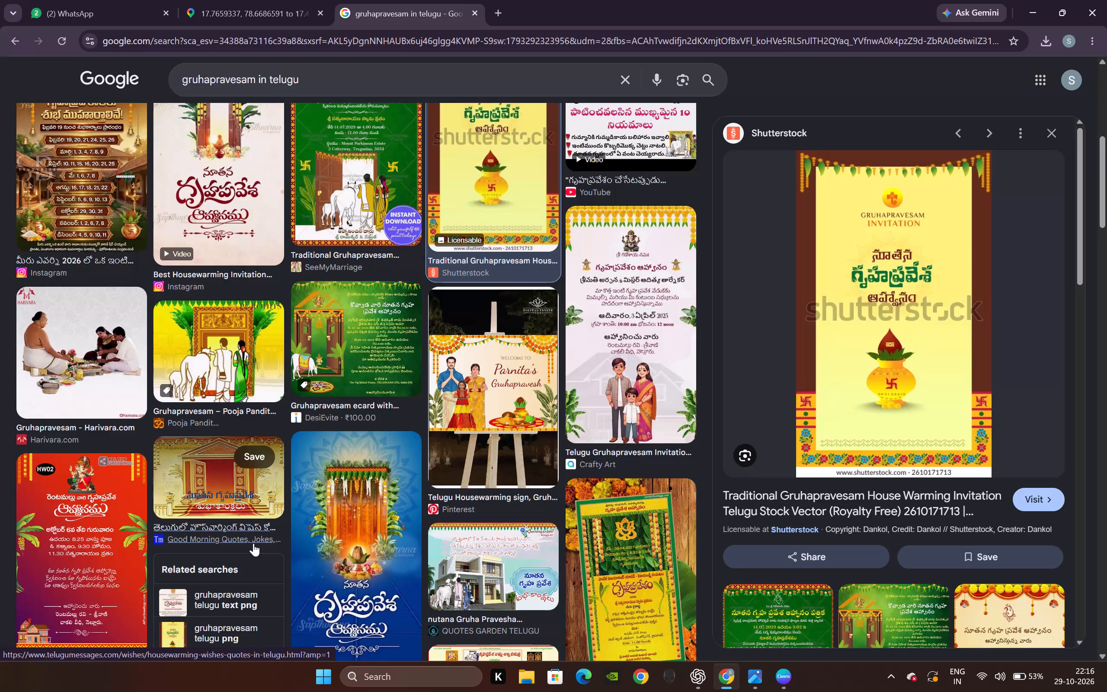
scroll(253, 543, down, 1)
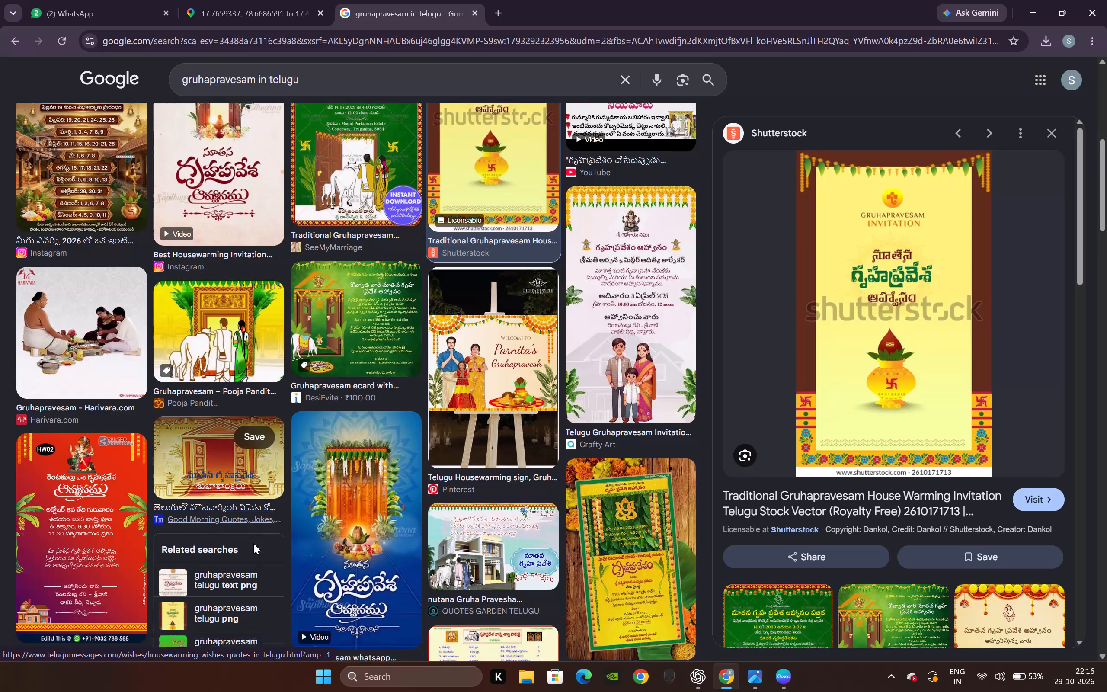
scroll(253, 543, down, 2)
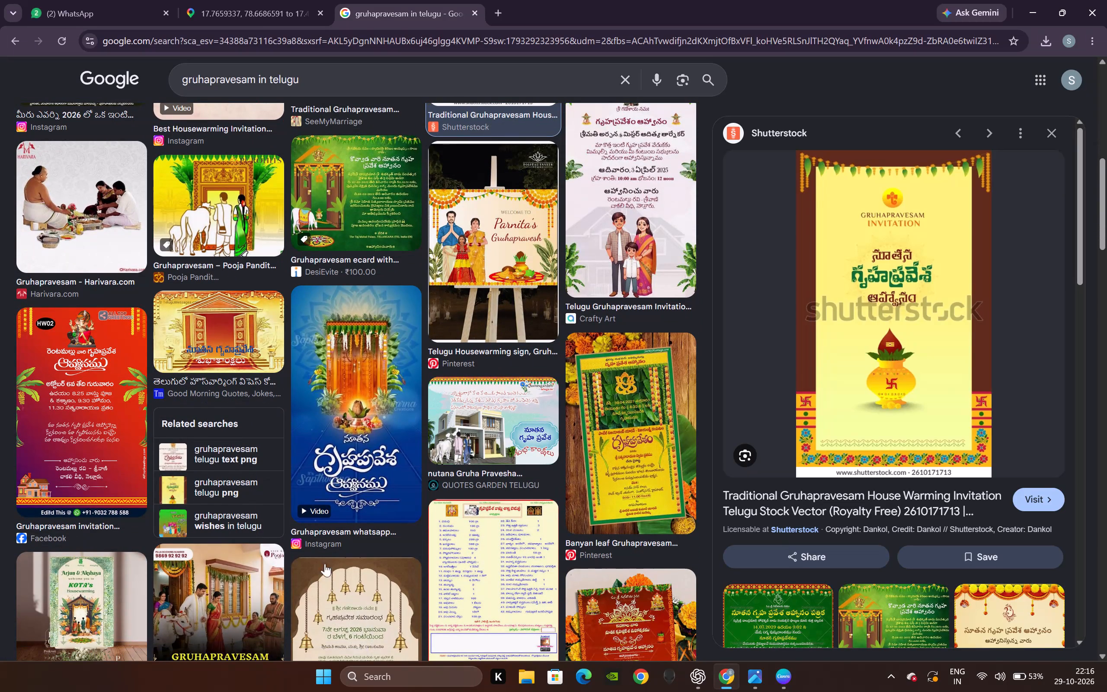
scroll(377, 572, down, 1)
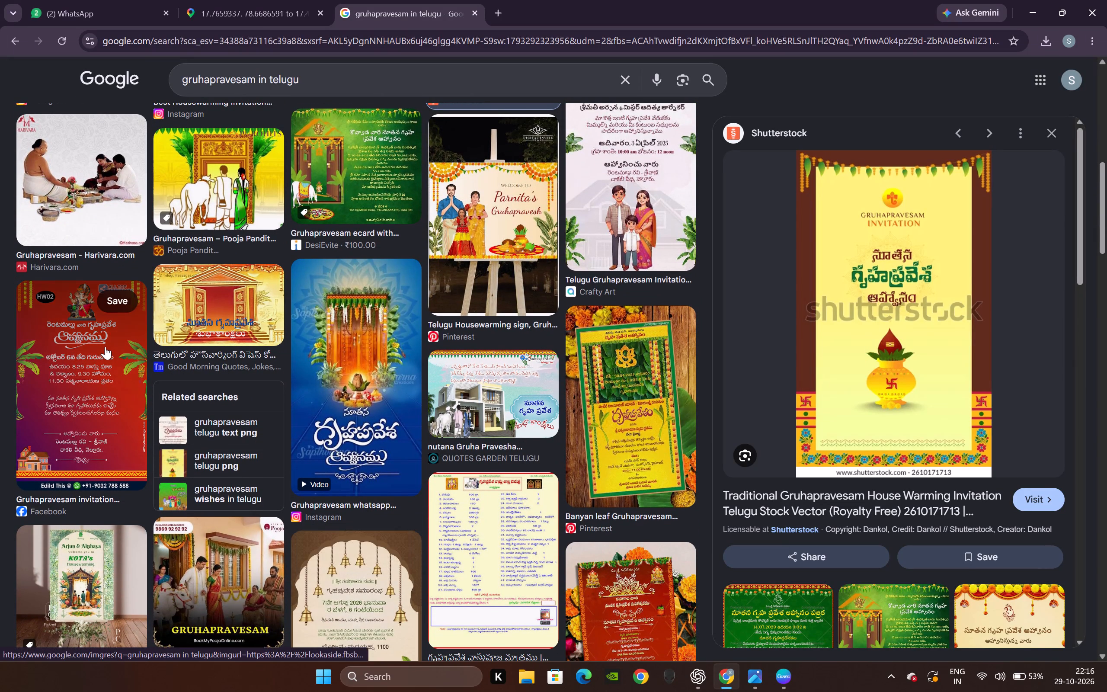
click(105, 346)
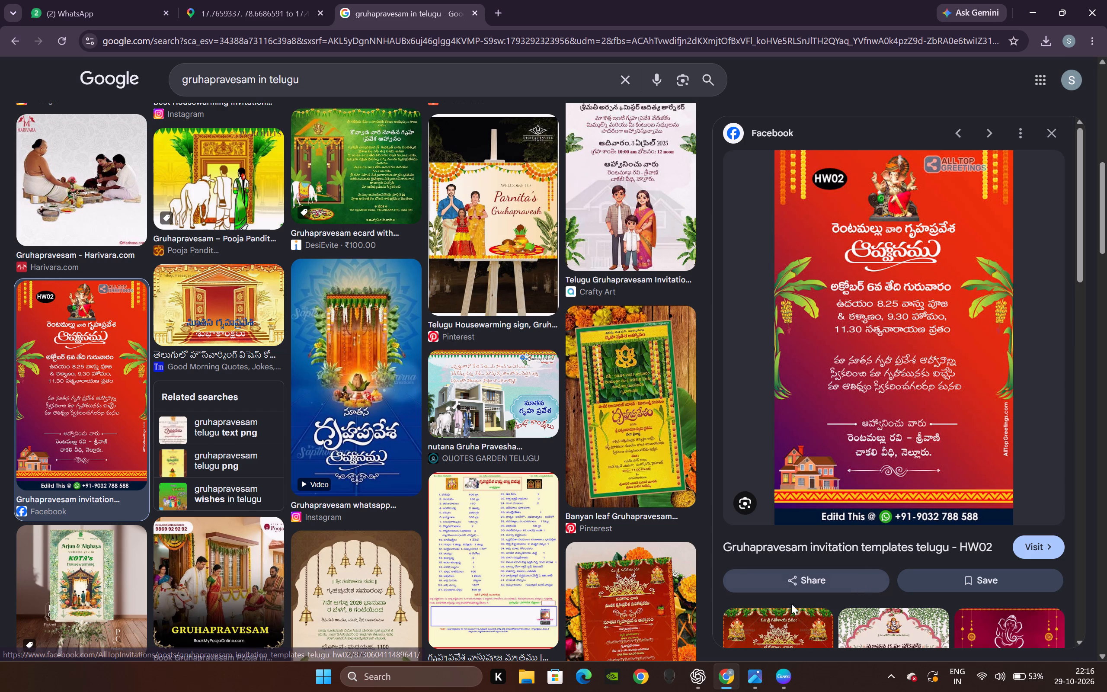
Switch to Canva and review the invitation layout with the గృహప్రవేశం title deselected.
click(784, 676)
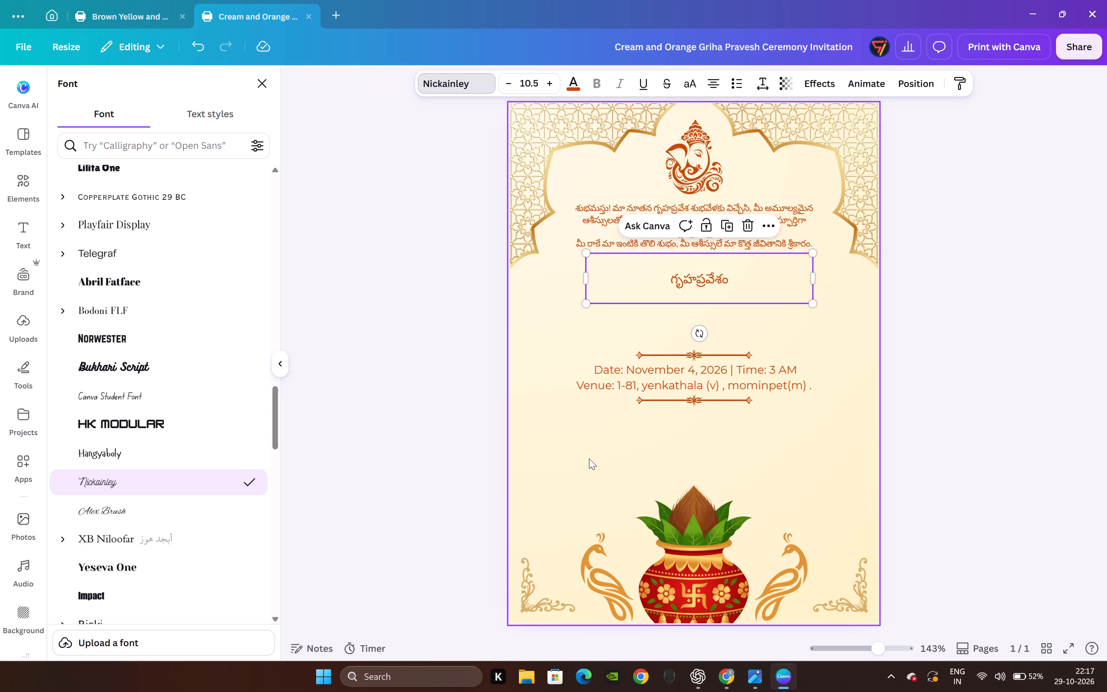
click(589, 458)
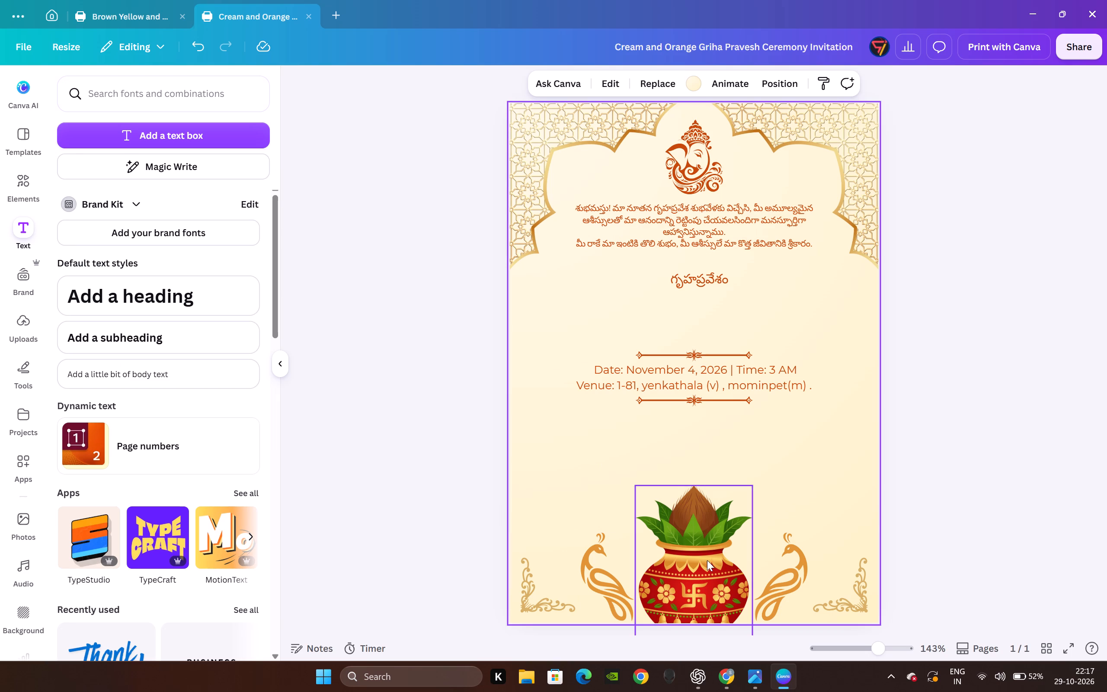
Return to Chrome and start a screen snip of the previewed red HW02 invitation.
click(727, 686)
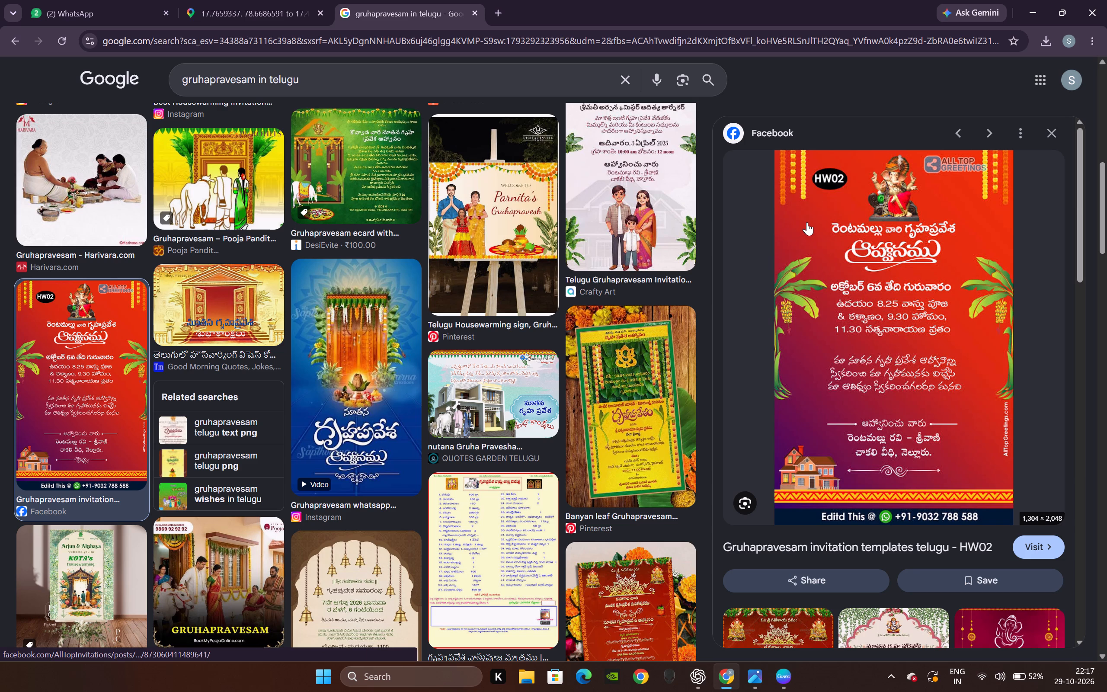
key(shift+super+s)
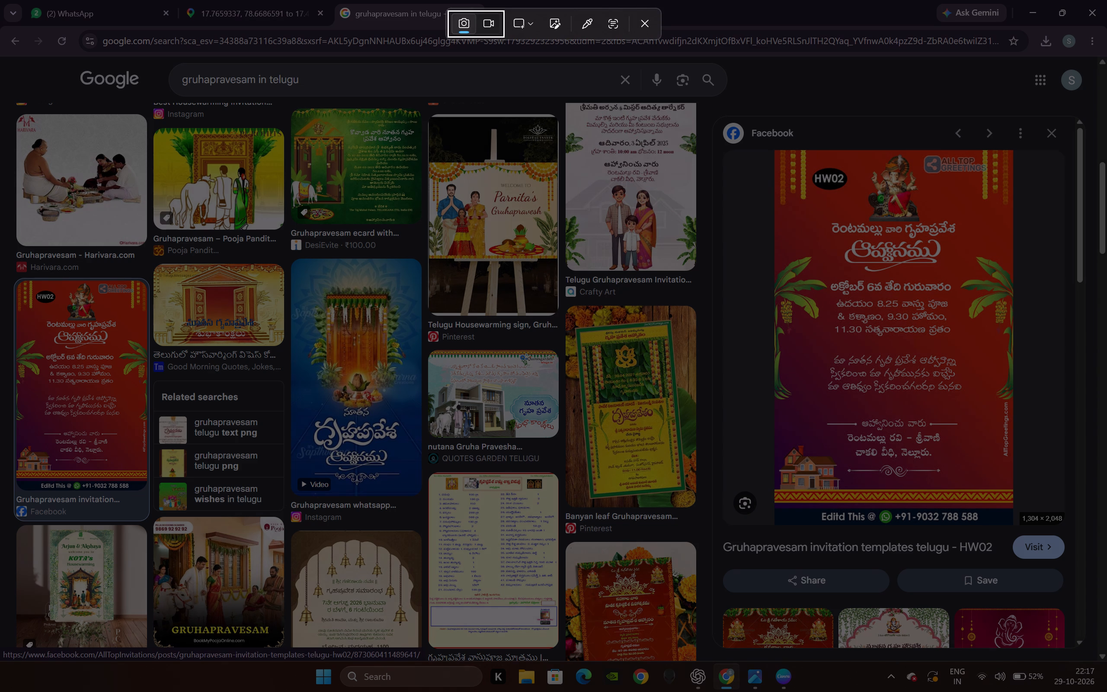
Capture a screen snip of the two-line Telugu heading ending in ఆహ్వానము on the red HW02 invitation preview.
drag(820, 217, 867, 261)
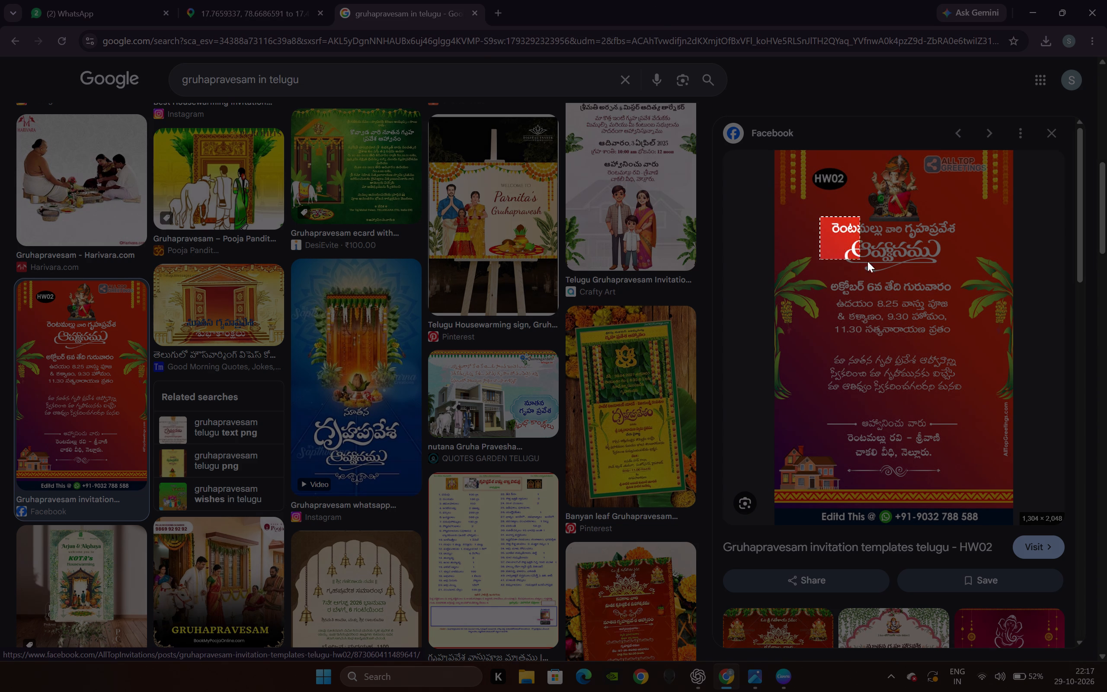
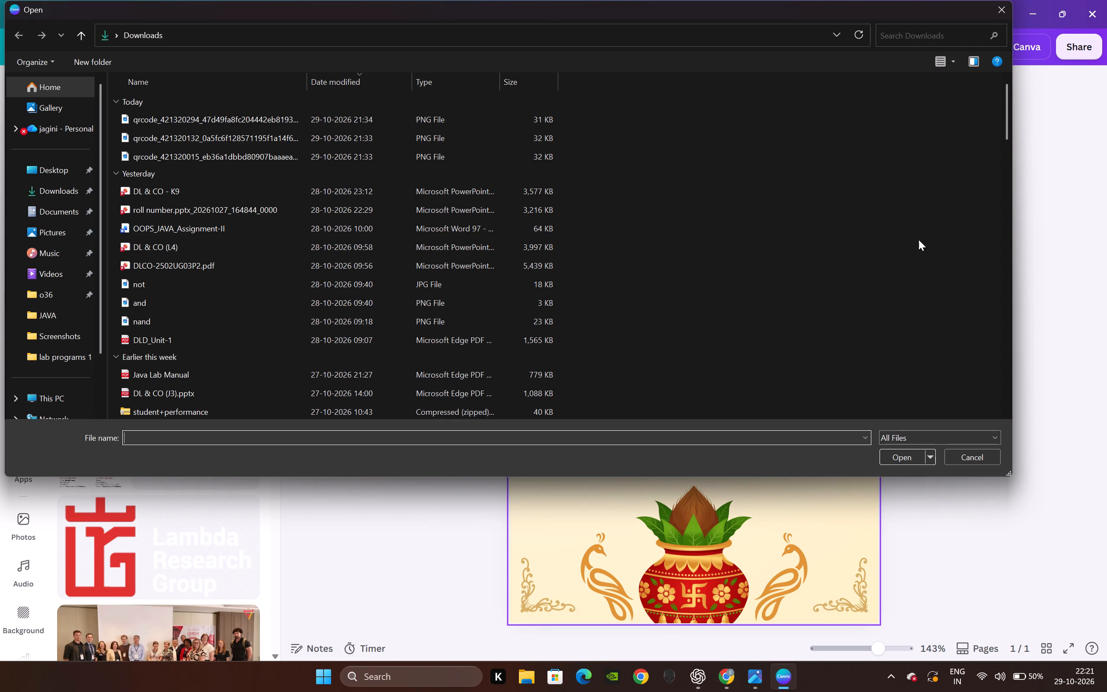
click(1002, 9)
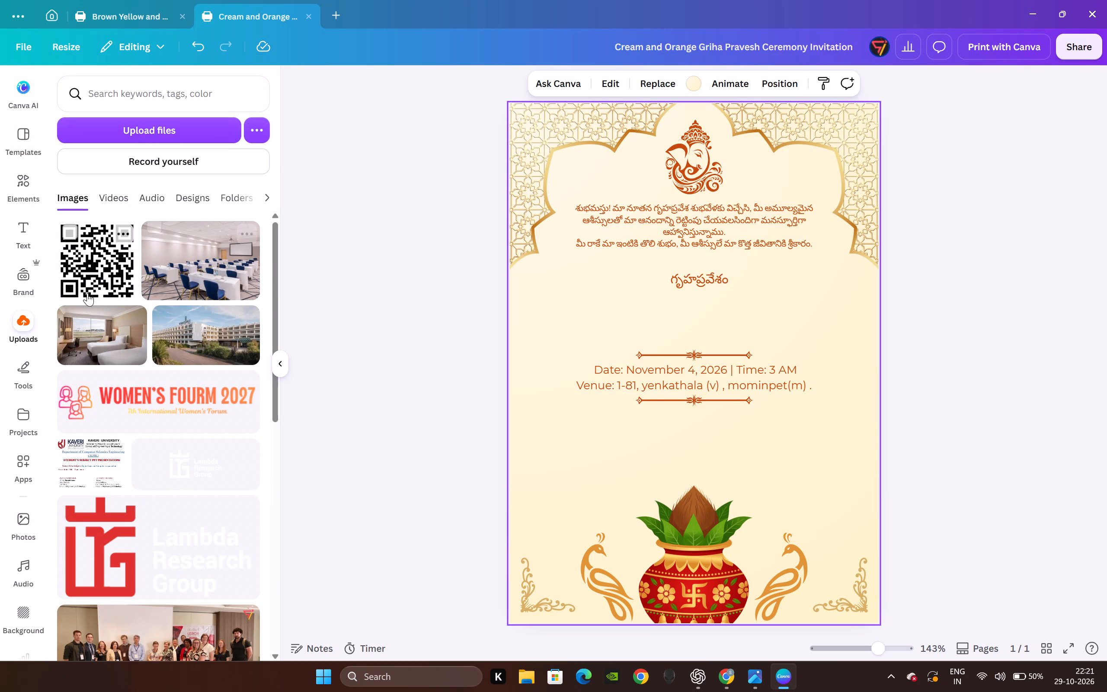
click(24, 307)
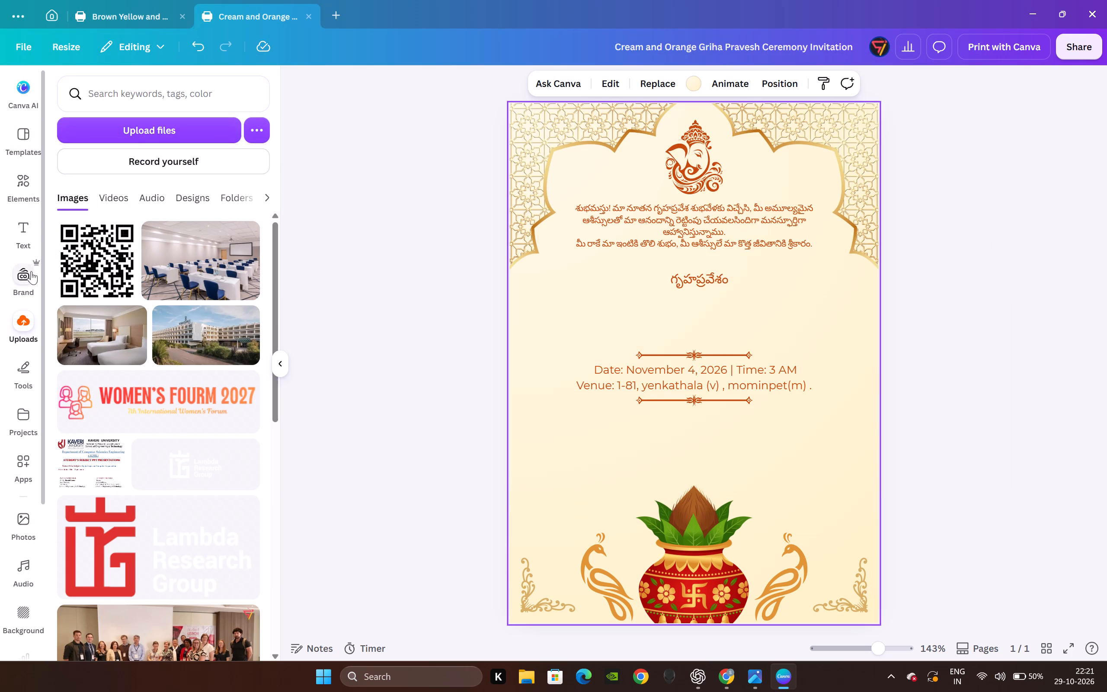
click(171, 132)
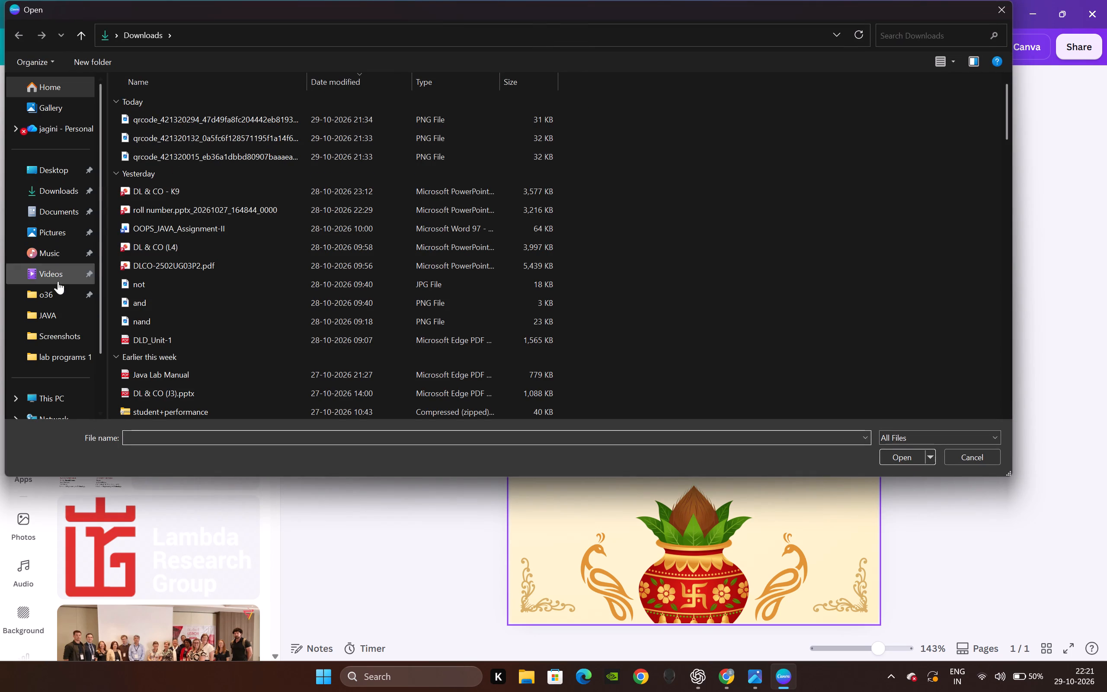
click(60, 185)
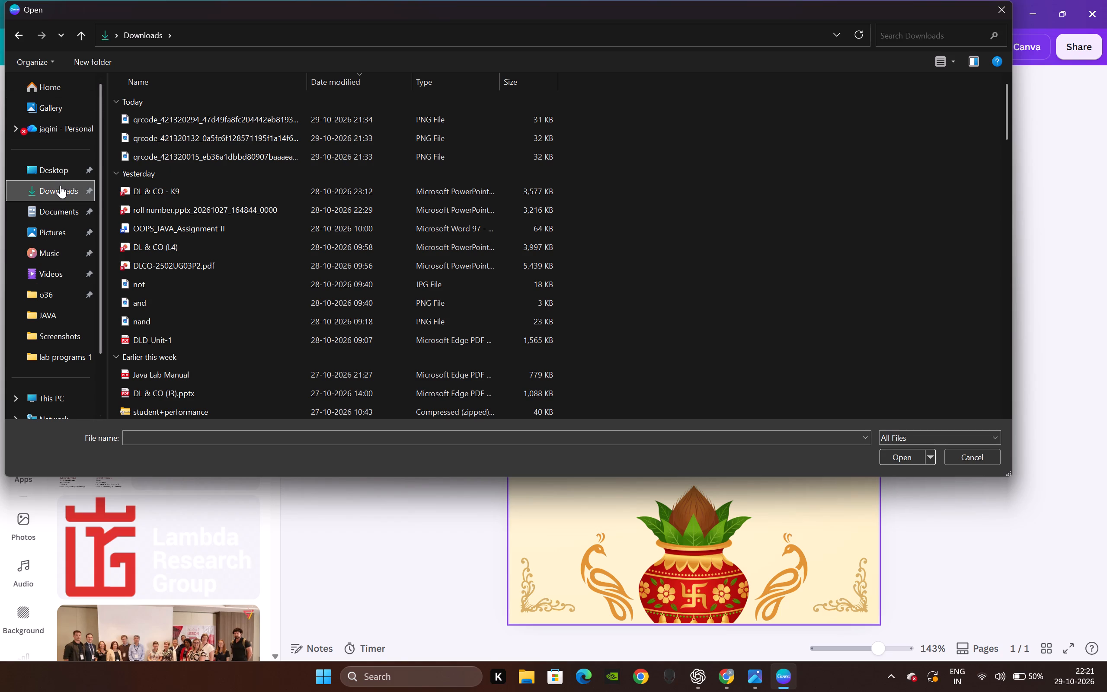
click(58, 192)
click(68, 84)
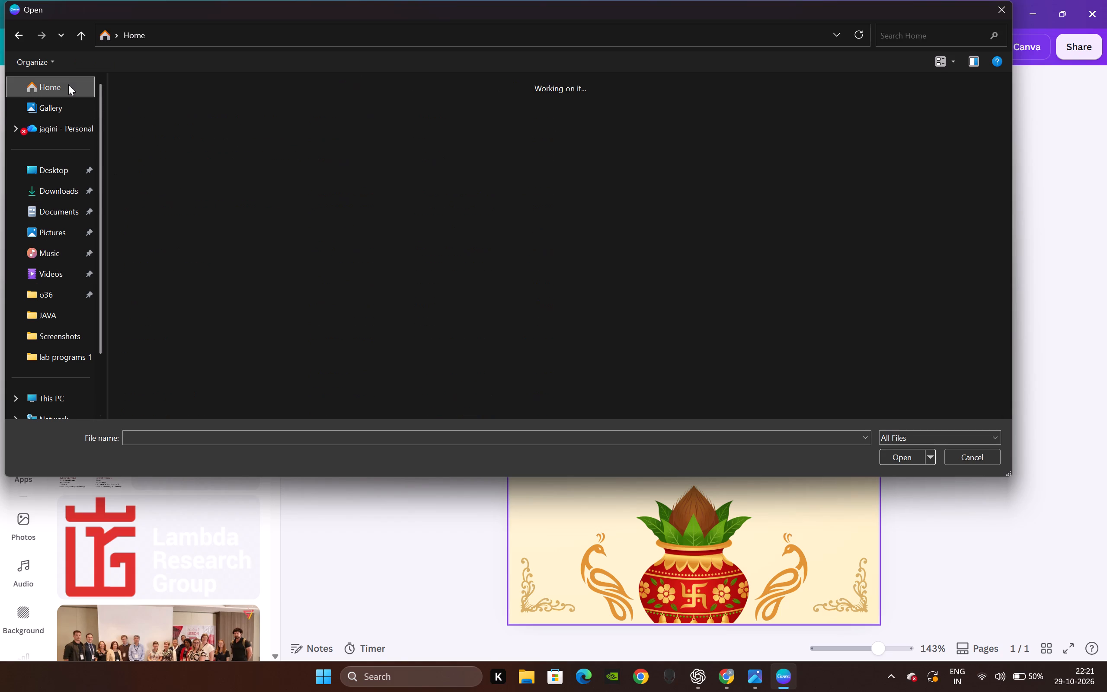
click(205, 268)
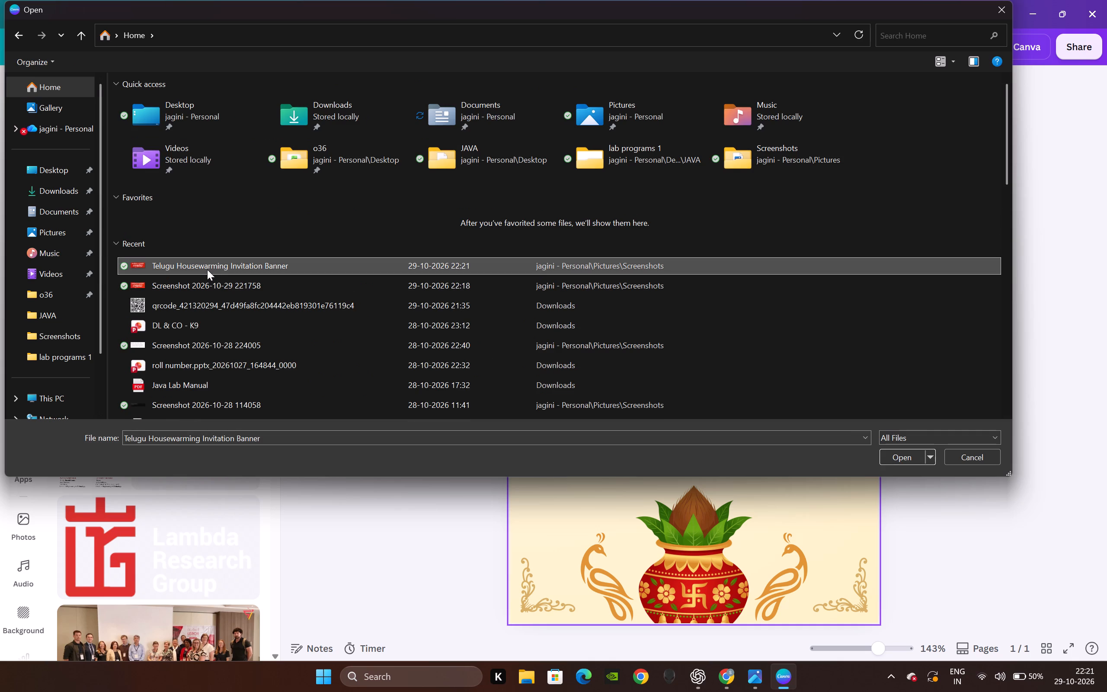
double_click(208, 268)
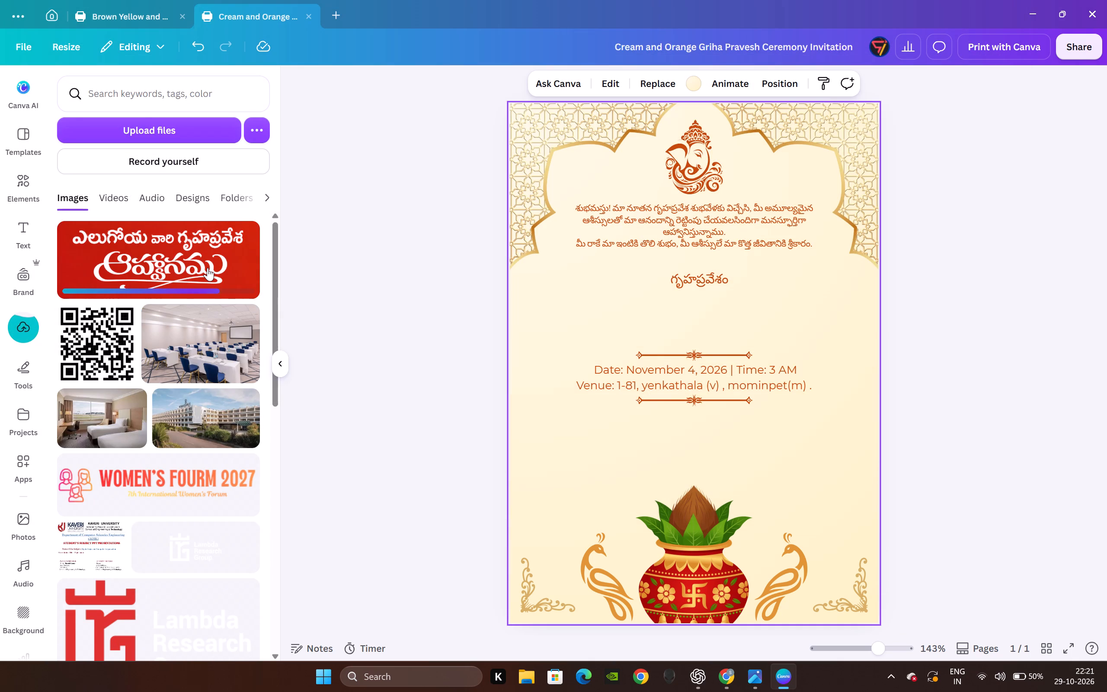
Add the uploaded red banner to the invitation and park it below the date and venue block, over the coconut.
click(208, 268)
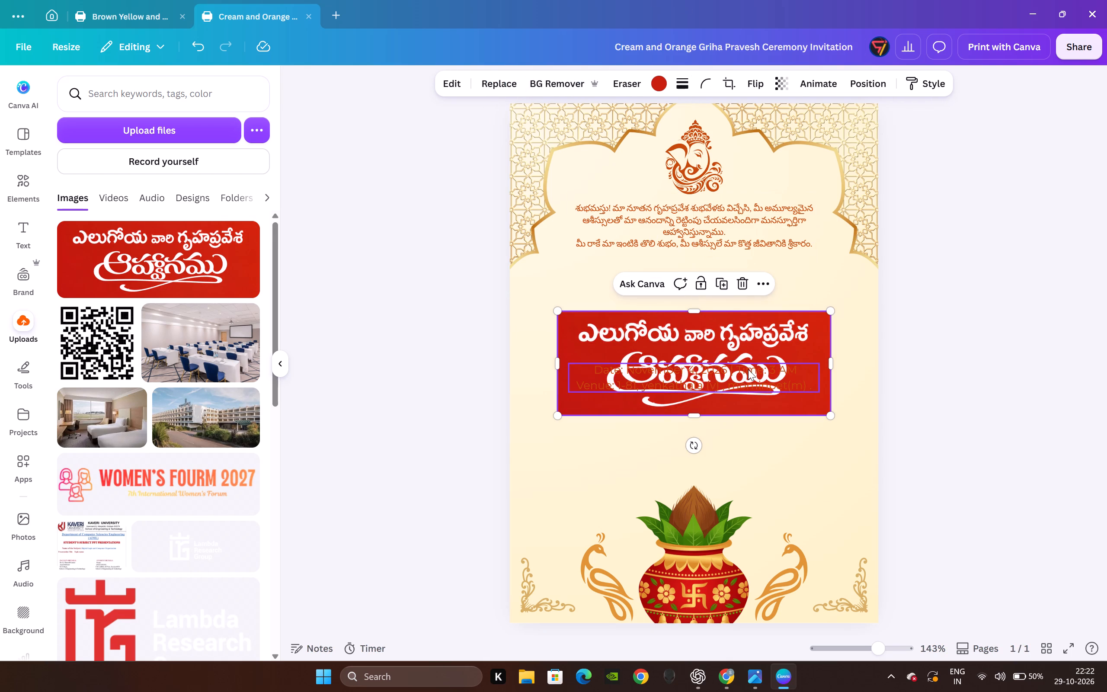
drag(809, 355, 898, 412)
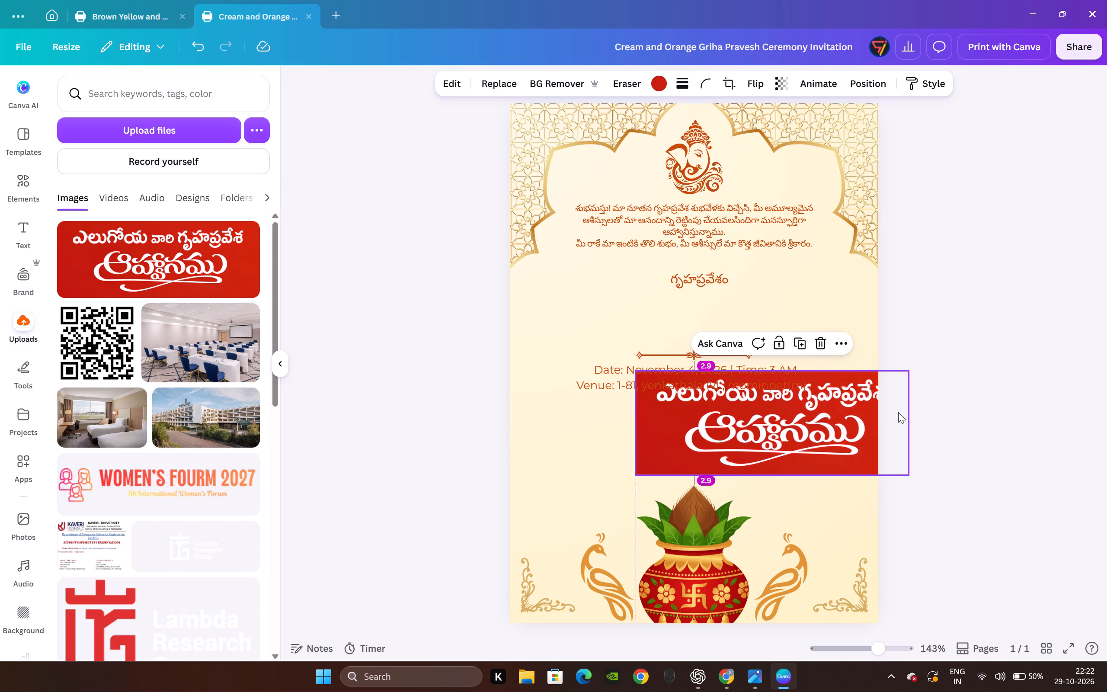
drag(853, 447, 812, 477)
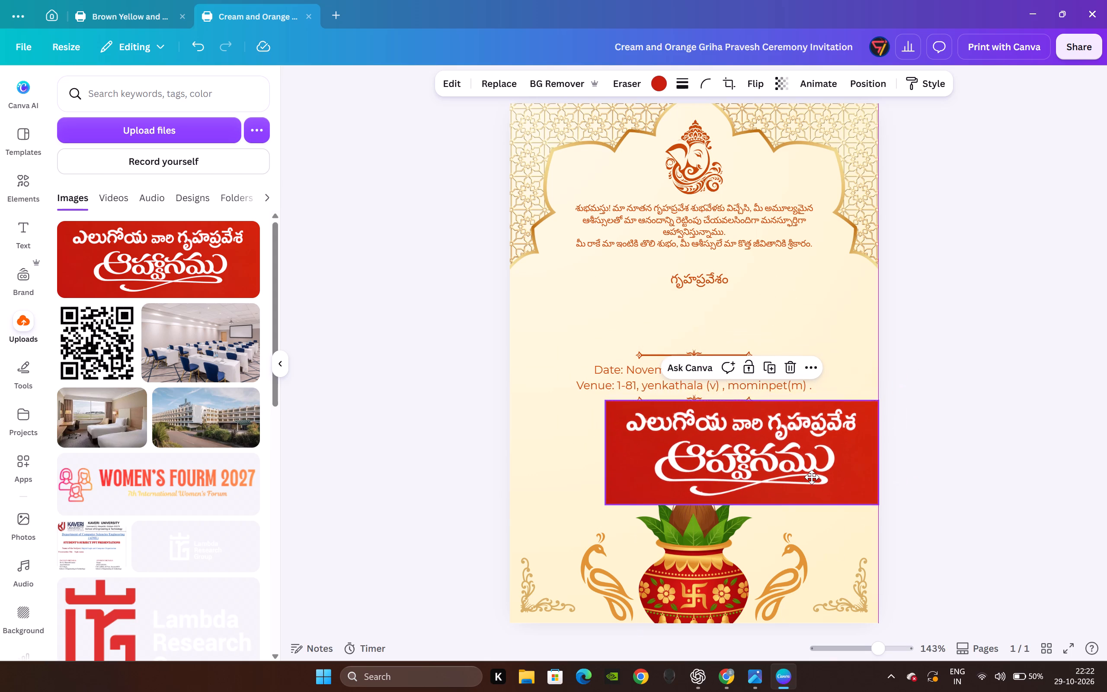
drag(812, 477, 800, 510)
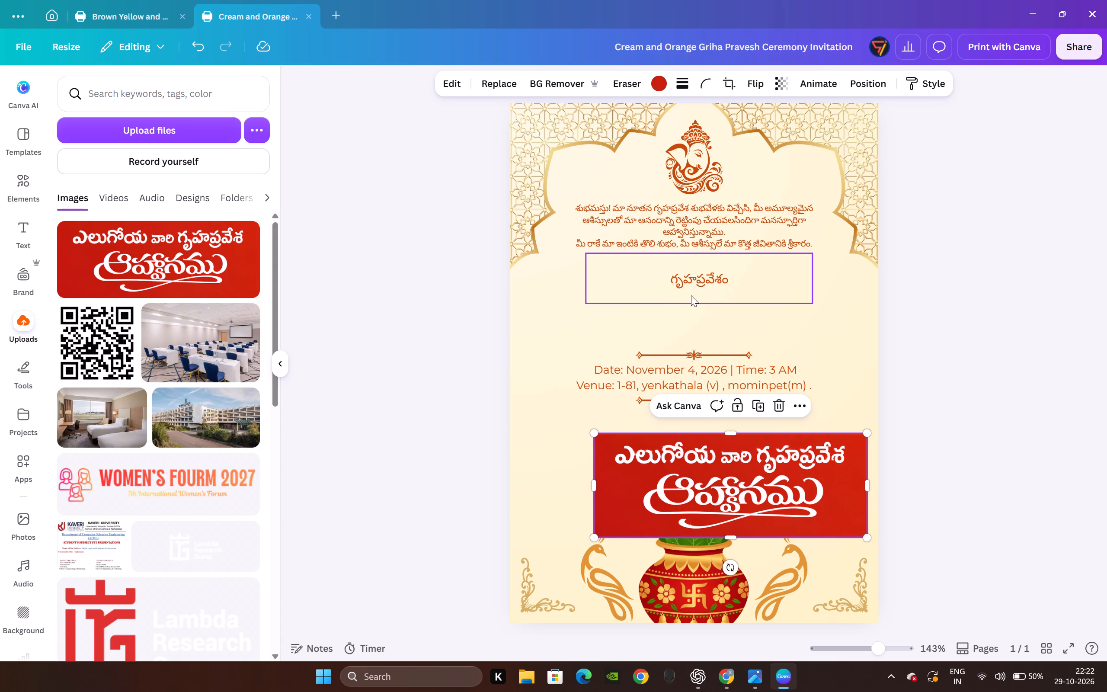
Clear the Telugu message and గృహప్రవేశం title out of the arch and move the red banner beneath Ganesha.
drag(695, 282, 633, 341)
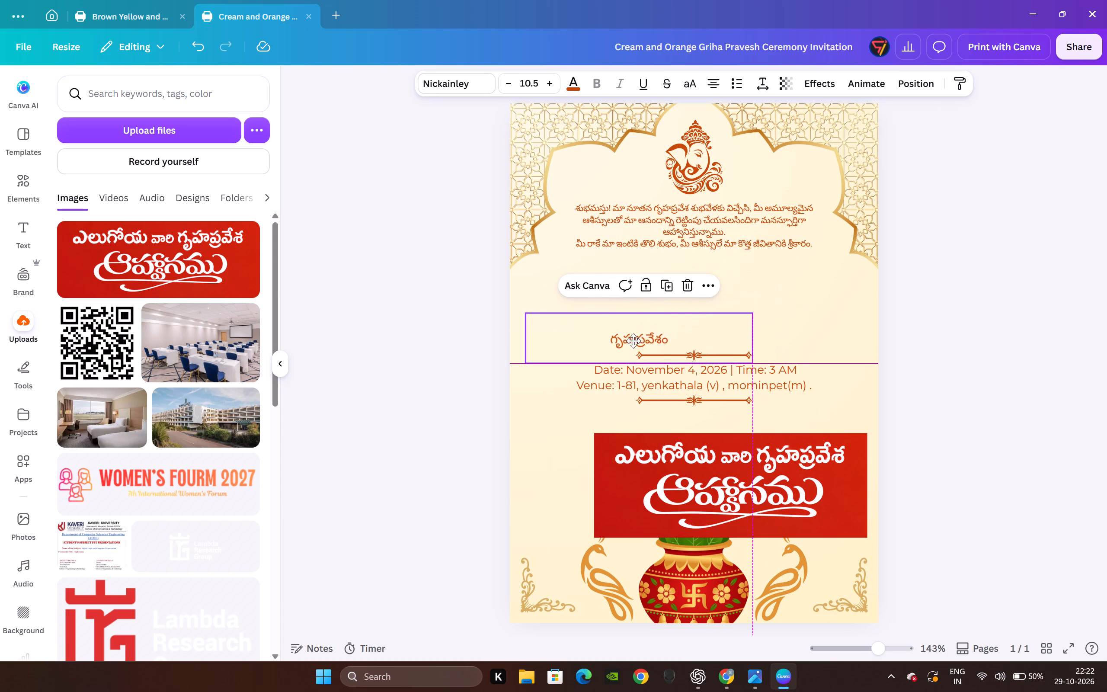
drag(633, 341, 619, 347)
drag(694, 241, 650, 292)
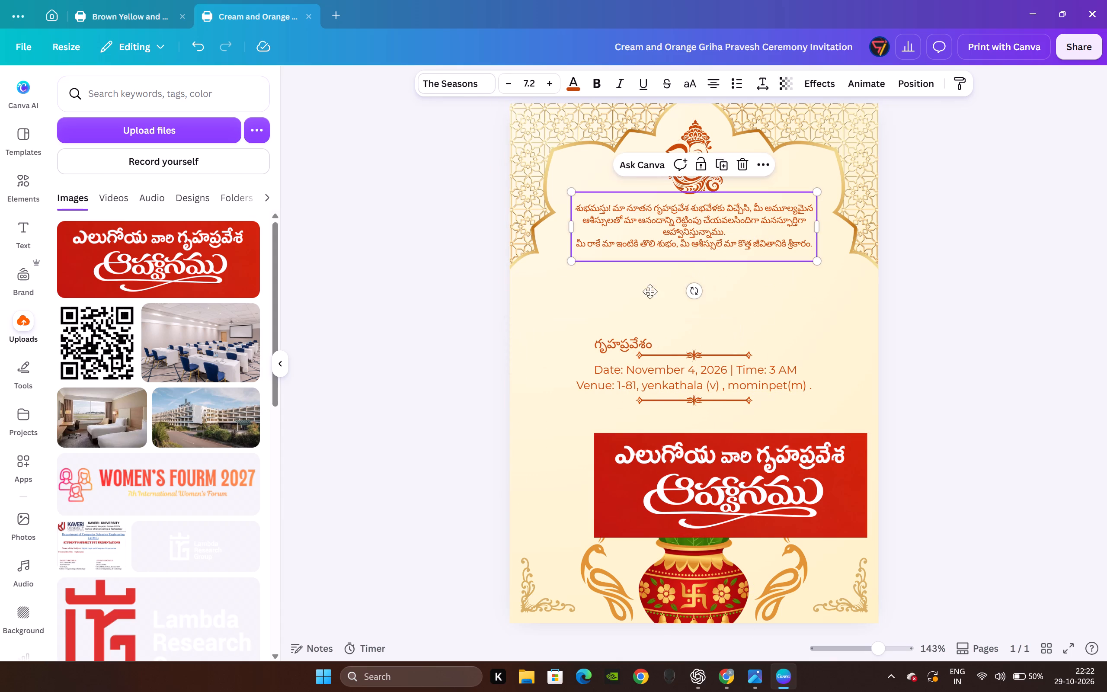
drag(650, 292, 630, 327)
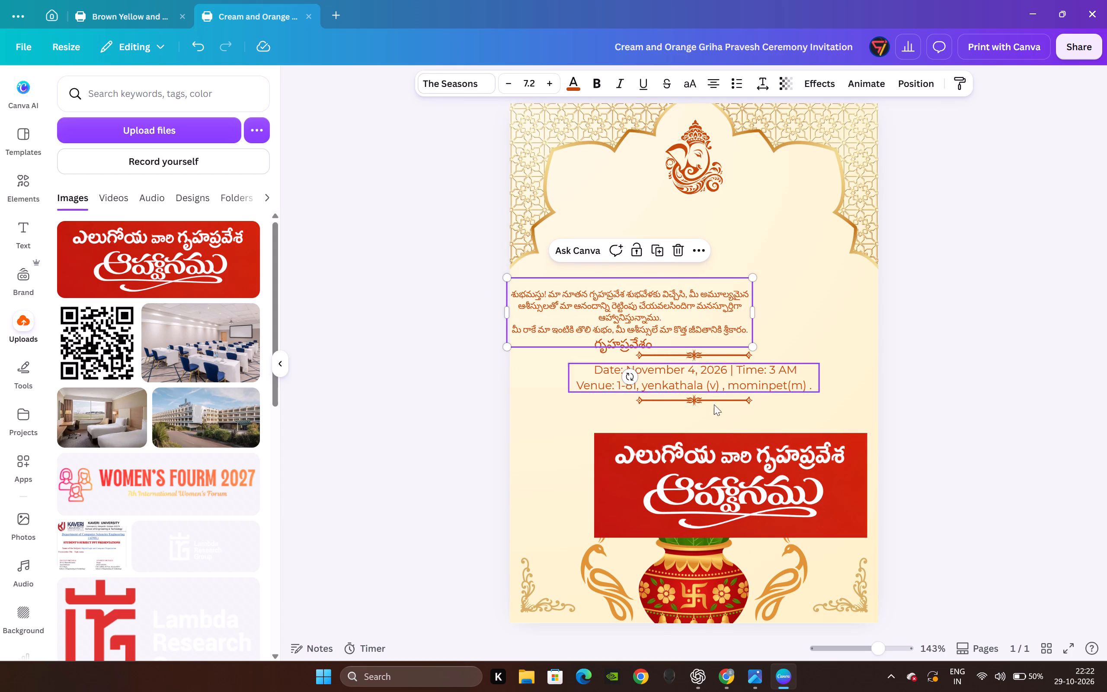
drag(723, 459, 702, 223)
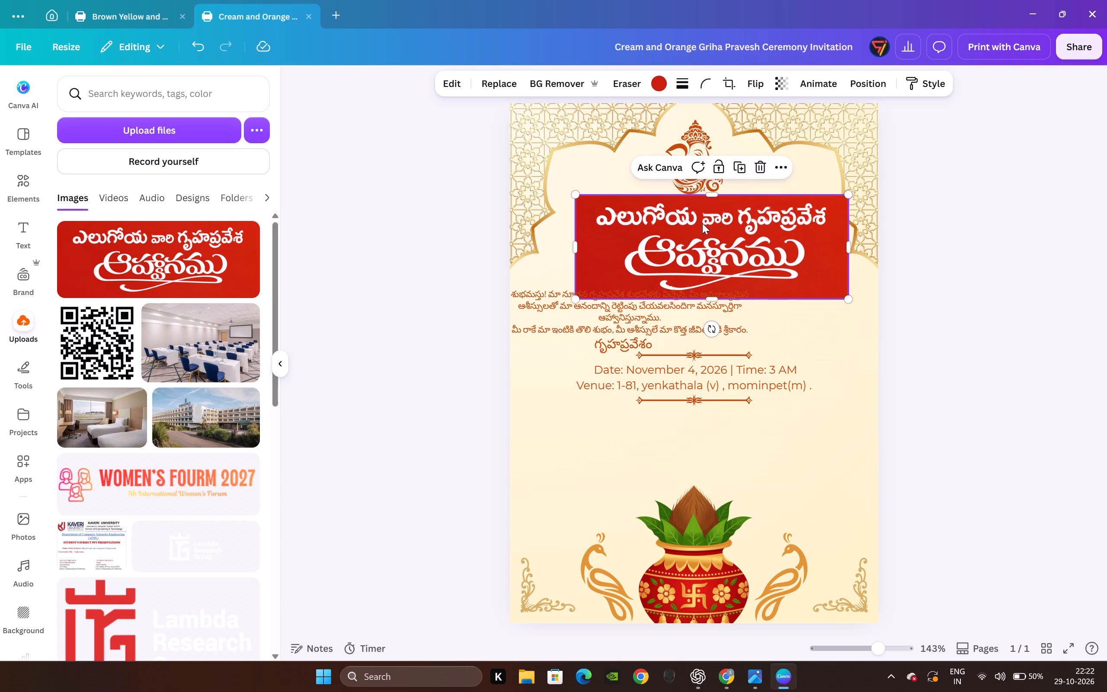
Move the Telugu message below the date and venue block, and the గృహప్రవేశం title beneath it beside the coconut.
drag(633, 317, 673, 436)
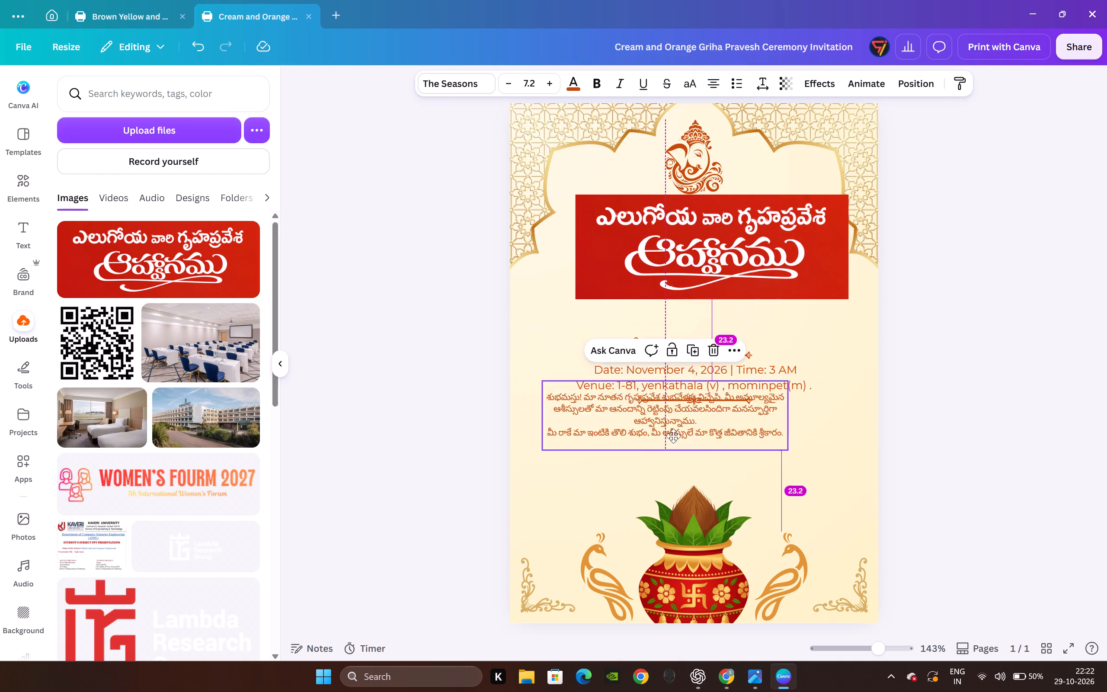
drag(673, 436, 685, 448)
drag(621, 343, 589, 415)
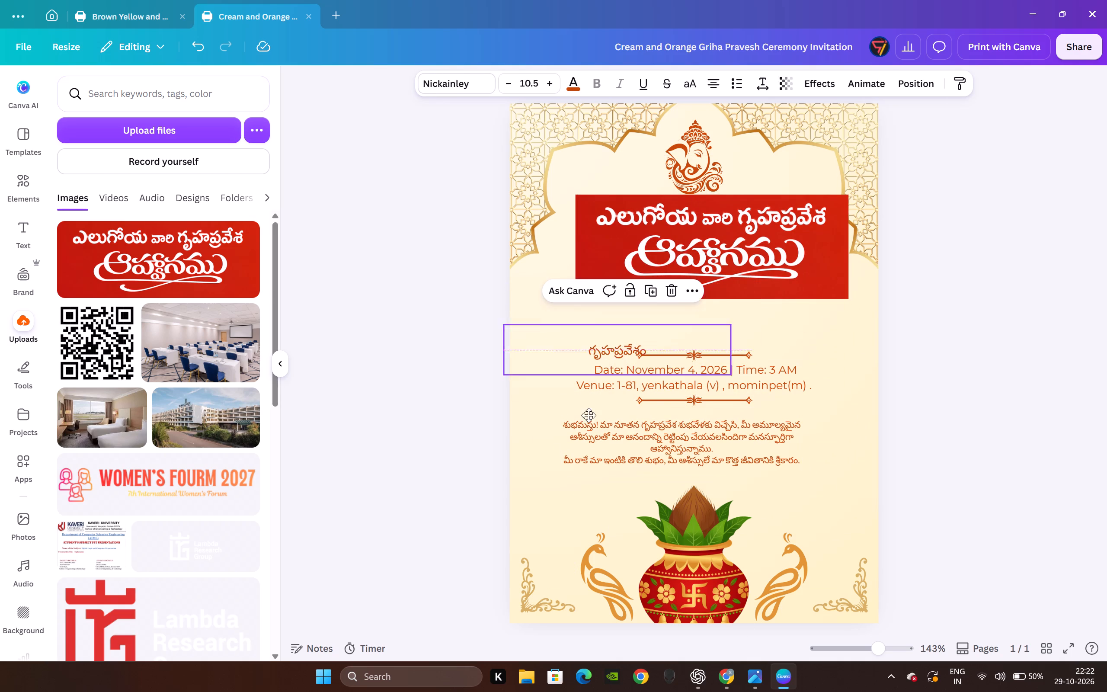
drag(589, 415, 597, 492)
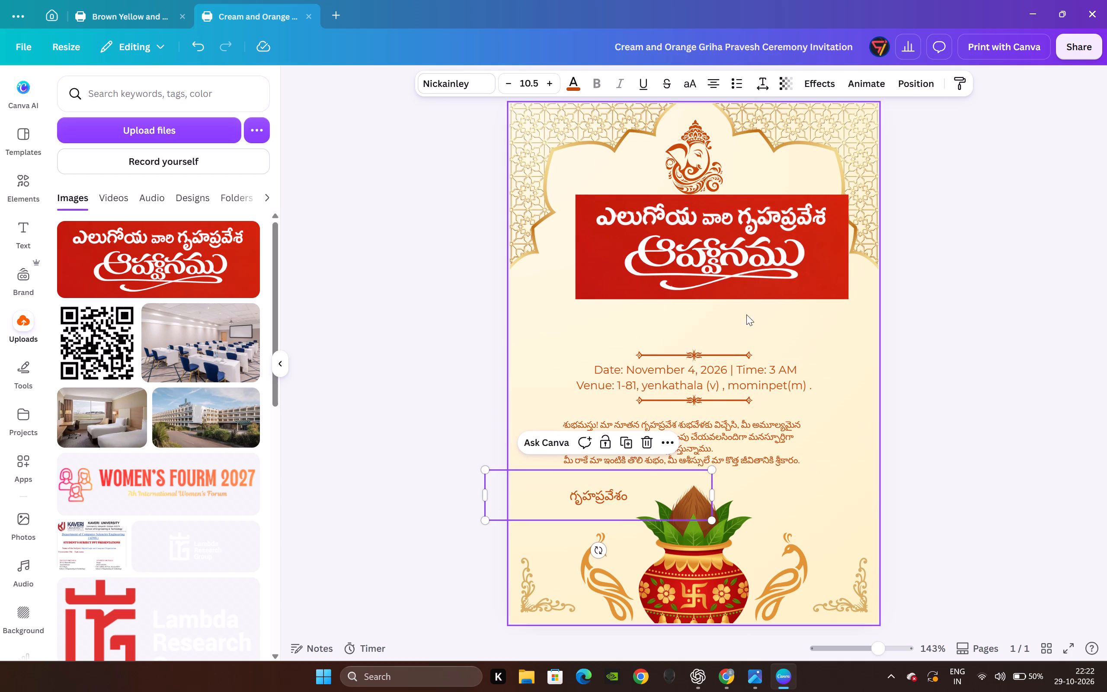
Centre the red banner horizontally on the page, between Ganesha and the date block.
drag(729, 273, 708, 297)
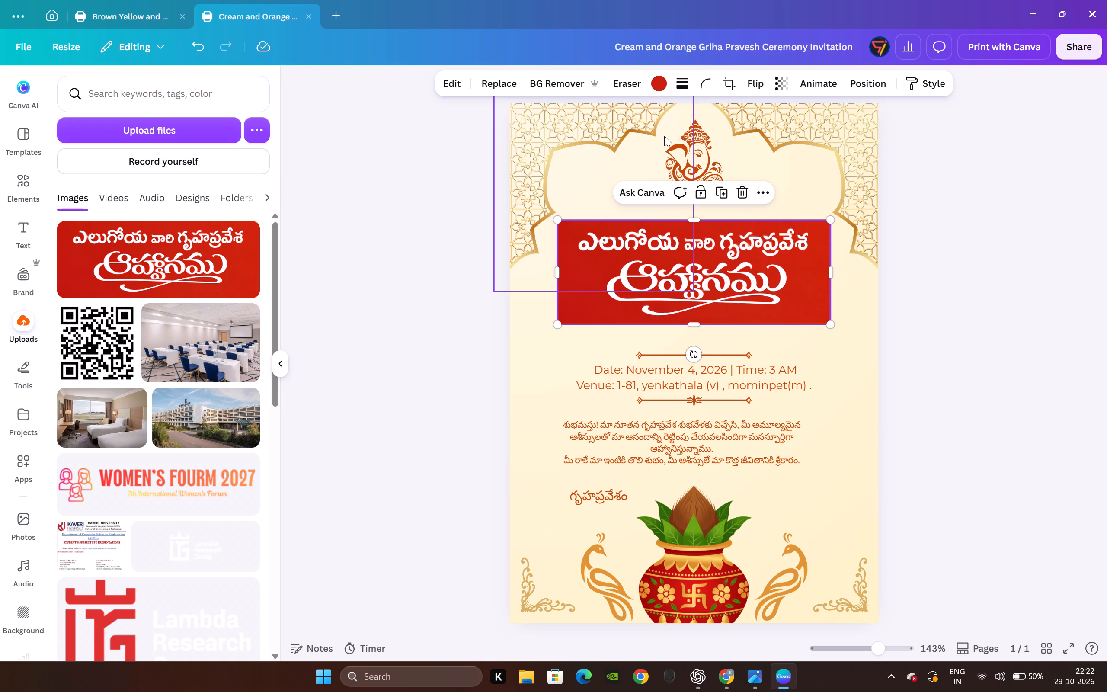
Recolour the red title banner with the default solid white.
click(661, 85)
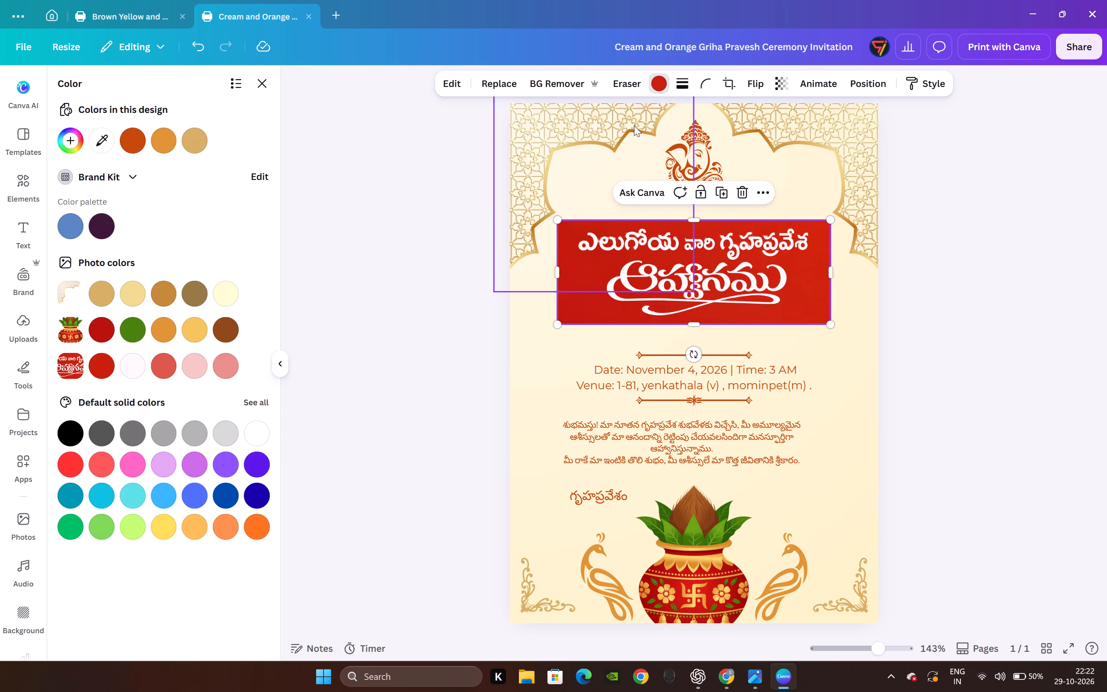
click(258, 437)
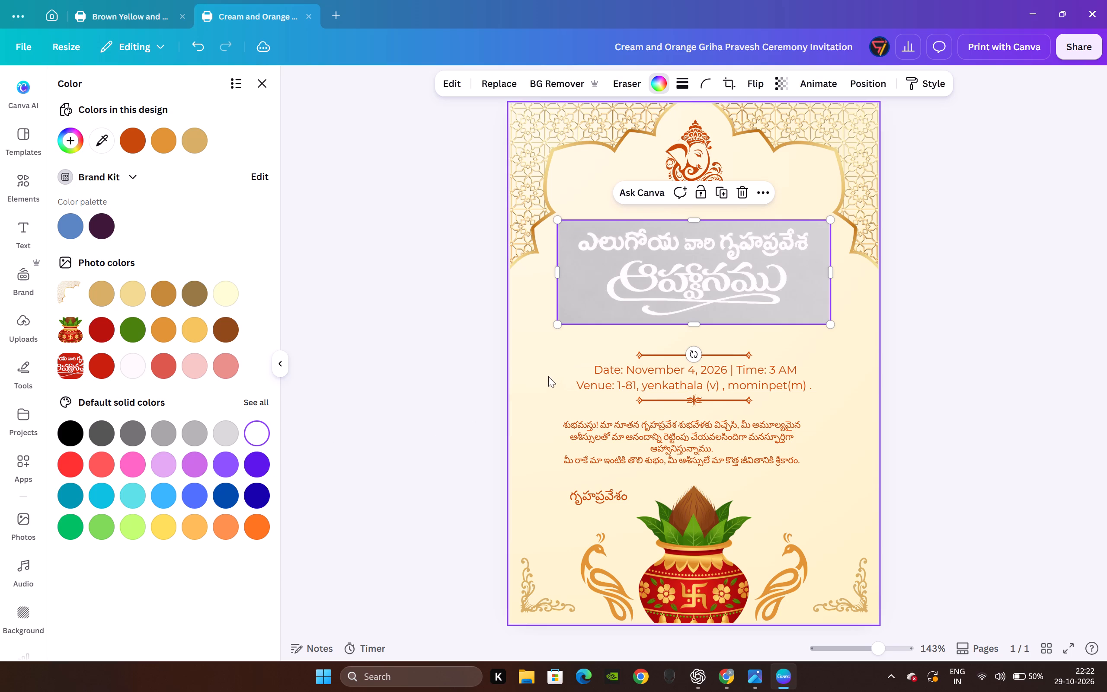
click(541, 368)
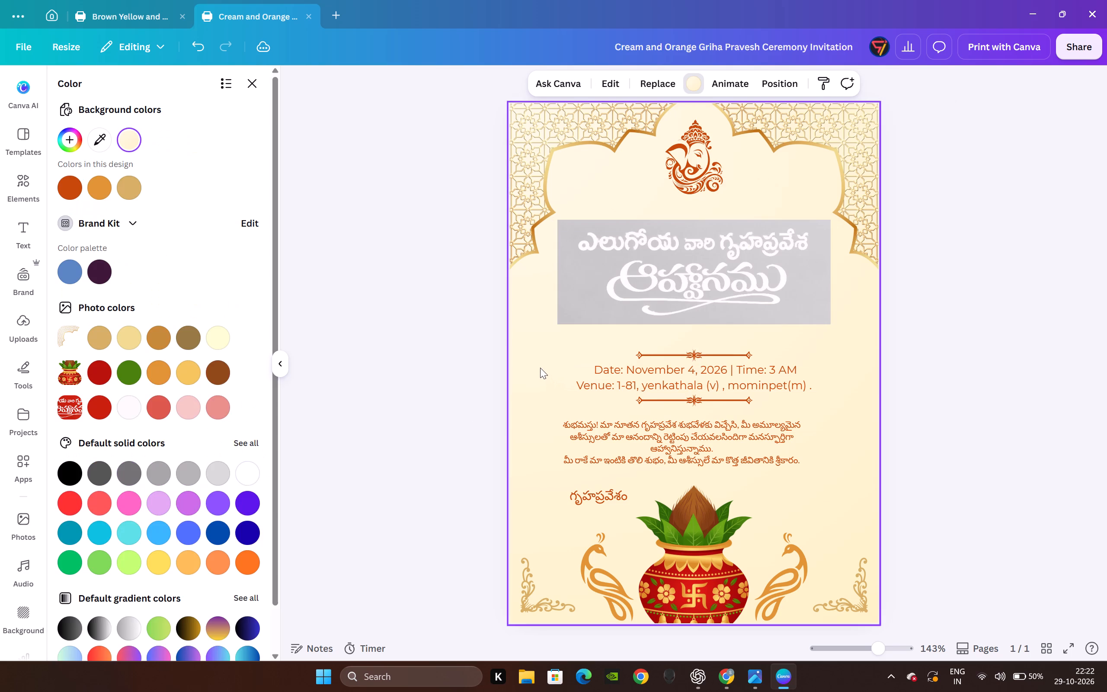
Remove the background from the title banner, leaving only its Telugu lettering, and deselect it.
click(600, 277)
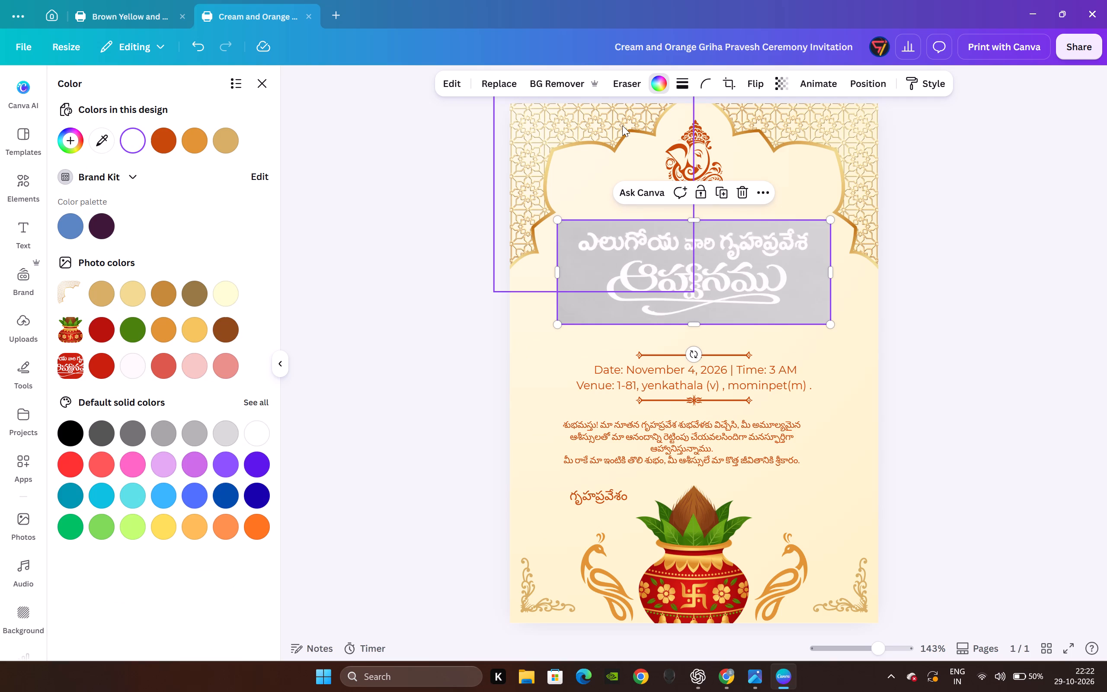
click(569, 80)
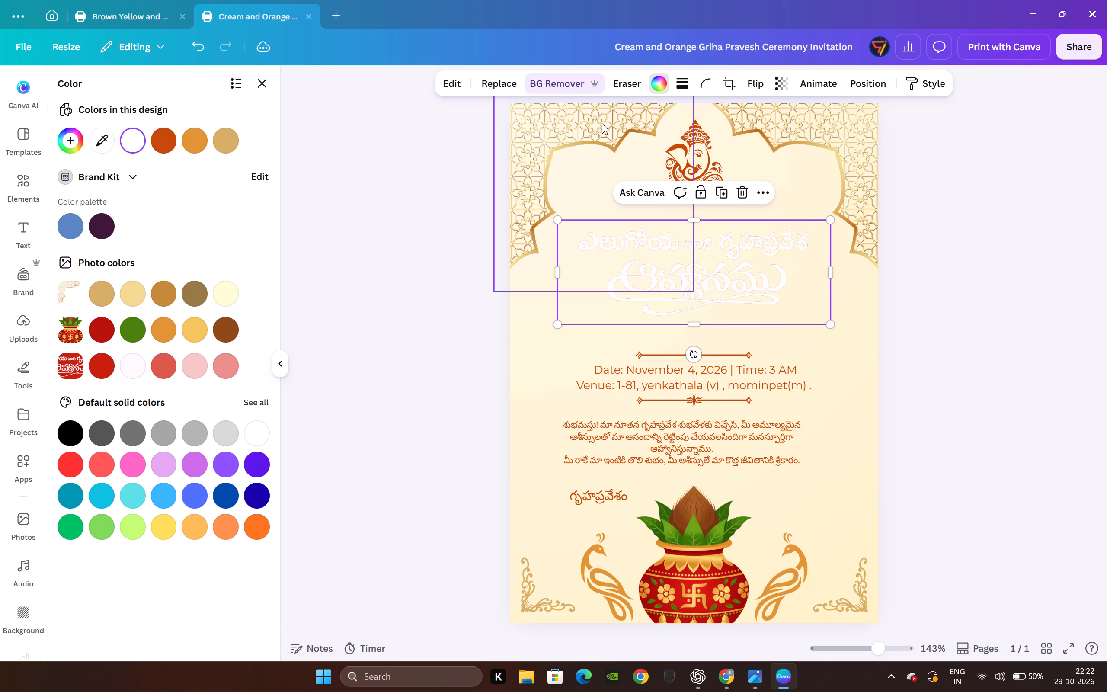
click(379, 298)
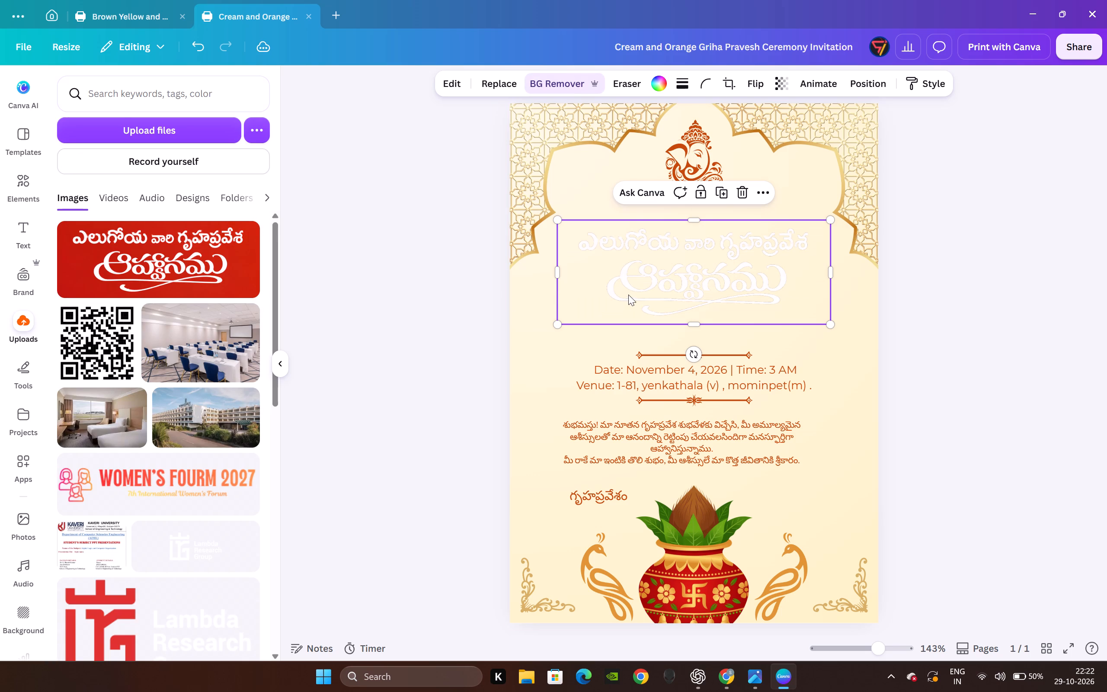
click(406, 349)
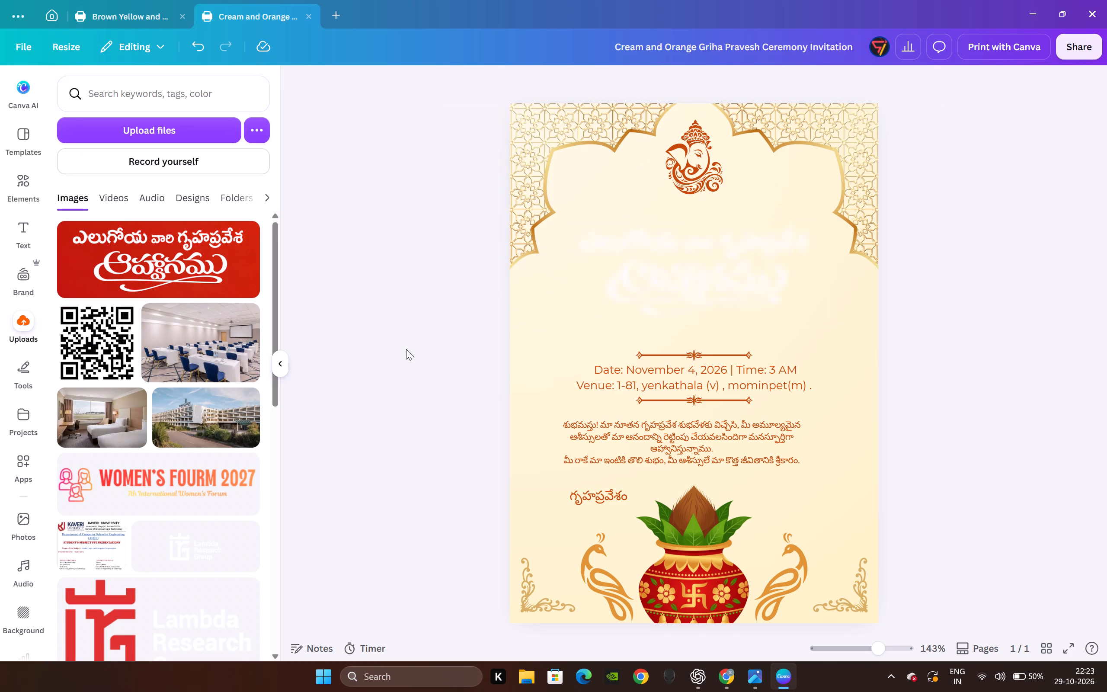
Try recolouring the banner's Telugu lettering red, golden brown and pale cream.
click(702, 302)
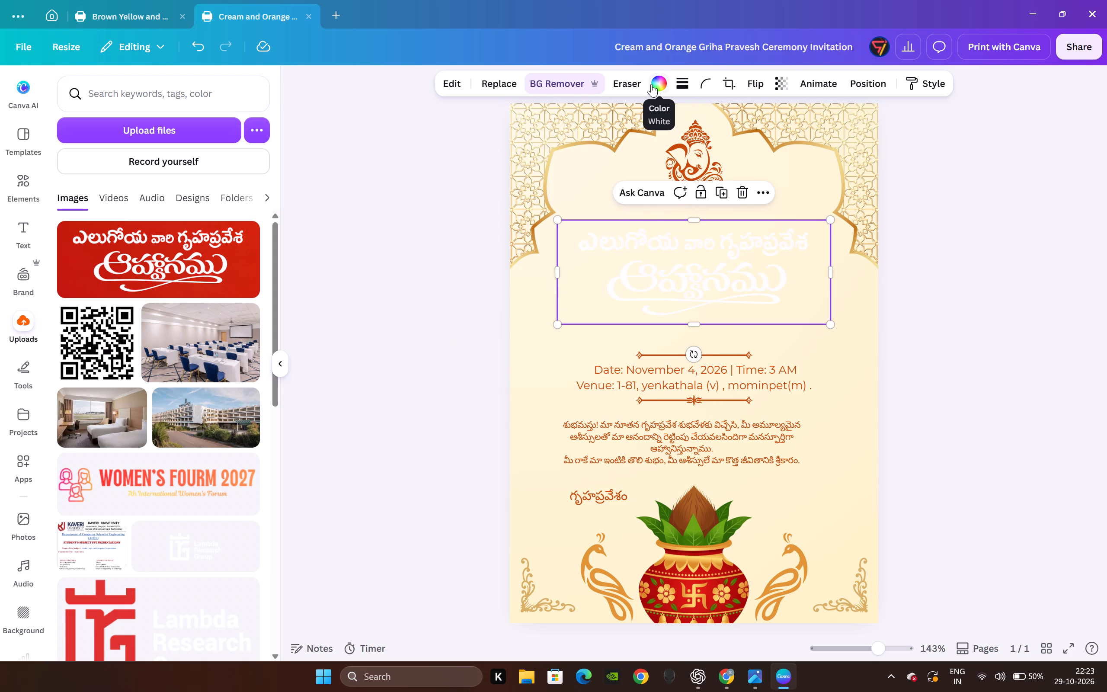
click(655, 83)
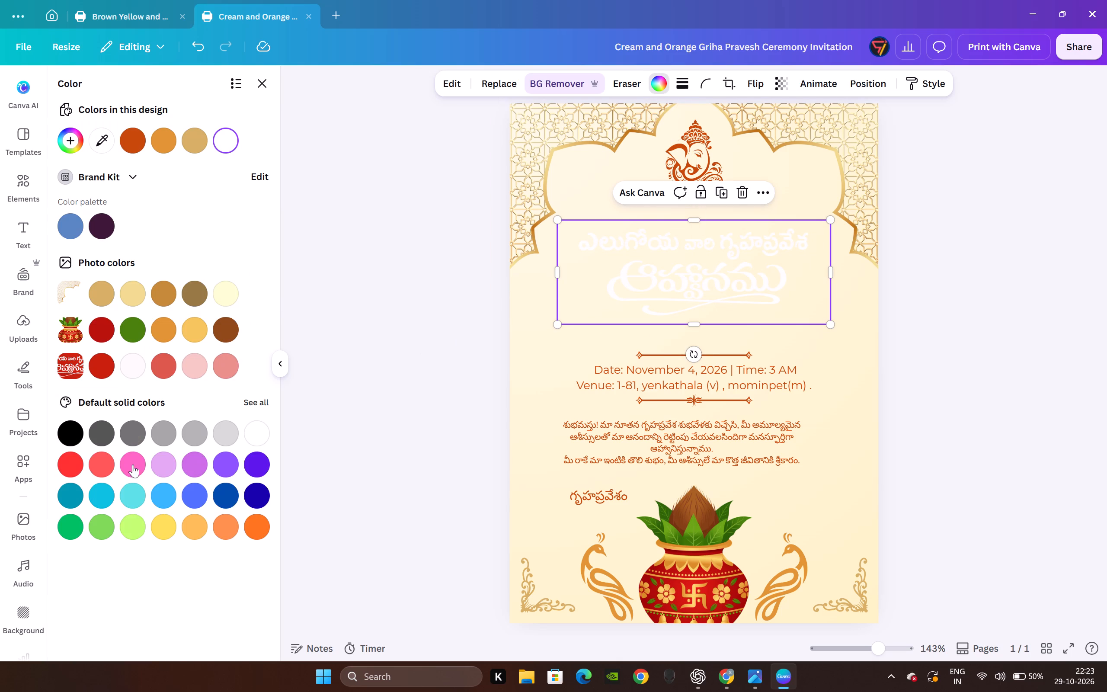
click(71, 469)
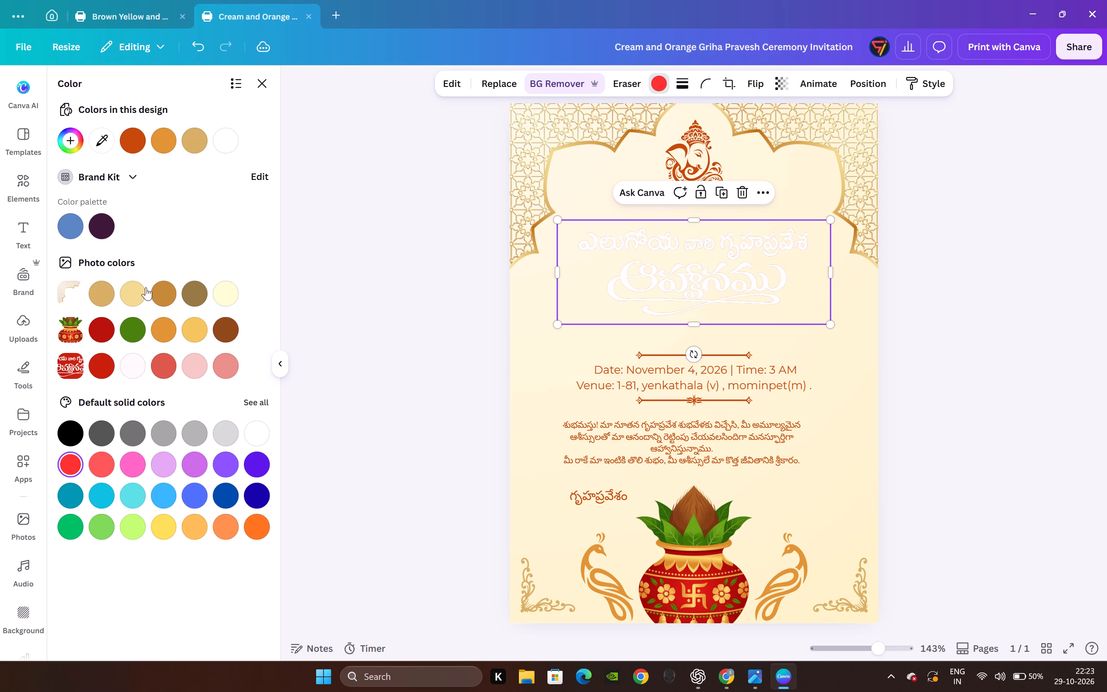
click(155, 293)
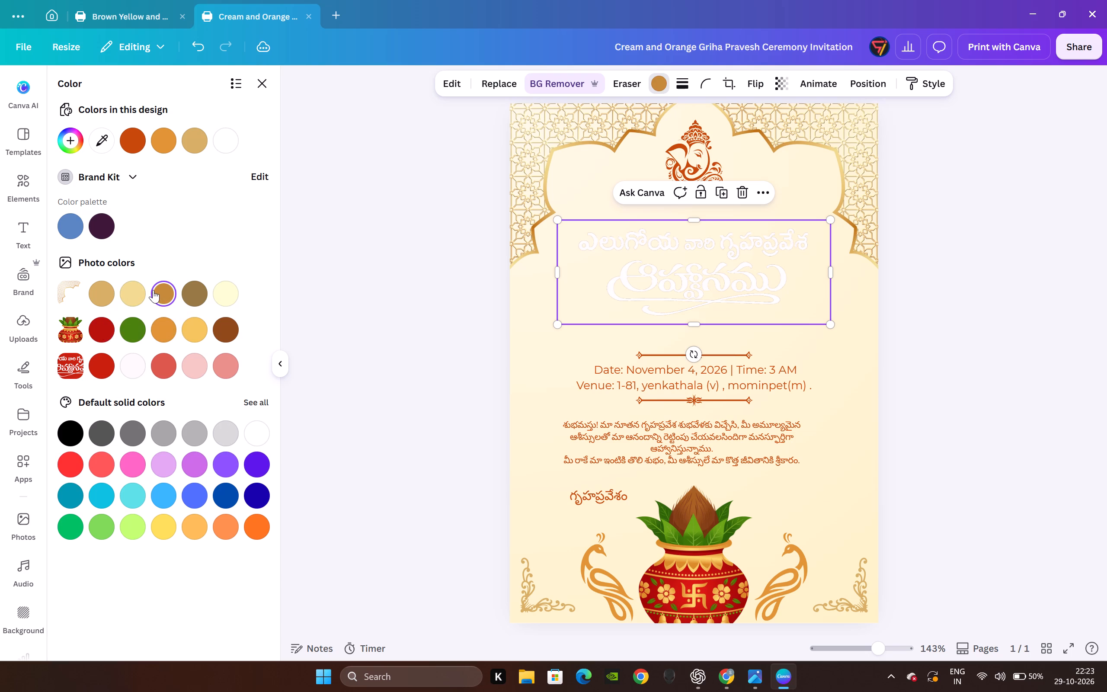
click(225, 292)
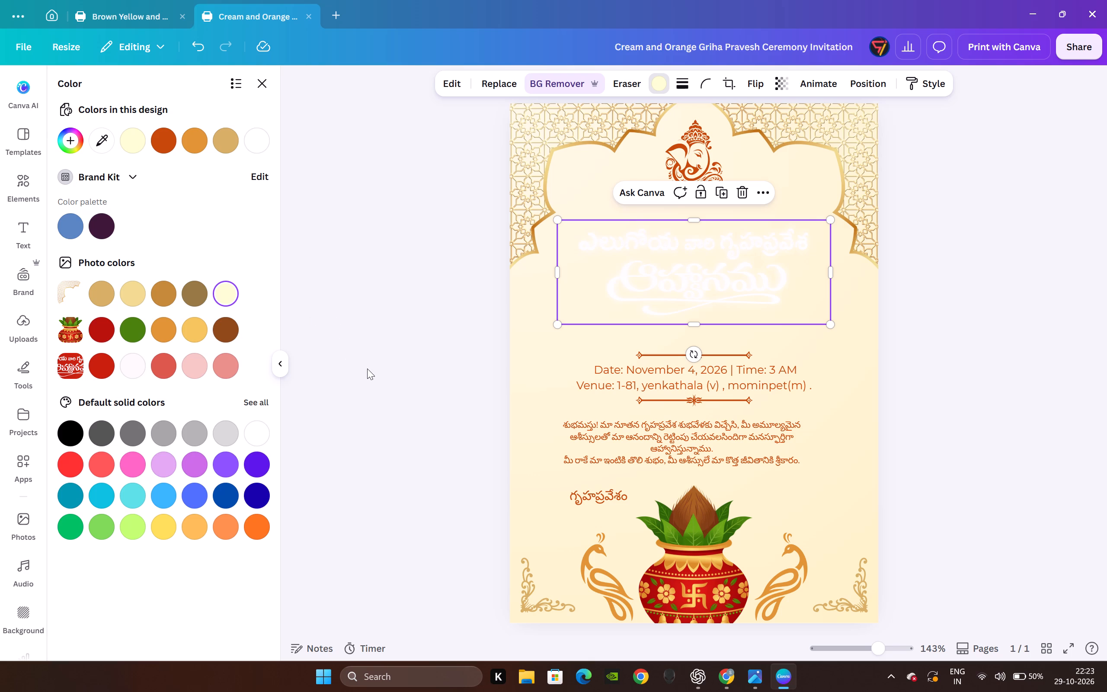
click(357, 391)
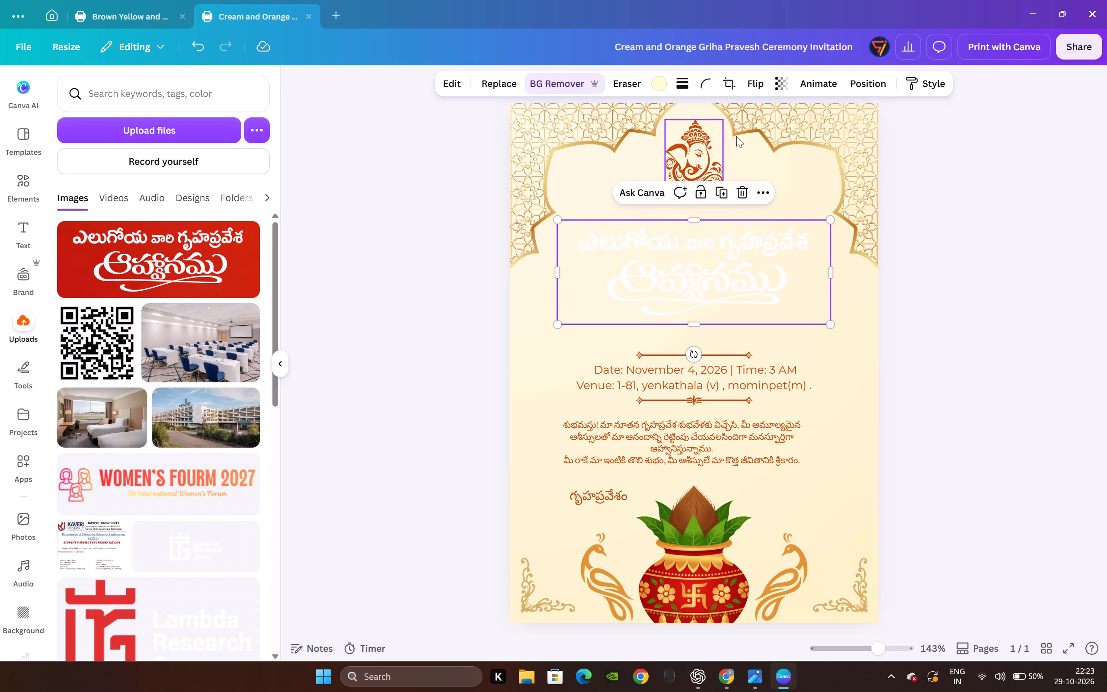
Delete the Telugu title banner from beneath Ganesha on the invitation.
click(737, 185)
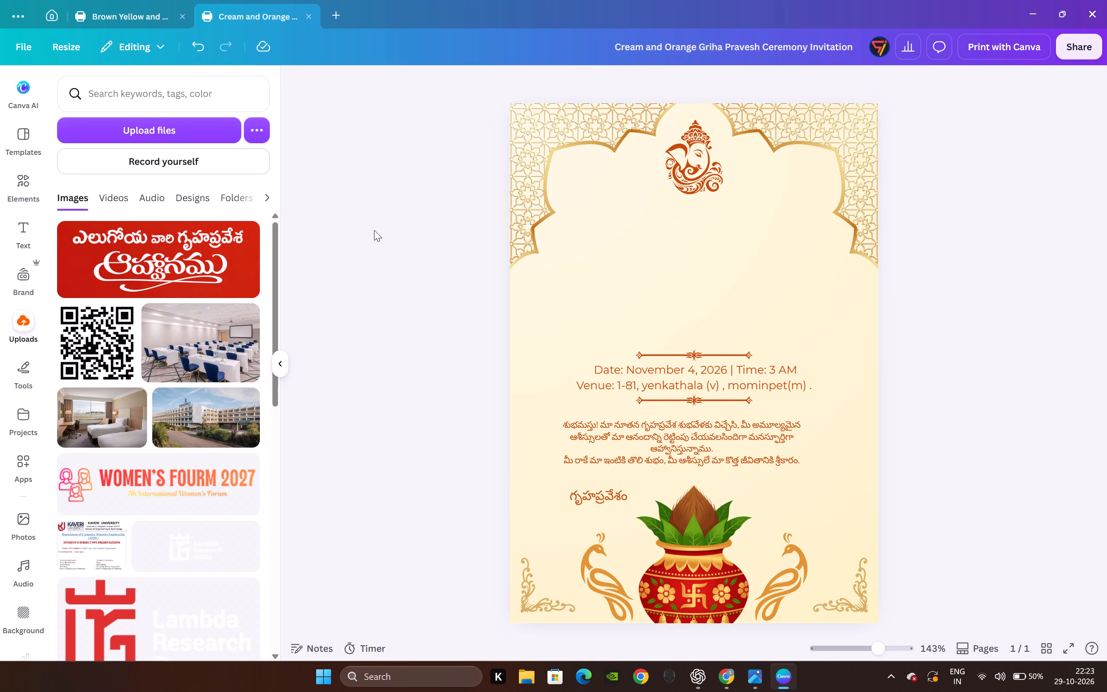
Add the uploaded red Telugu title banner to the invitation and place it centred just beneath Ganesha.
click(202, 251)
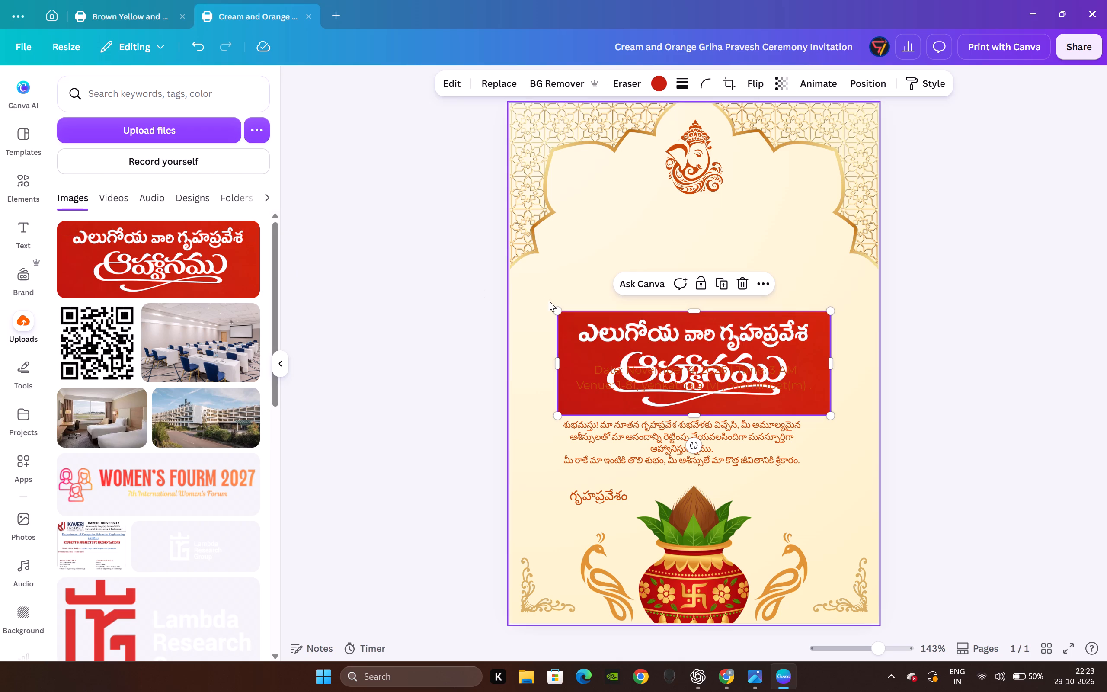
click(574, 326)
drag(574, 326, 572, 211)
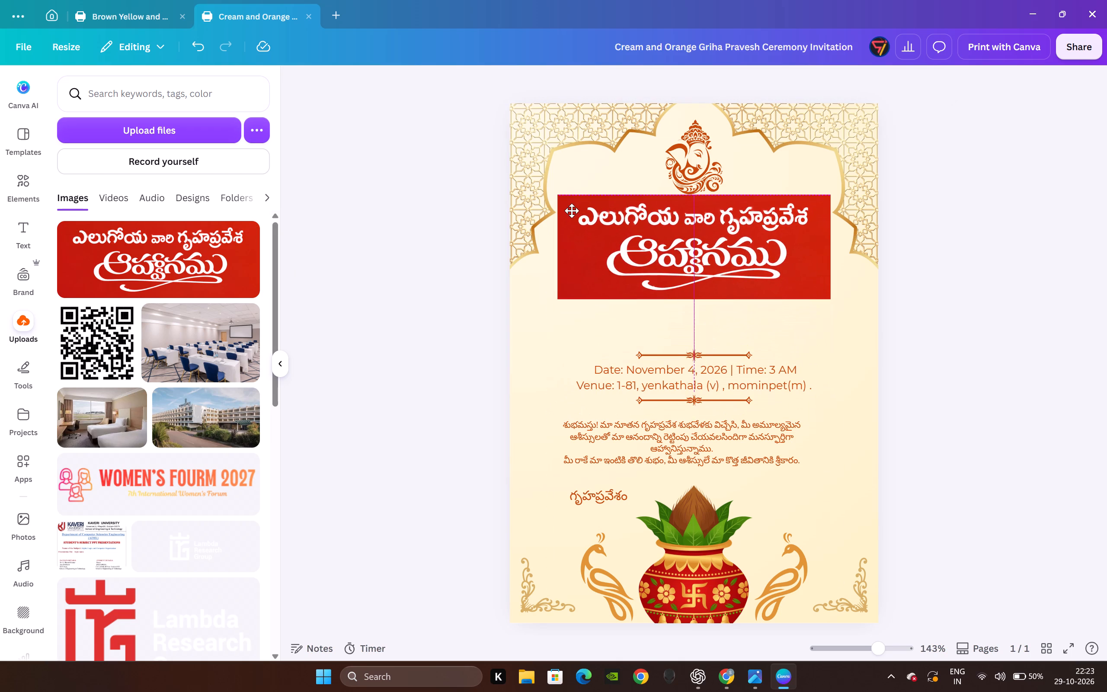
drag(572, 211, 574, 211)
click(574, 211)
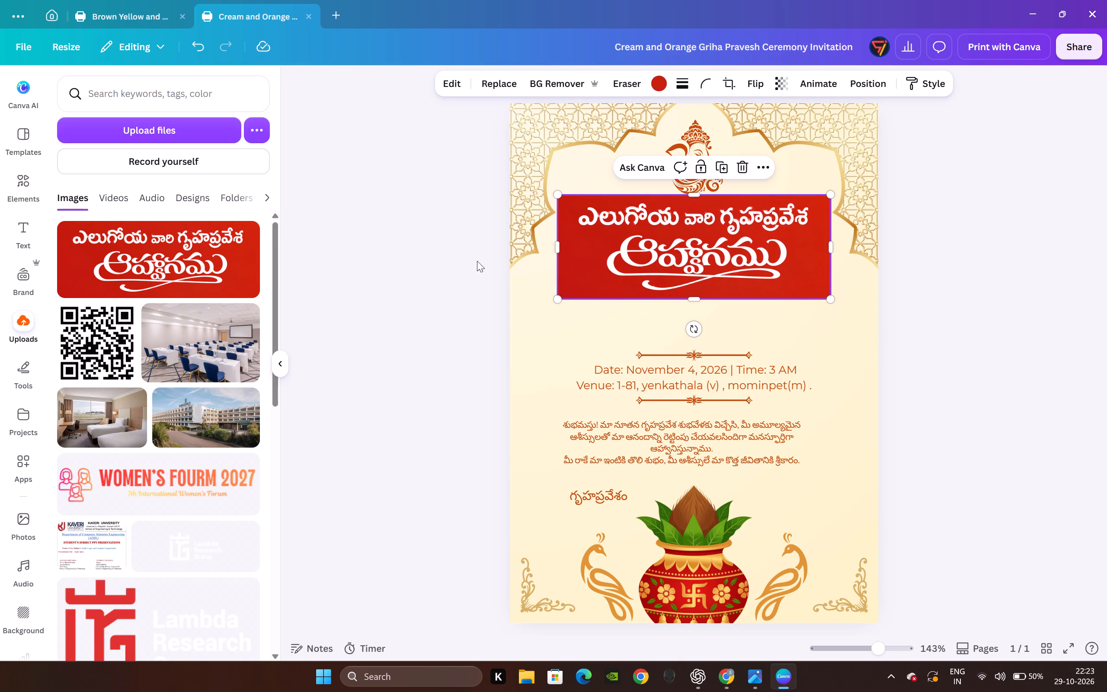
click(466, 261)
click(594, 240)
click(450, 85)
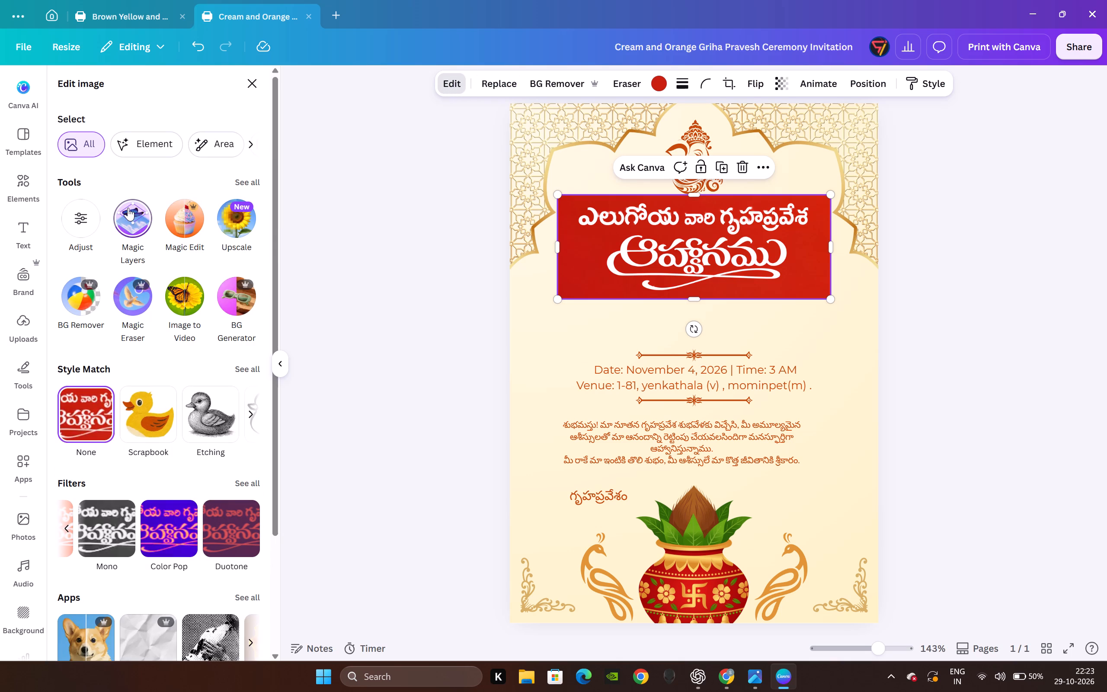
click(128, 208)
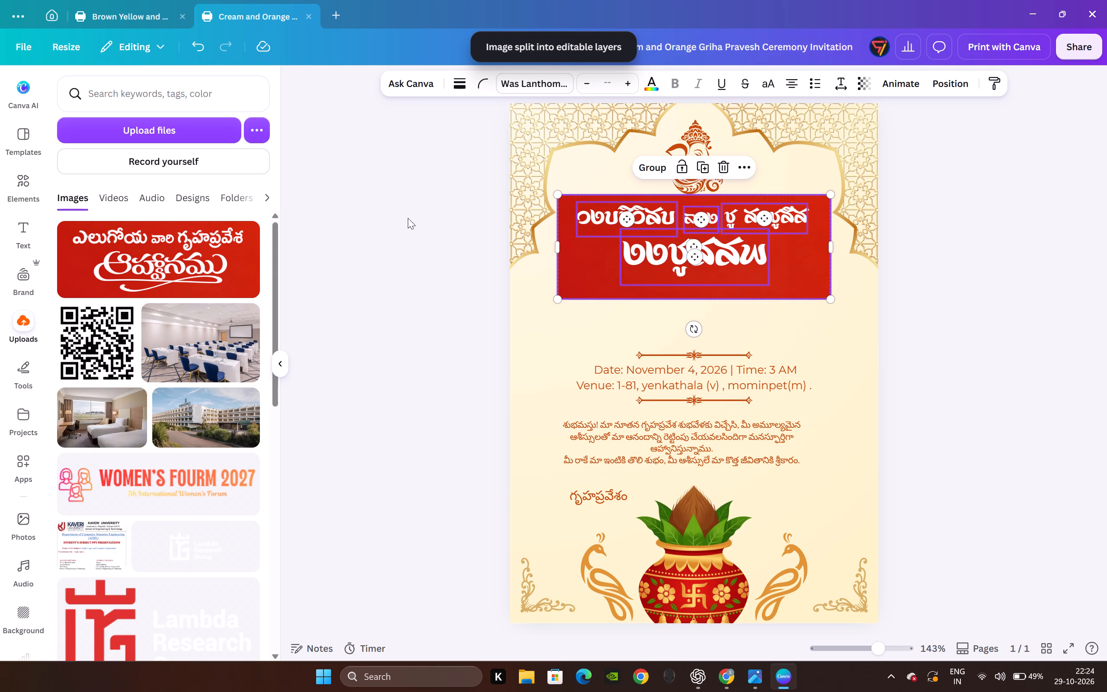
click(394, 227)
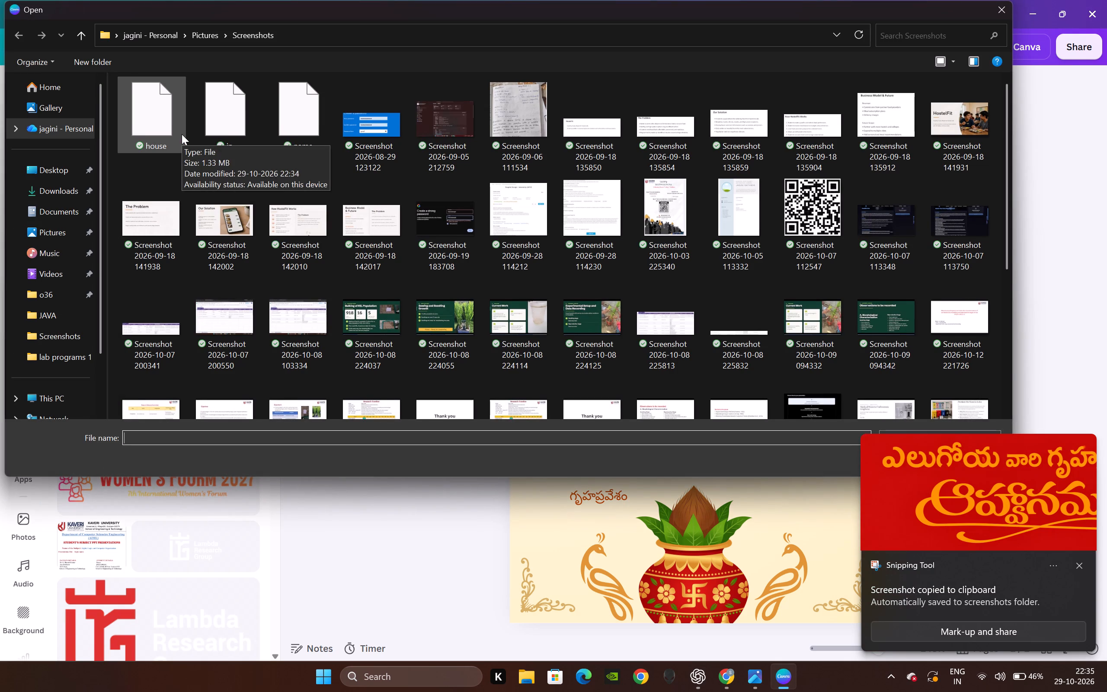
scroll(252, 254, down, 5)
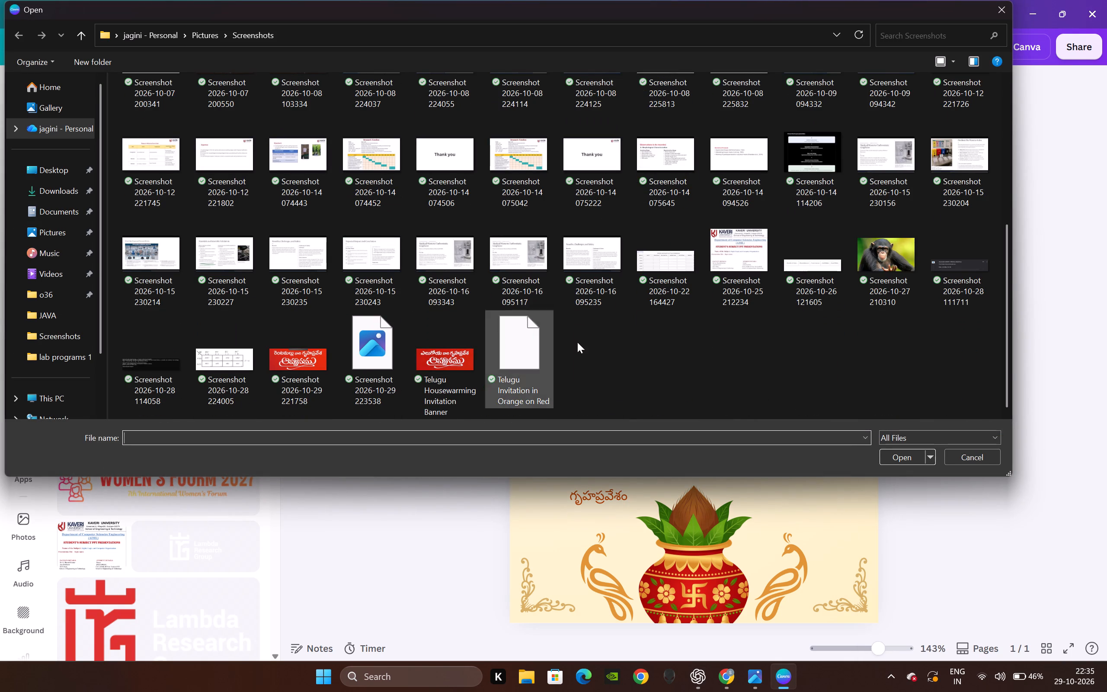
double_click(379, 349)
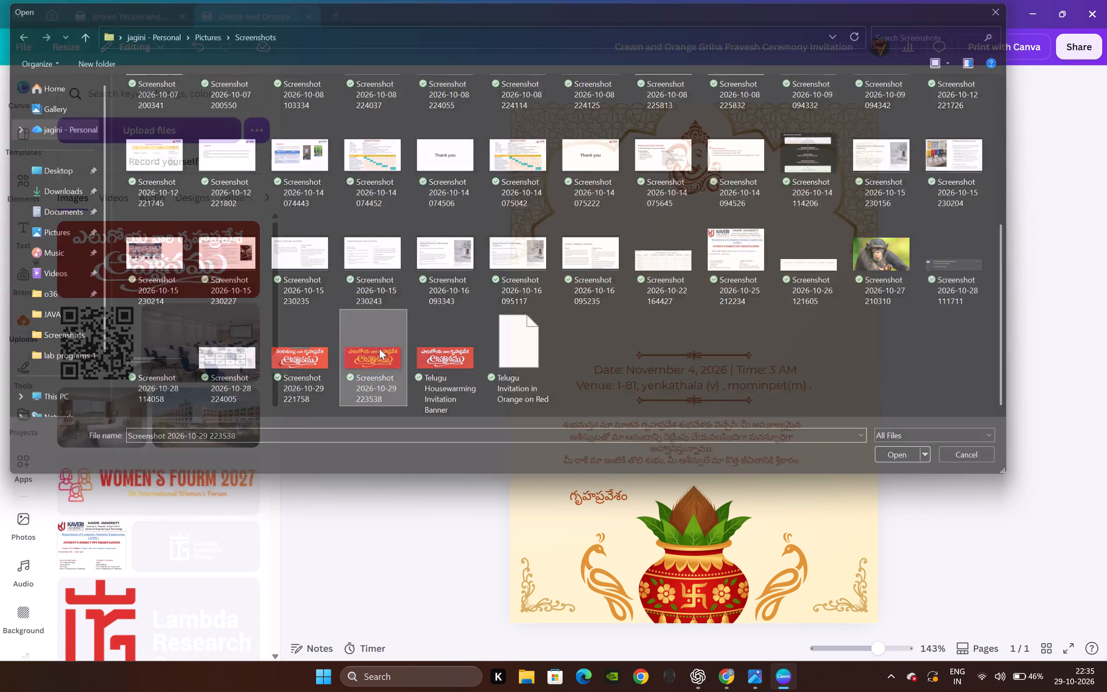
click(210, 266)
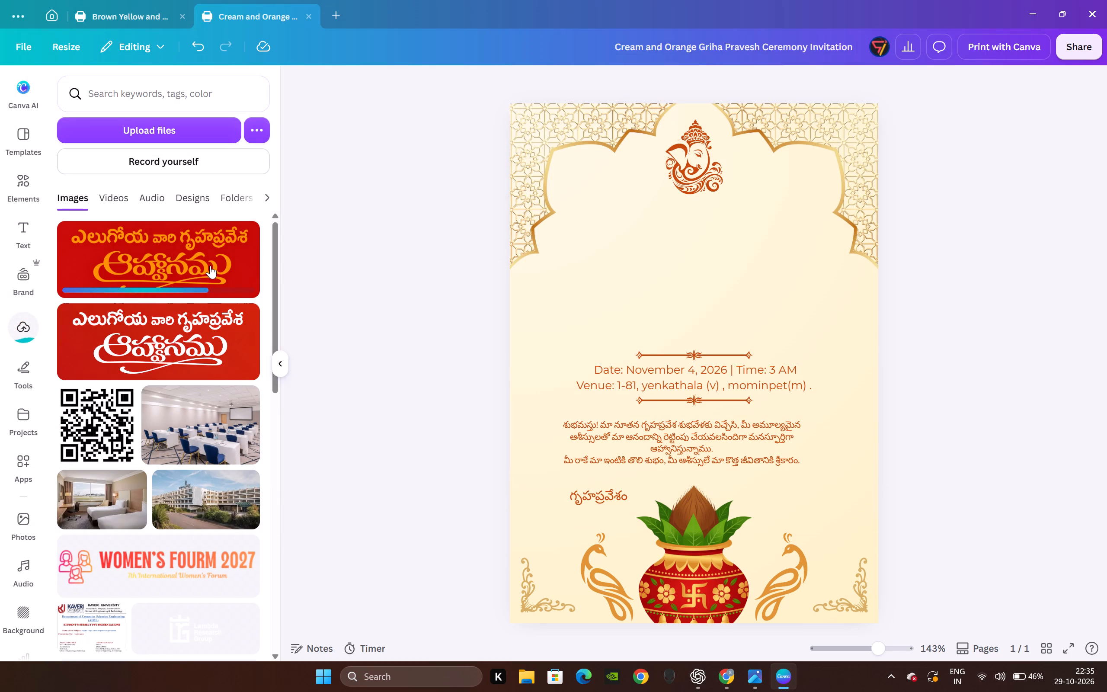
Remove the banner's red background and move the lettering into the blank space above the date and venue lines.
click(583, 84)
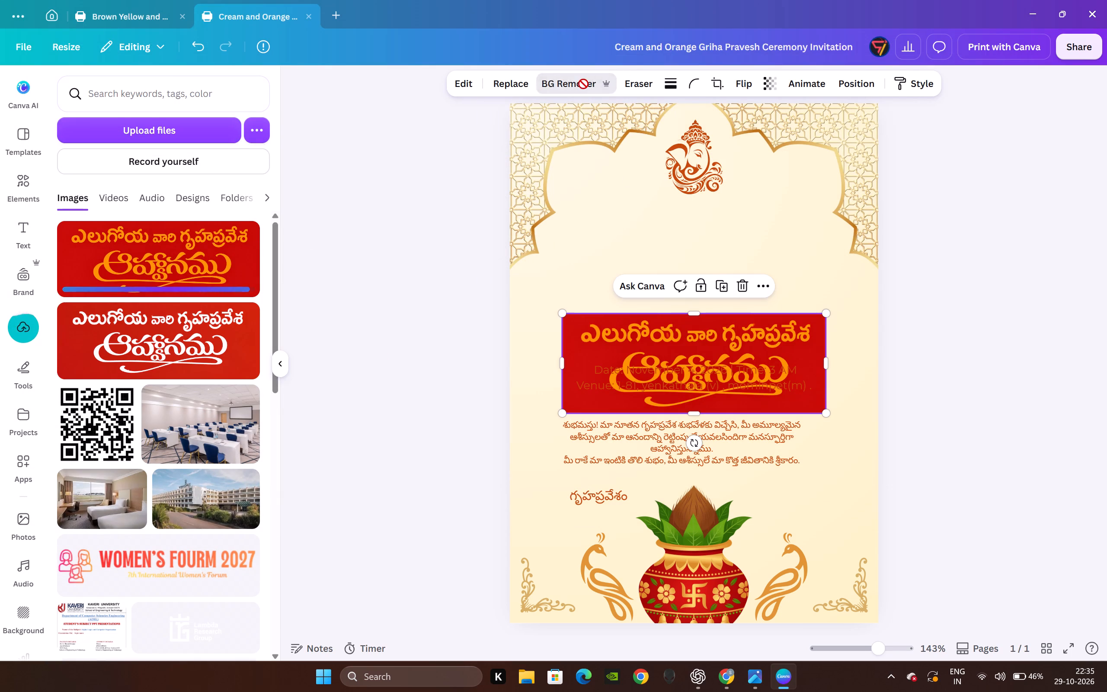
right_drag(726, 345, 777, 275)
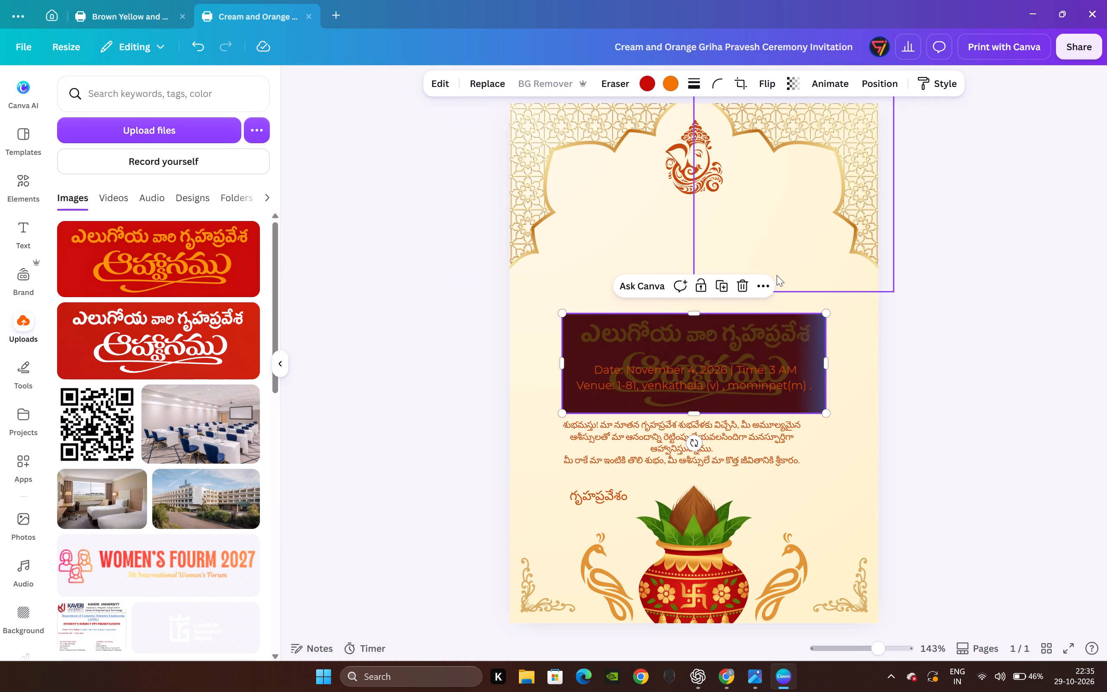
right_drag(777, 275, 777, 276)
click(457, 348)
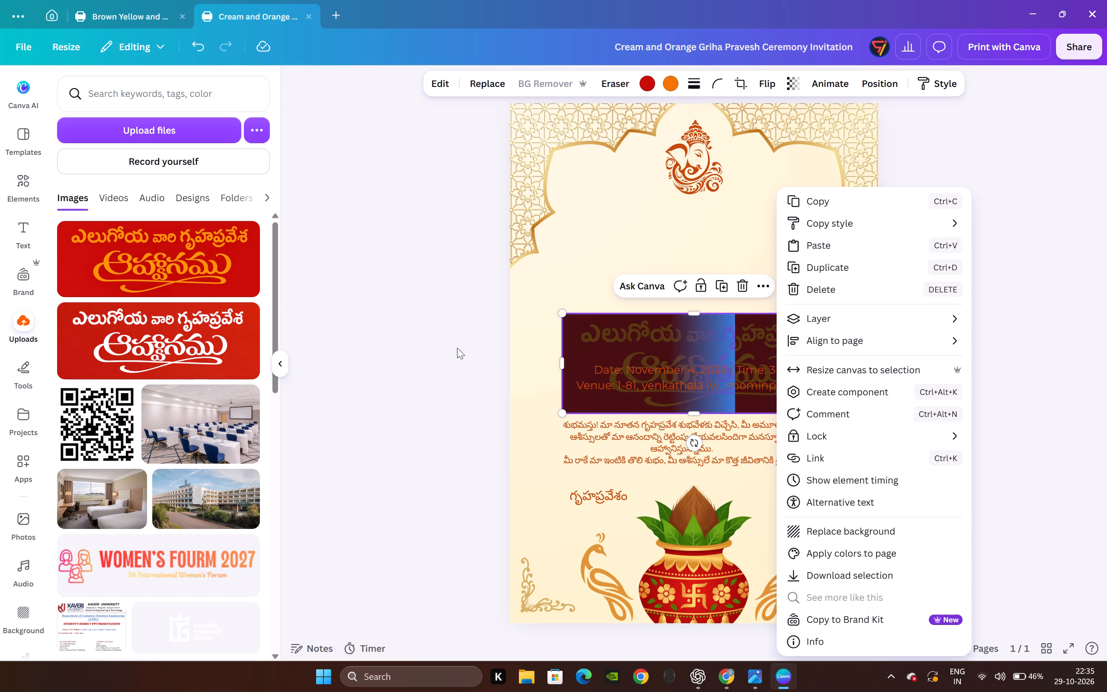
drag(612, 331, 614, 332)
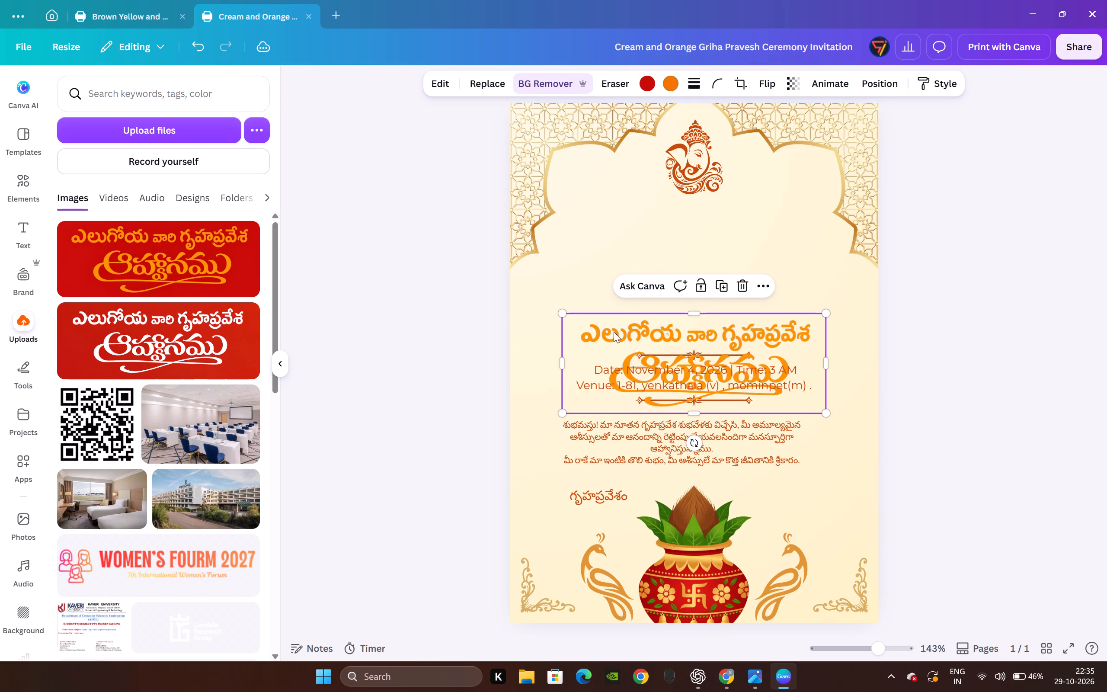
drag(614, 332, 668, 301)
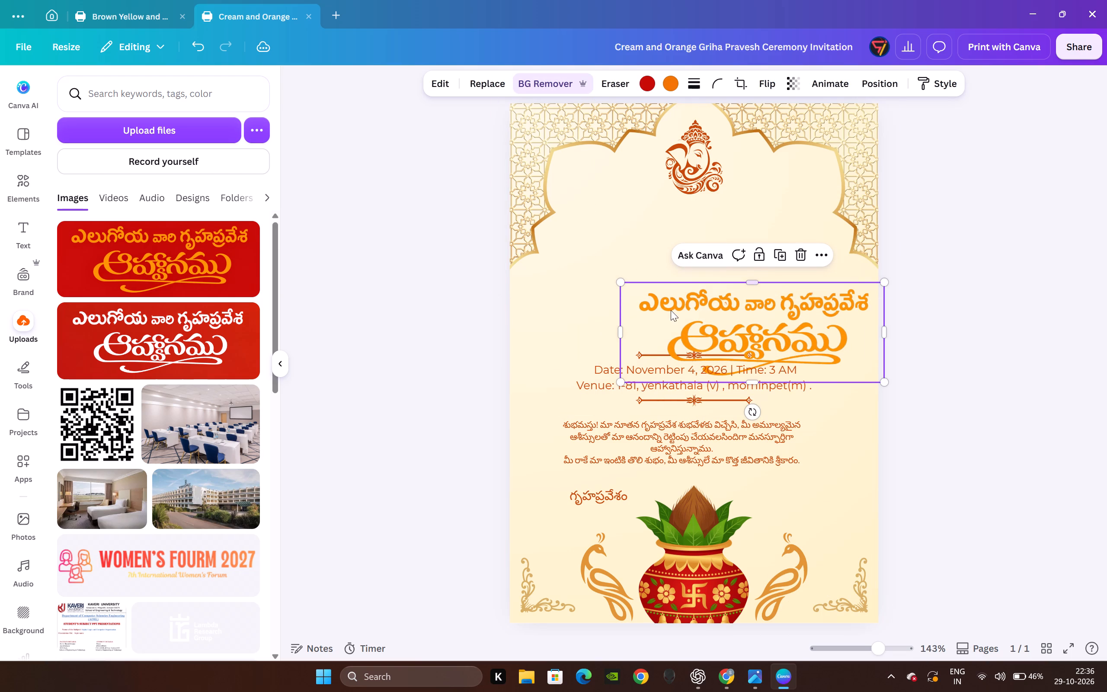
drag(671, 310, 616, 257)
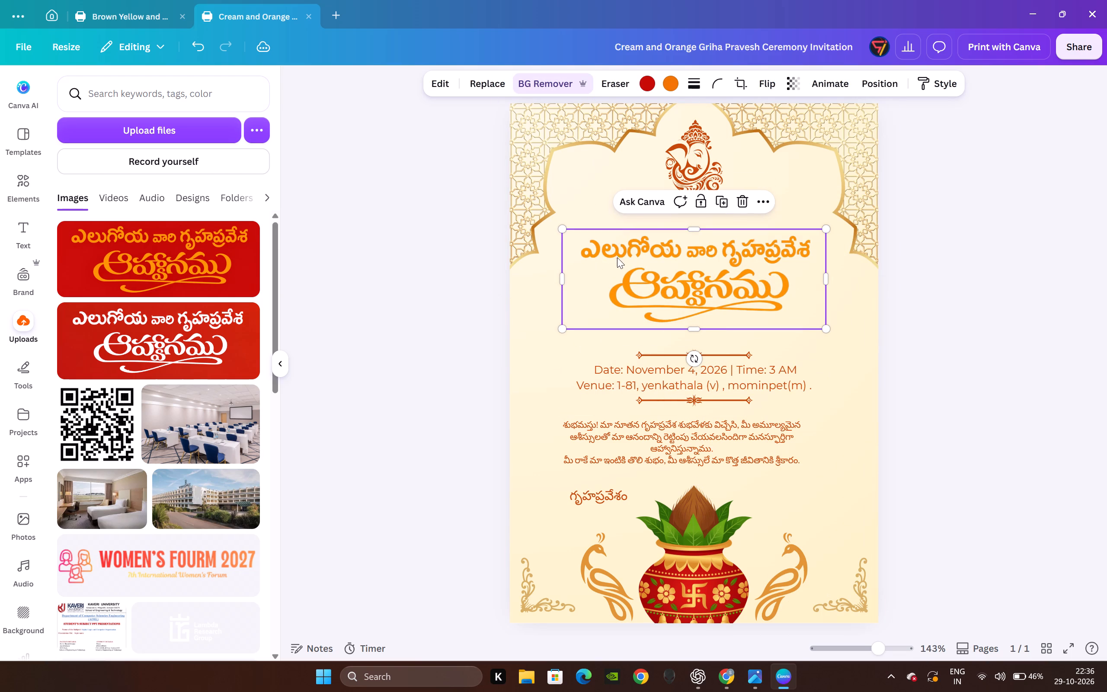
Try pink, orange and brown swatches on the banner's orange lettering, and settle on the deep orange from the banner's own photo colors.
click(672, 86)
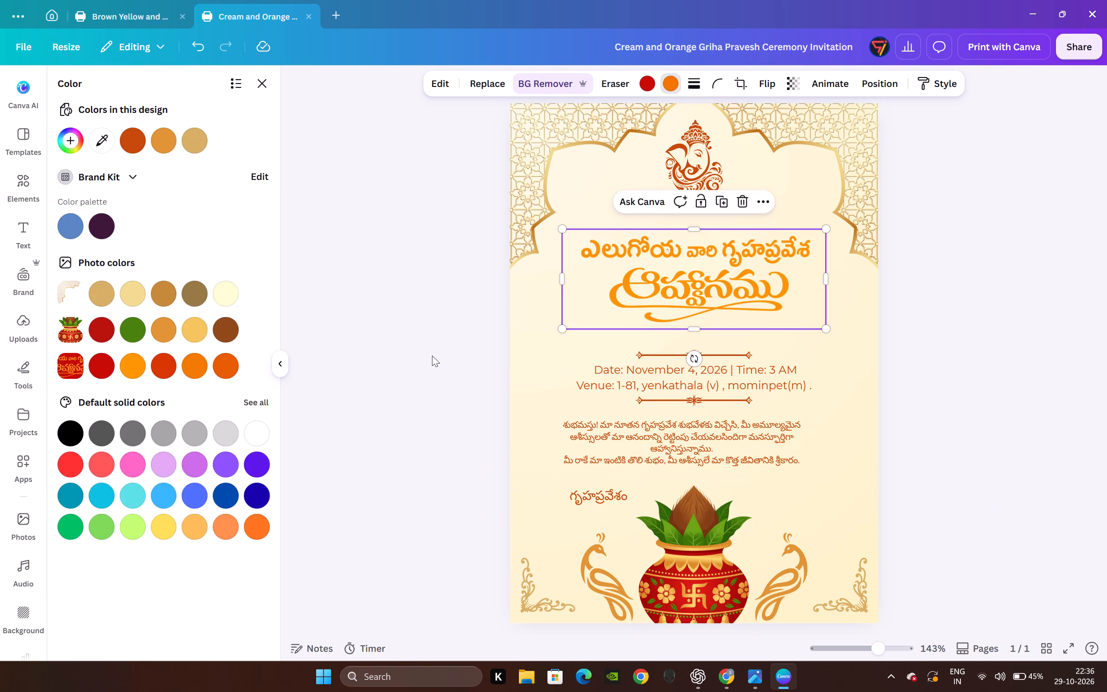
drag(432, 356, 326, 391)
click(326, 391)
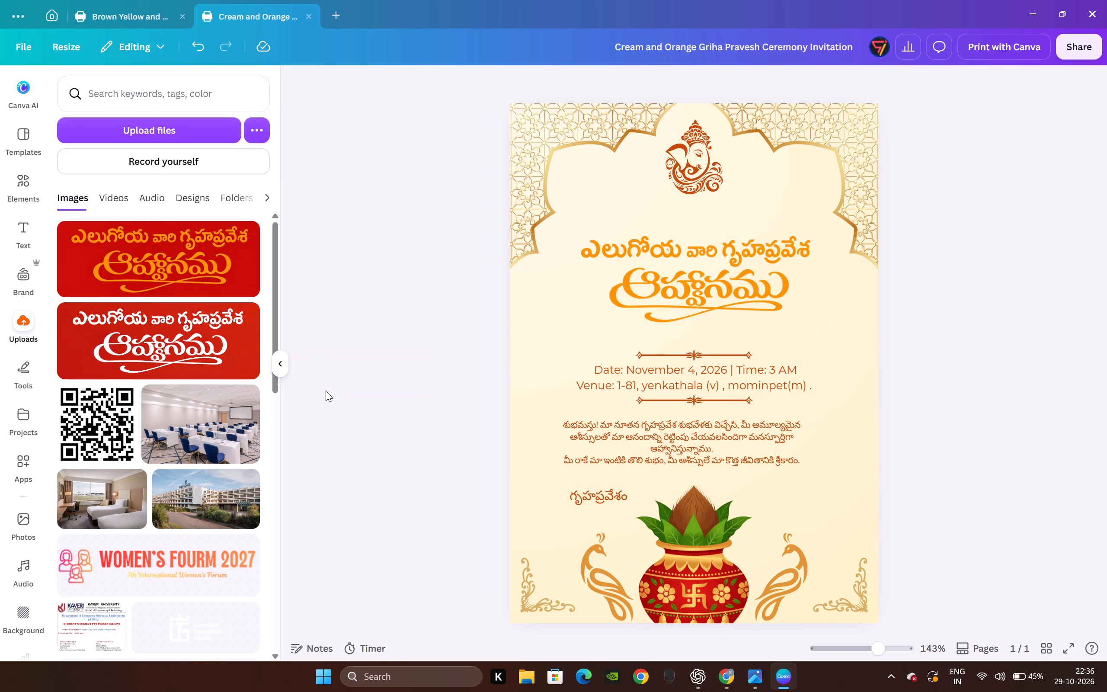
click(592, 274)
click(672, 84)
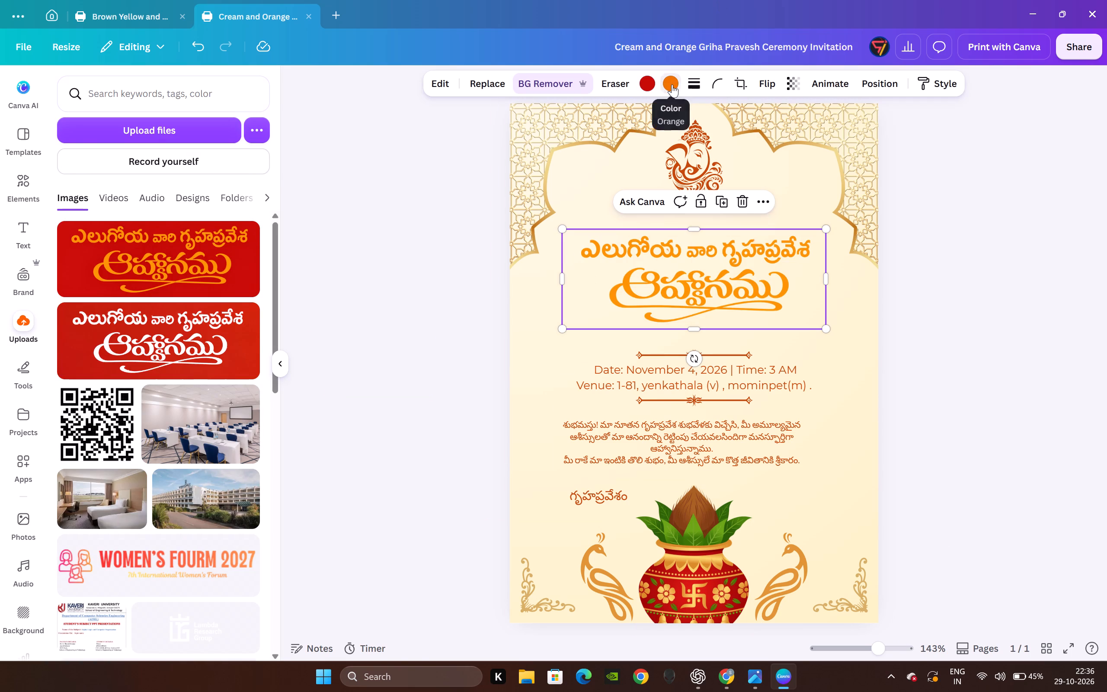
drag(150, 477, 142, 467)
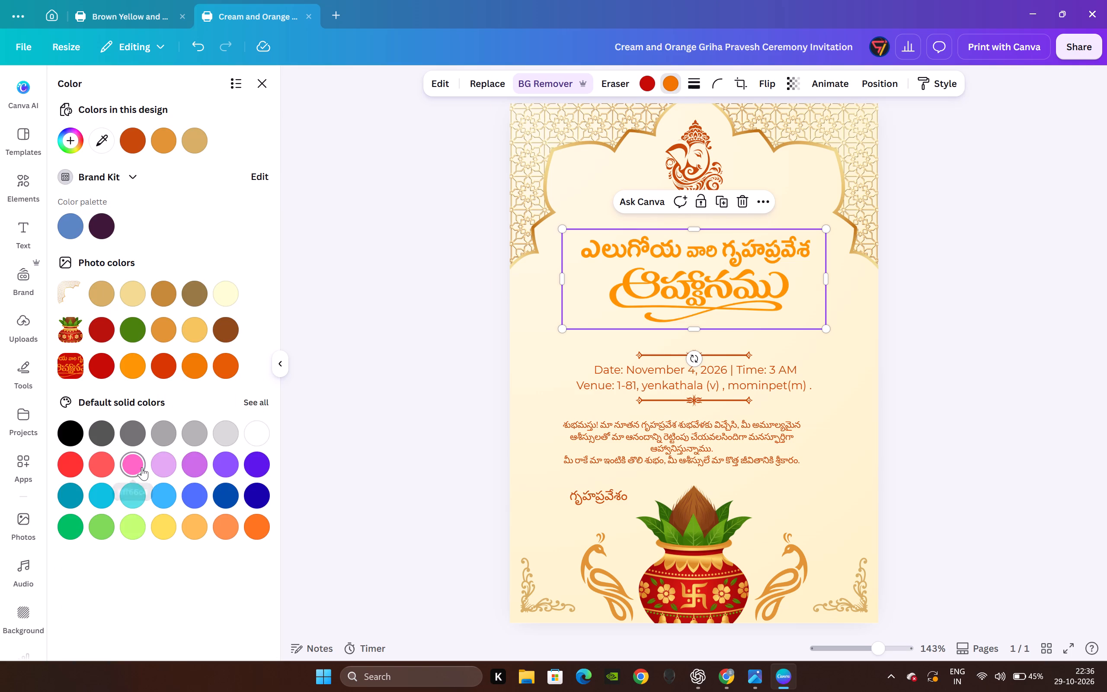
click(142, 467)
click(194, 352)
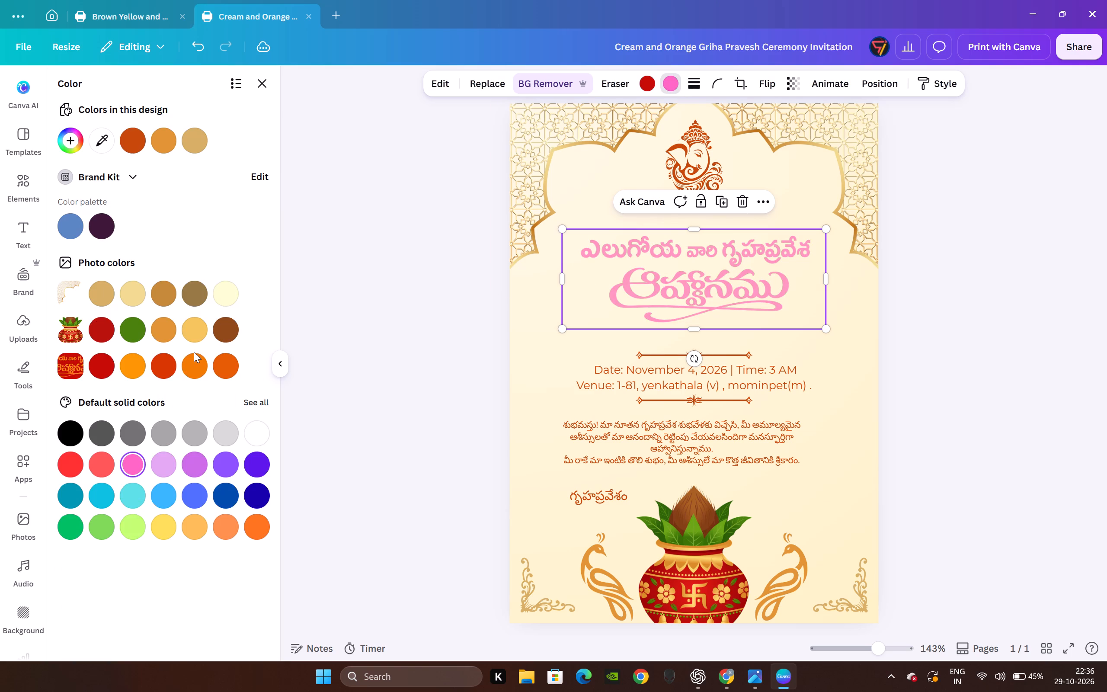
click(192, 360)
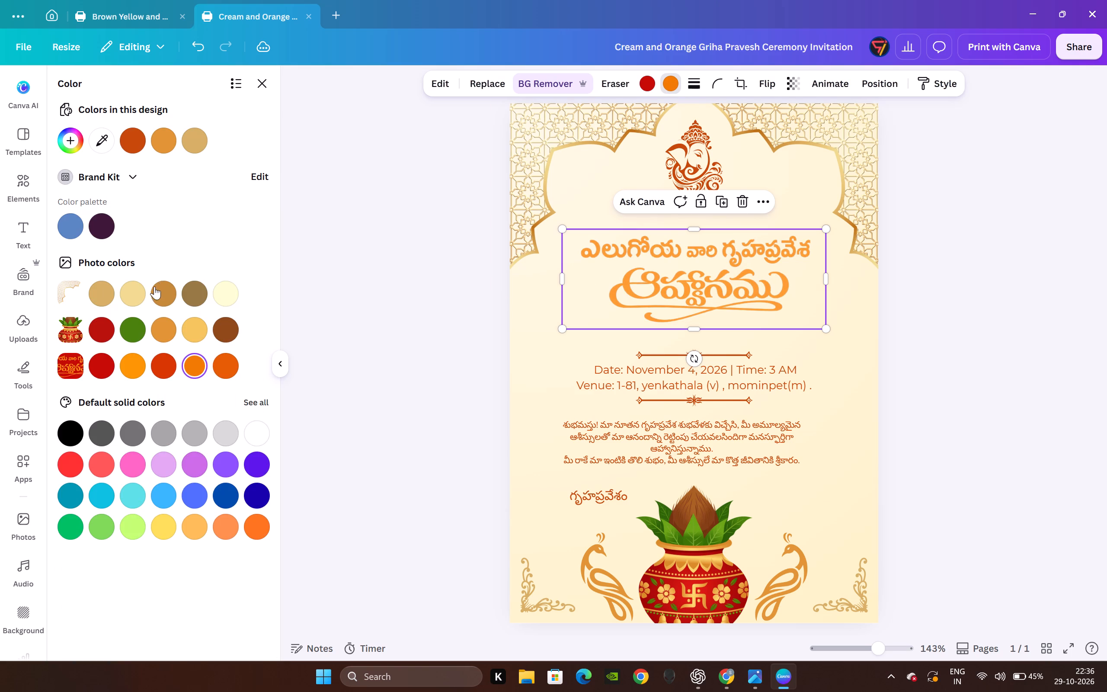
click(156, 288)
click(206, 300)
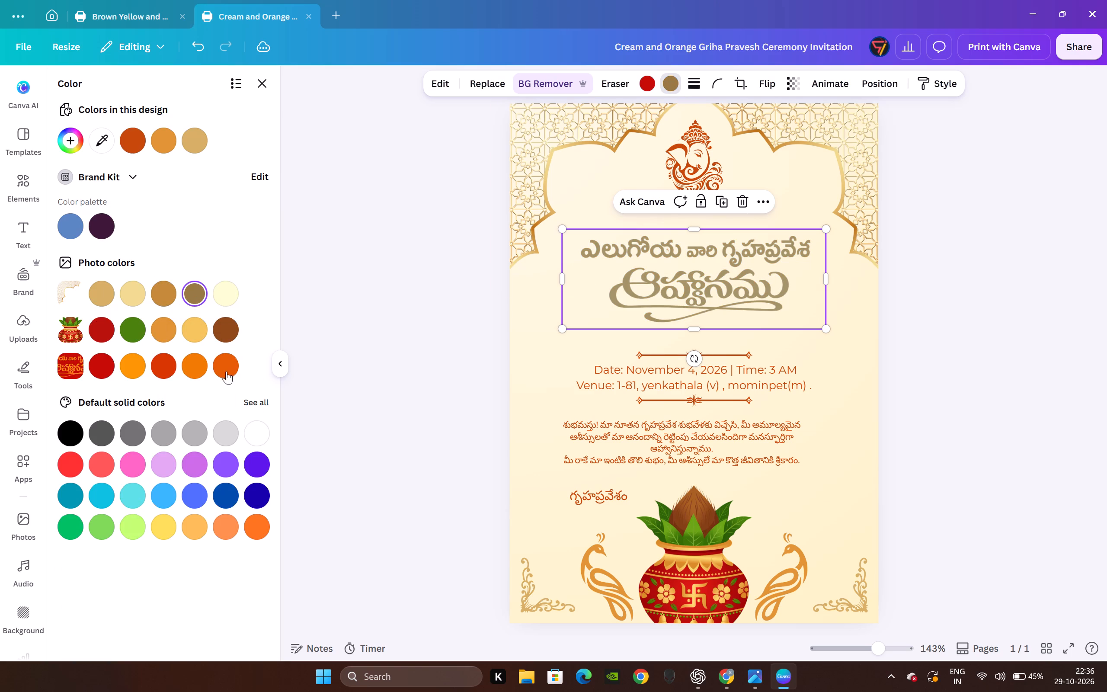
click(226, 372)
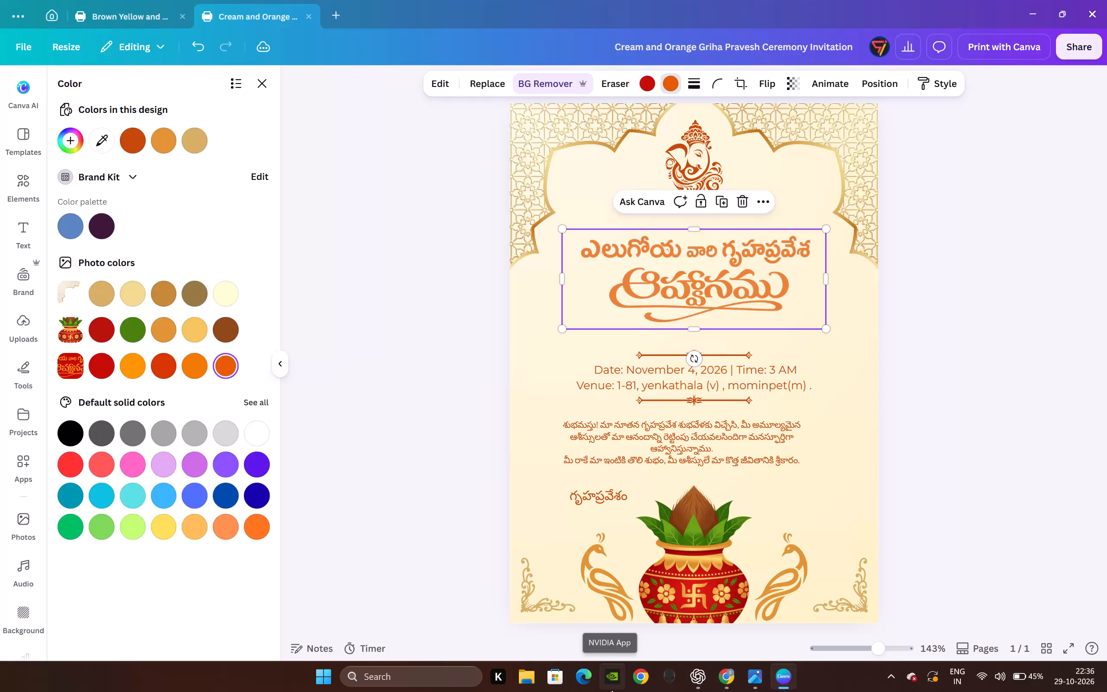
click(549, 339)
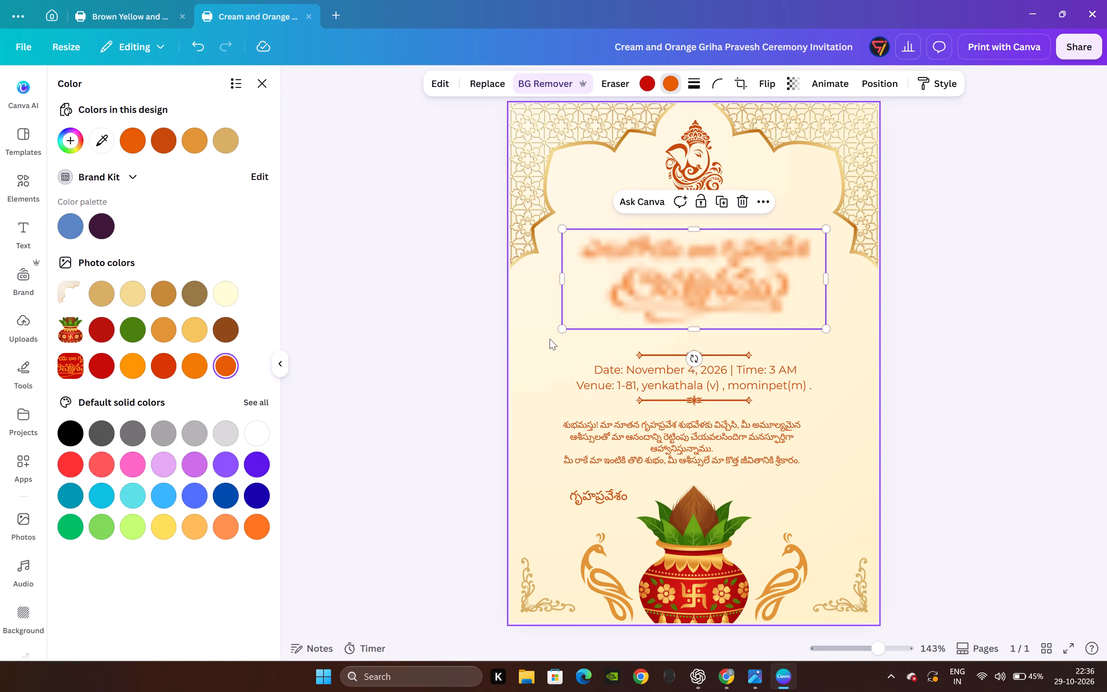
Shrink the banner lettering slightly and position it roughly centred just beneath the Ganesha emblem.
drag(706, 258, 710, 252)
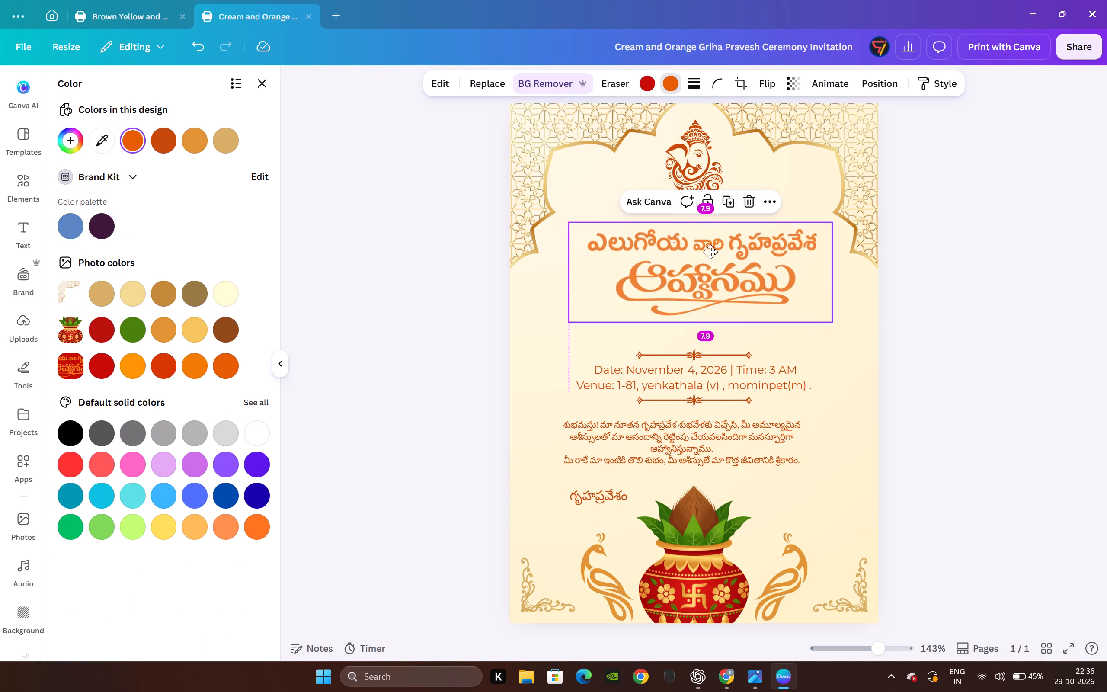
drag(710, 252, 708, 237)
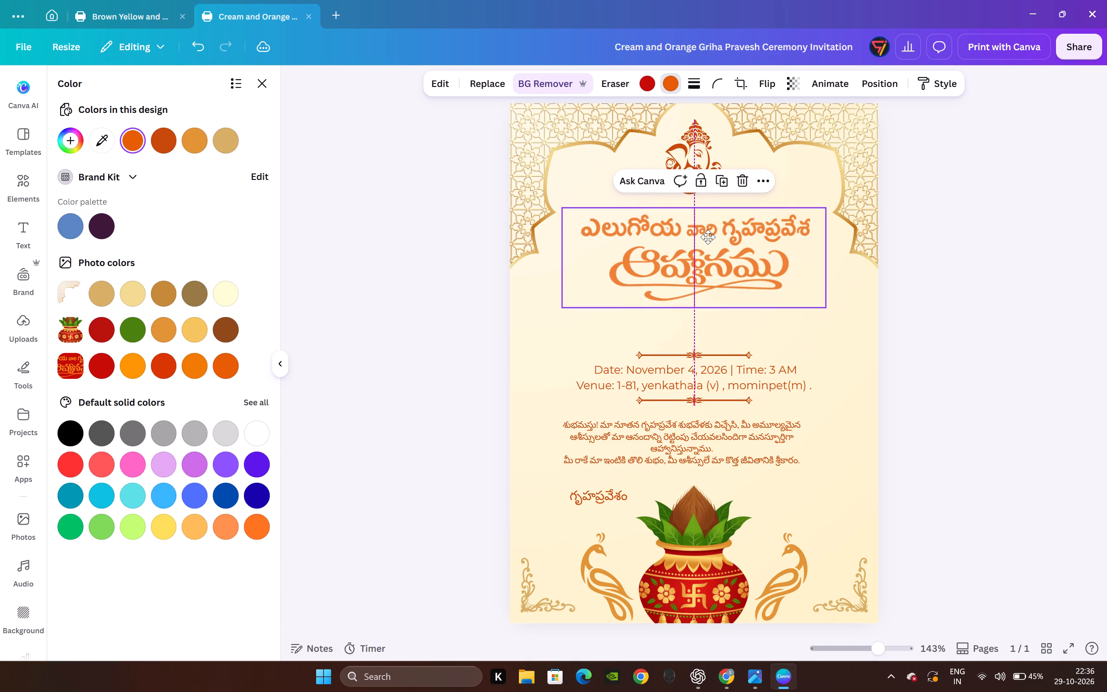
drag(708, 237, 707, 235)
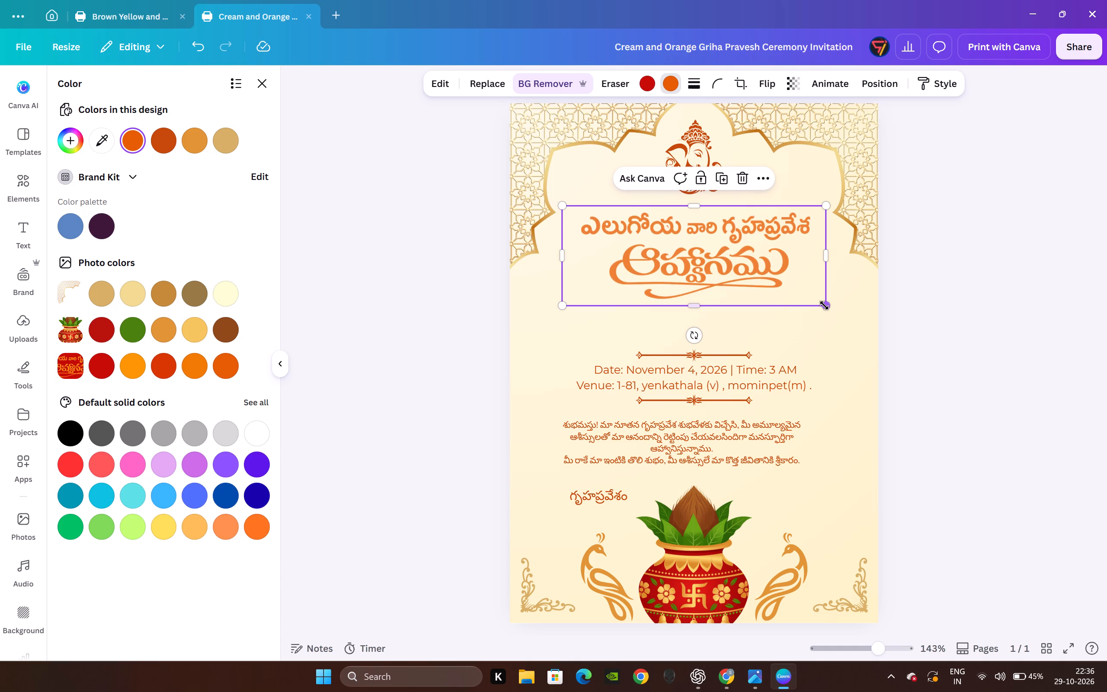
drag(824, 305, 800, 278)
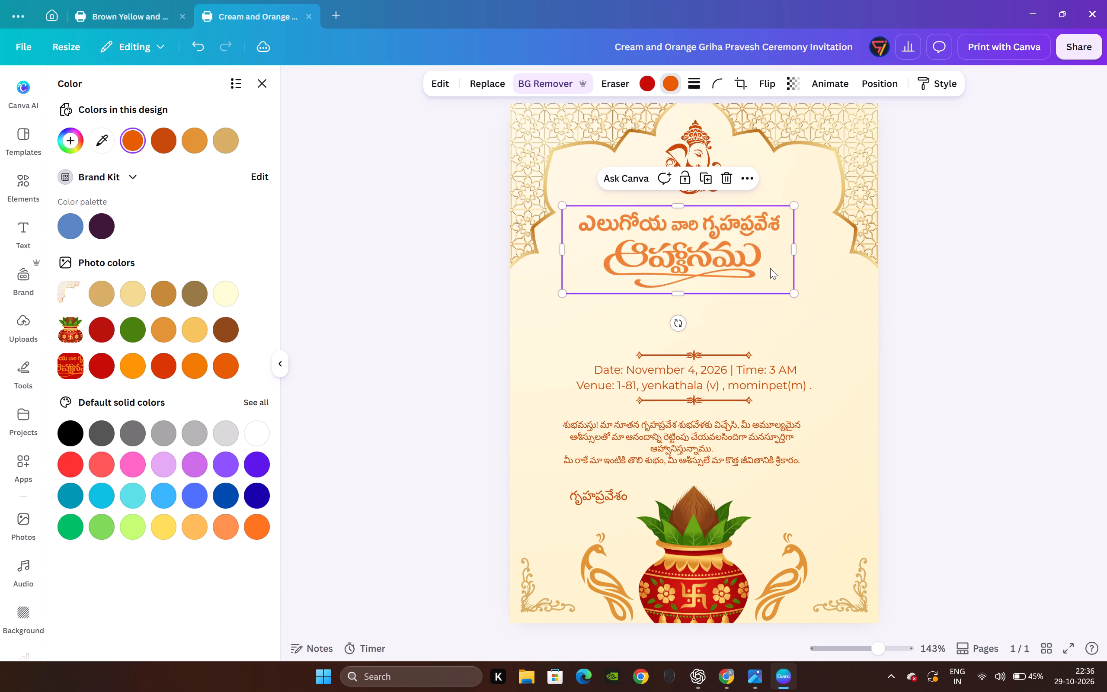
drag(689, 250, 715, 244)
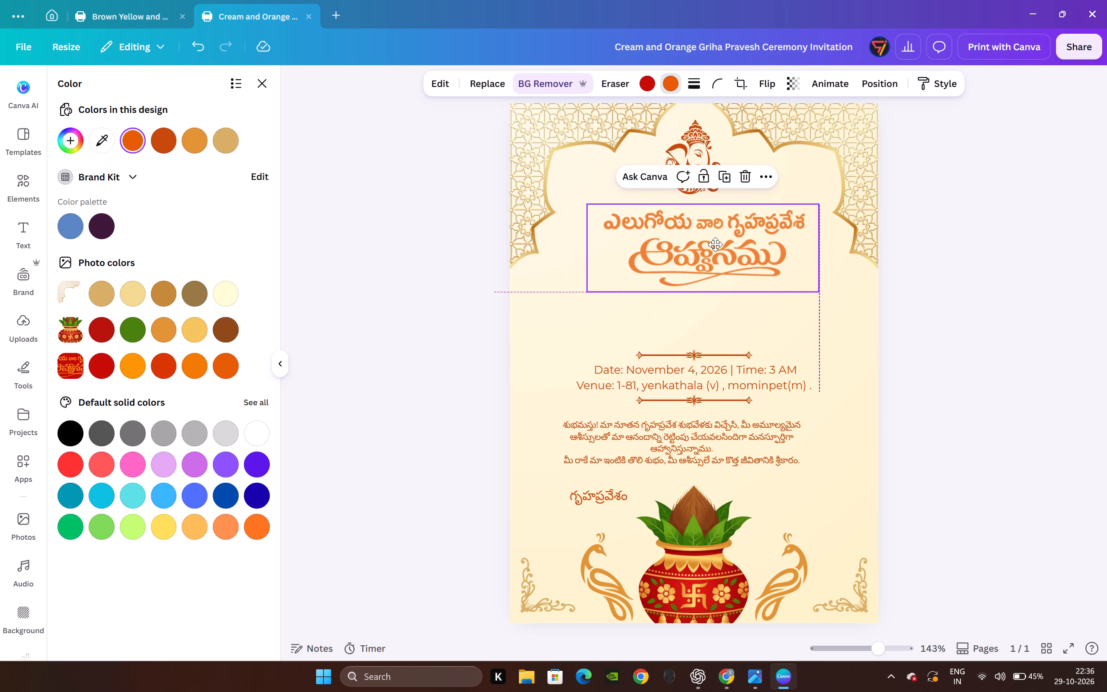
drag(715, 244, 715, 243)
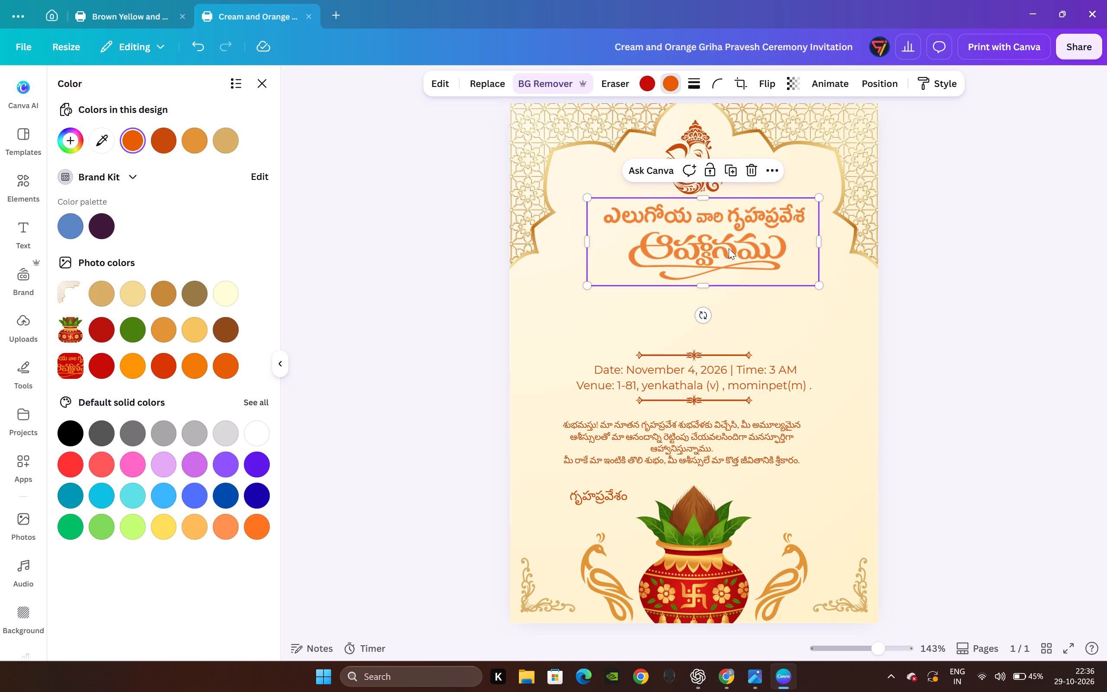
drag(717, 234, 712, 234)
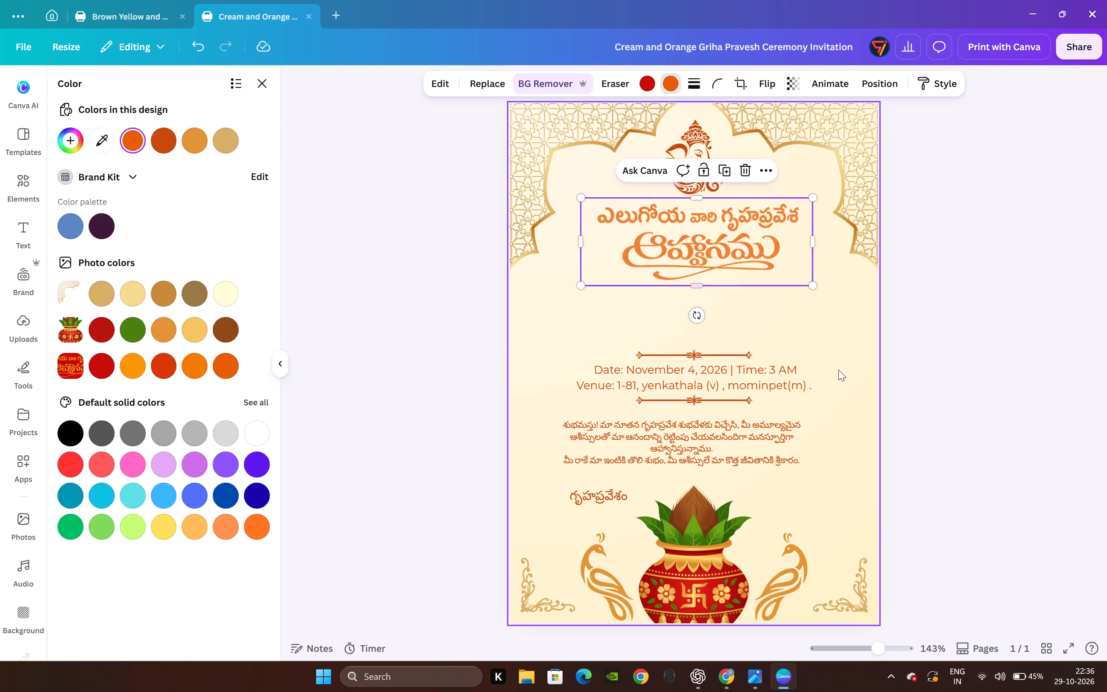
click(838, 370)
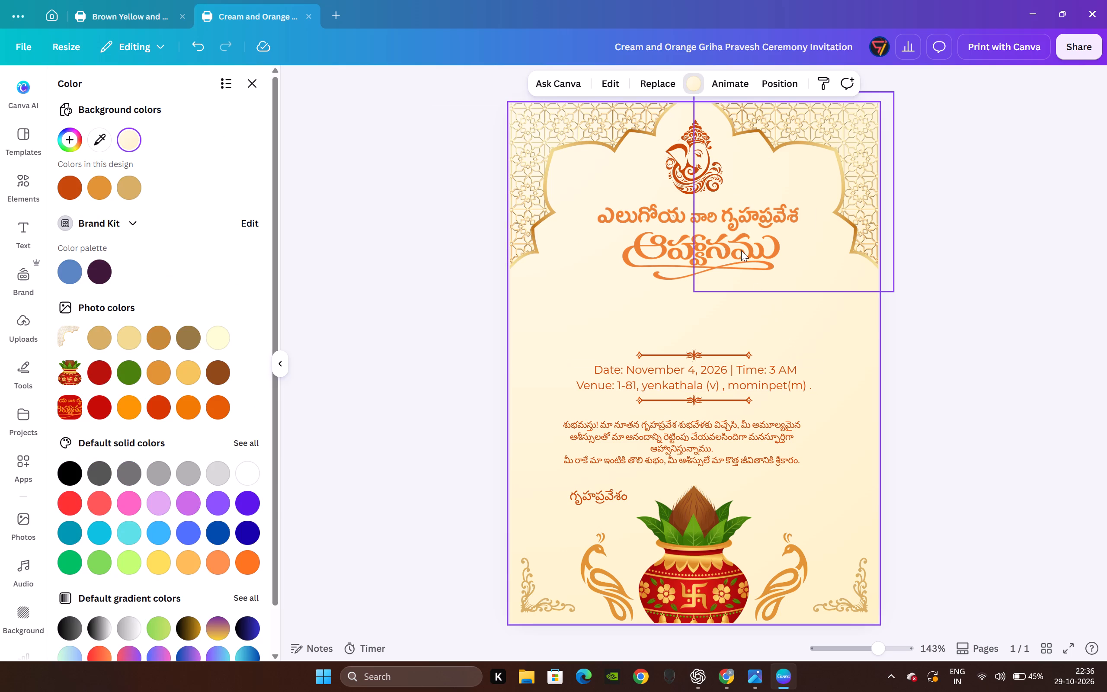
click(729, 225)
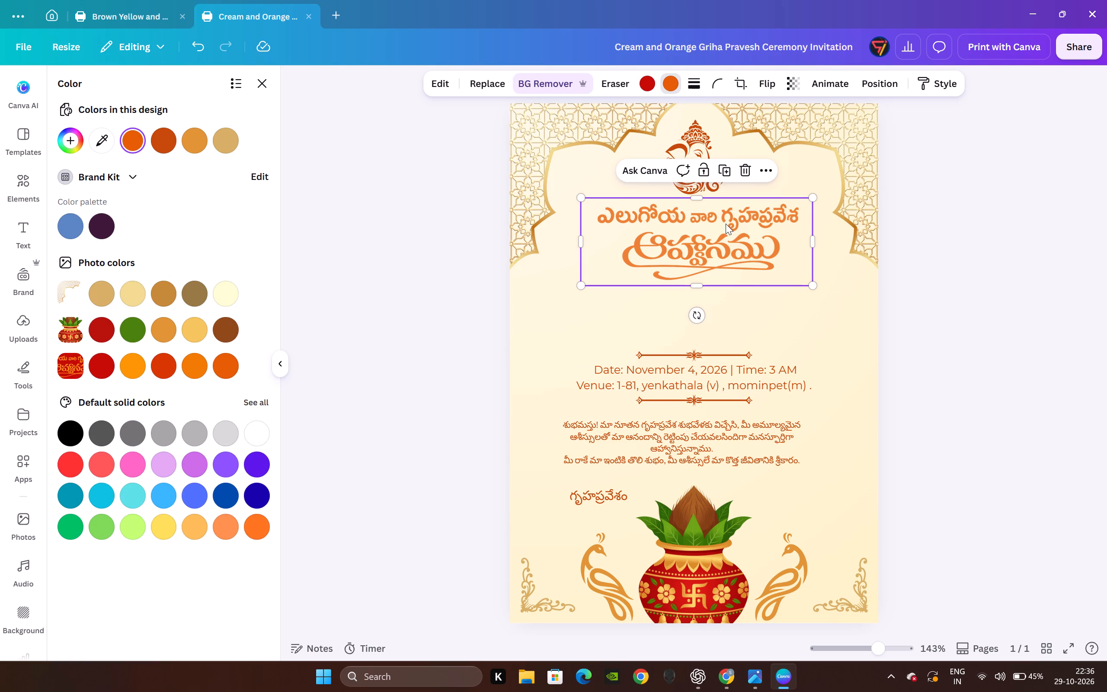
click(725, 224)
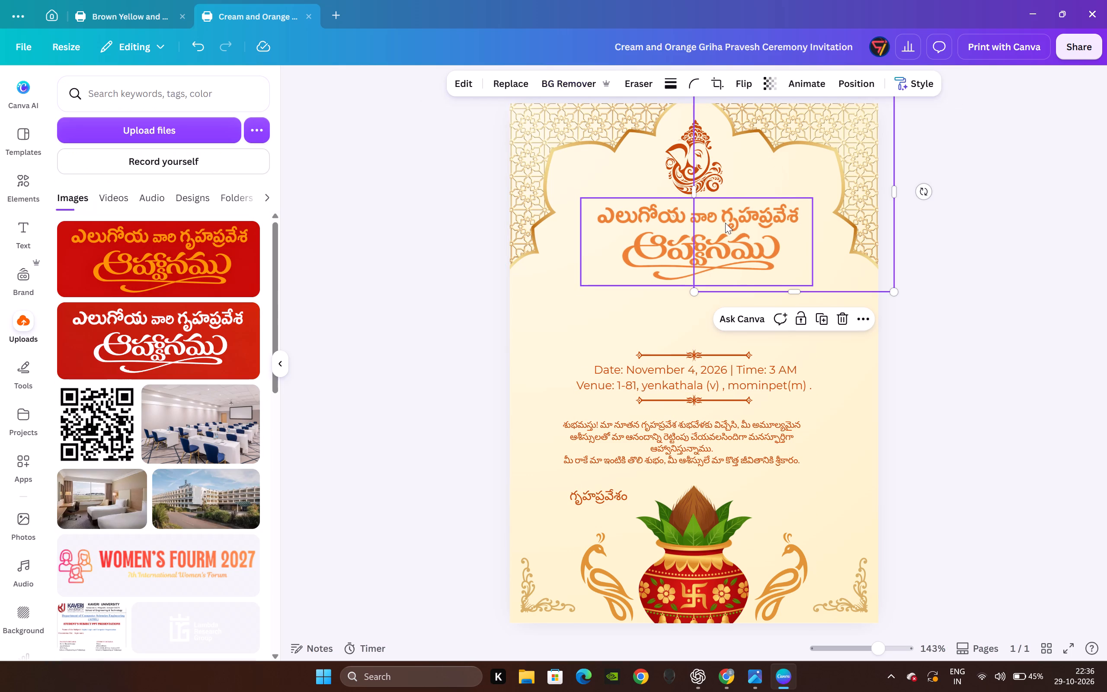
click(867, 403)
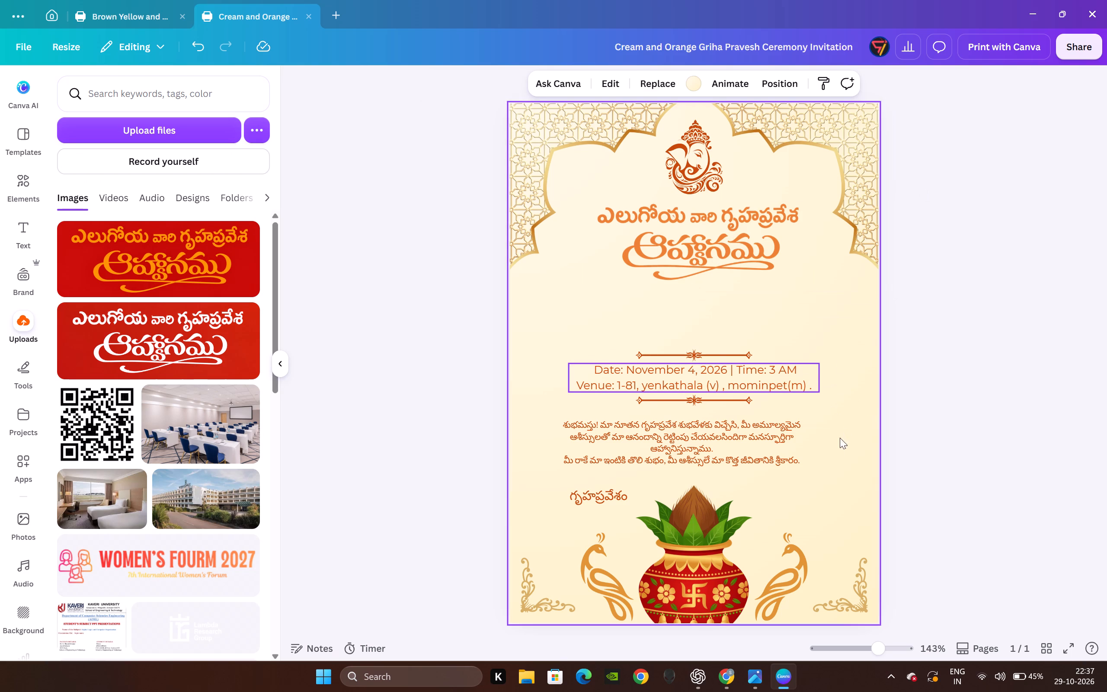
Switch to Chrome and search Google Images in a new tab for "gruhapravesam in telugu".
click(723, 680)
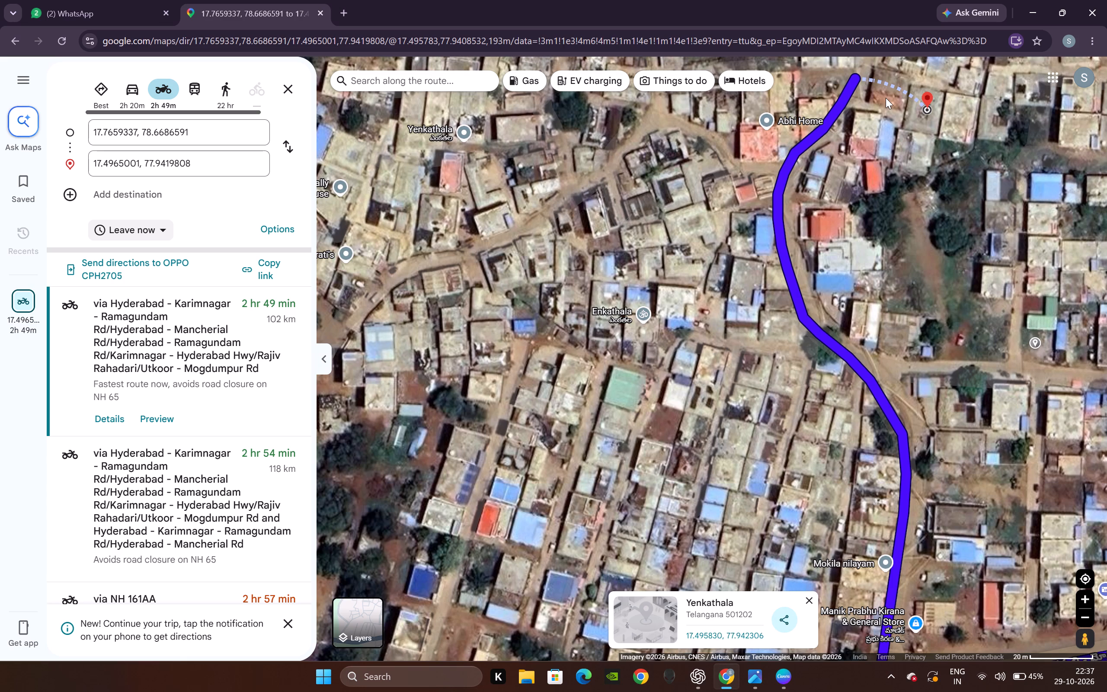
click(347, 6)
click(316, 48)
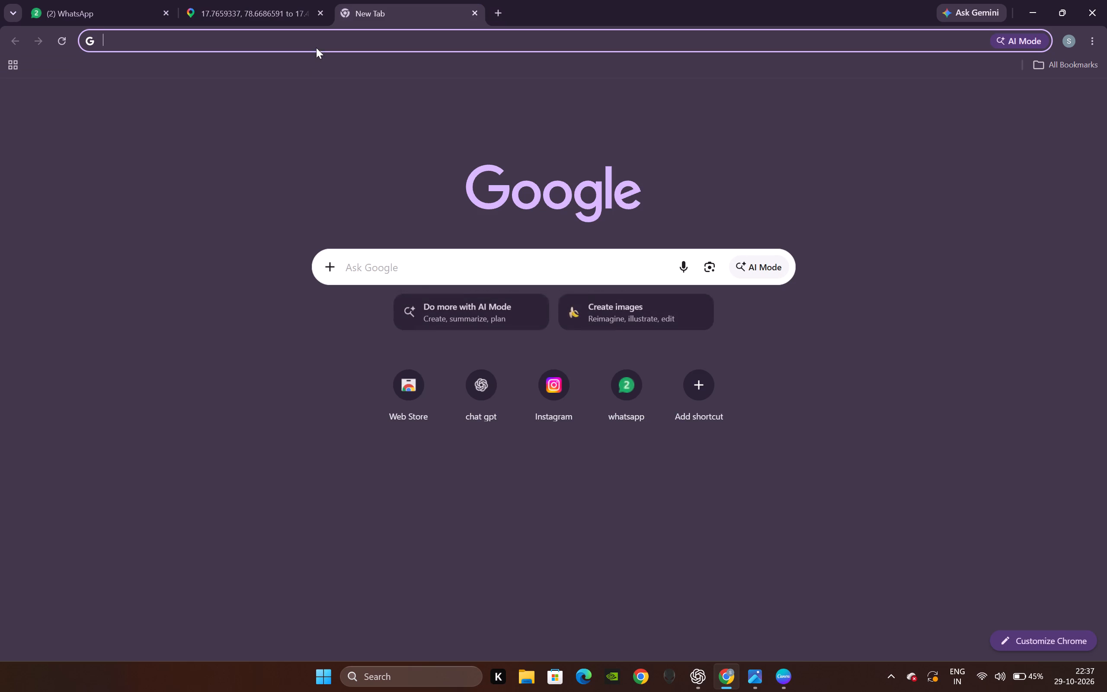
click(288, 67)
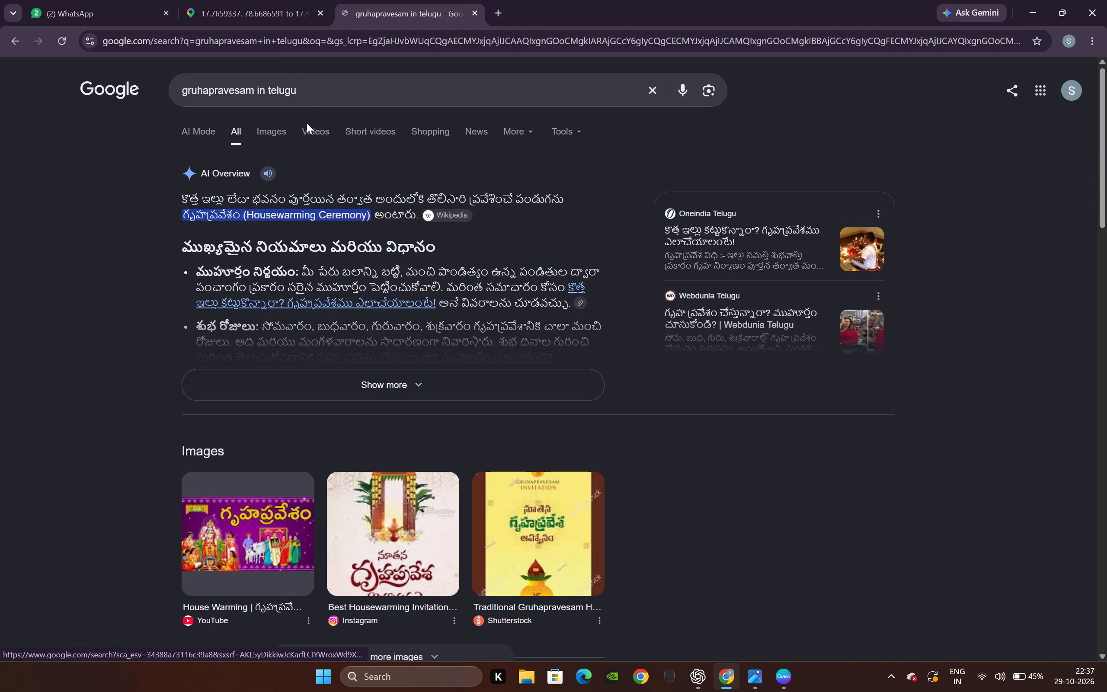
click(288, 129)
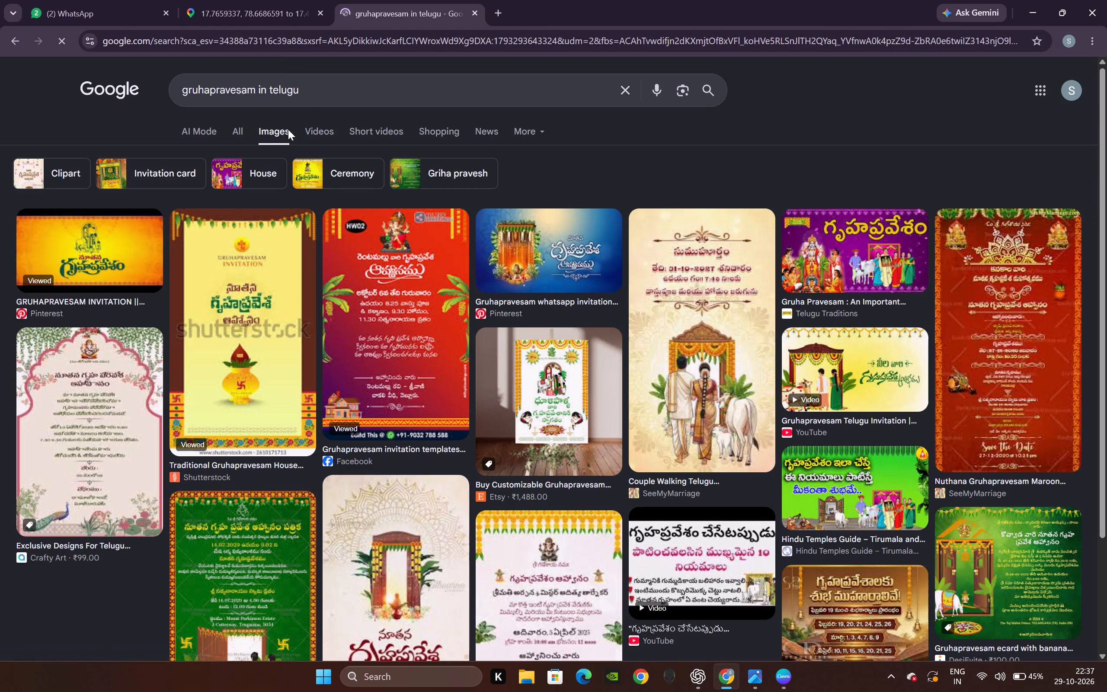
Open the red Facebook invitation from the image results and examine its Telugu date, time and host wording.
scroll(523, 379, left, 1)
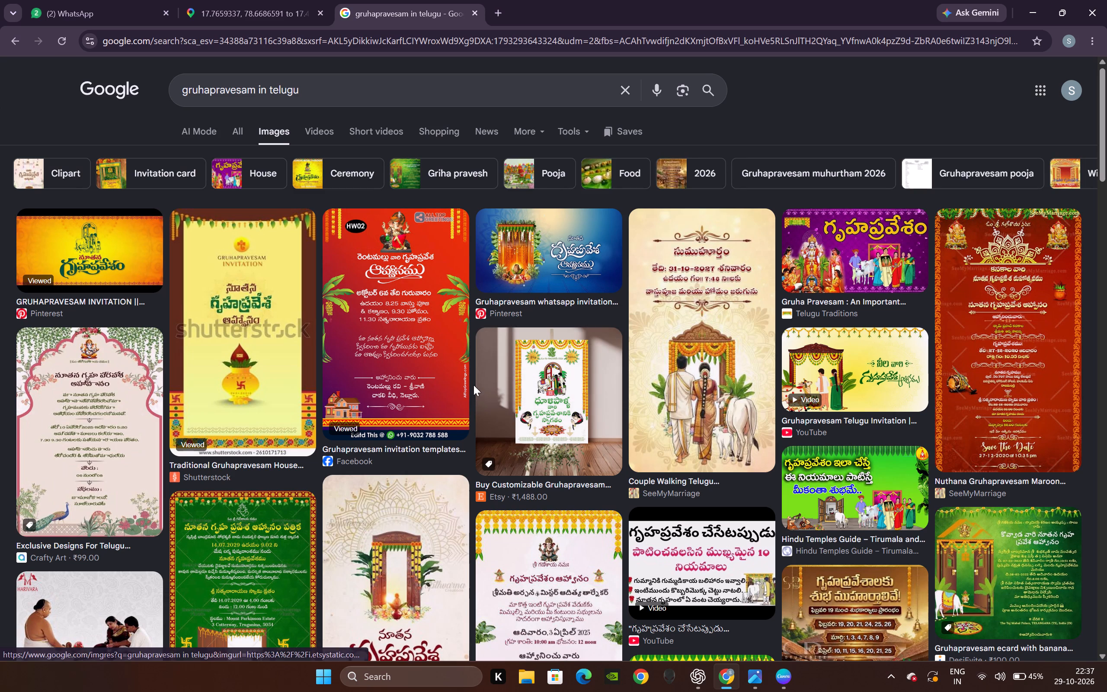
click(413, 359)
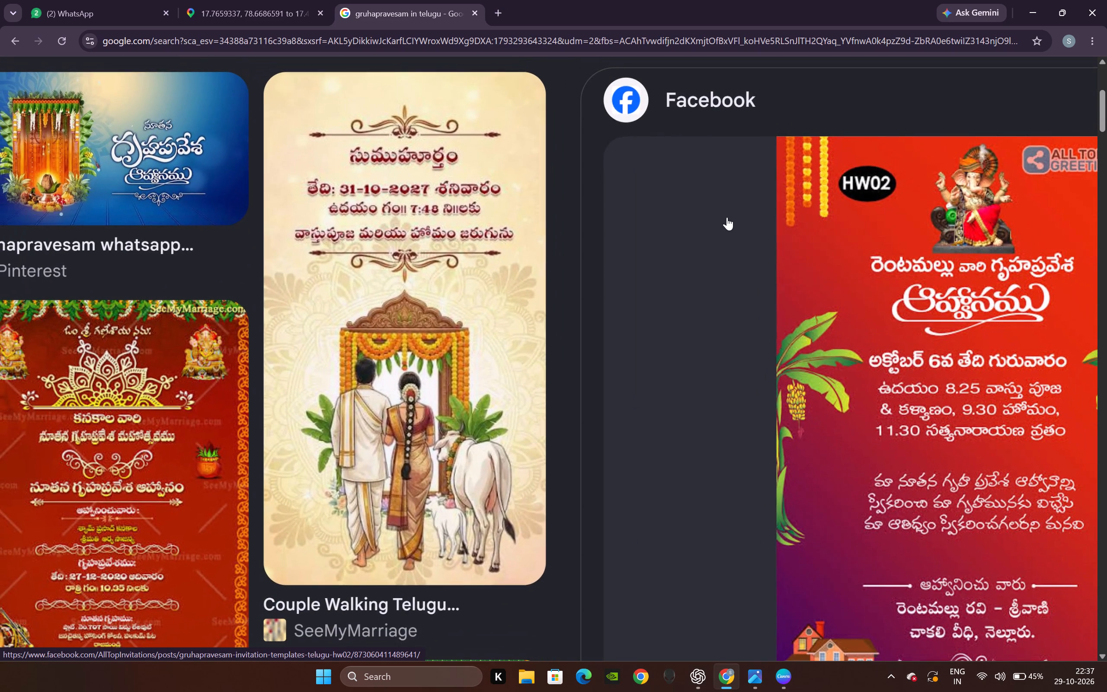
scroll(1003, 370, left, 3)
scroll(1003, 370, down, 2)
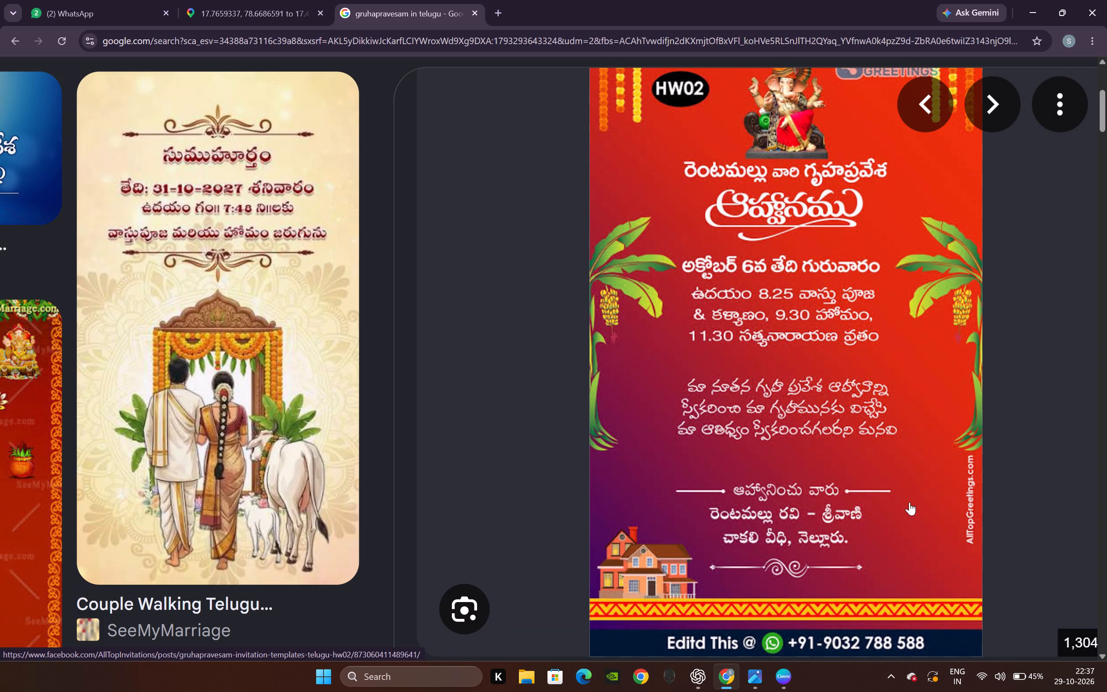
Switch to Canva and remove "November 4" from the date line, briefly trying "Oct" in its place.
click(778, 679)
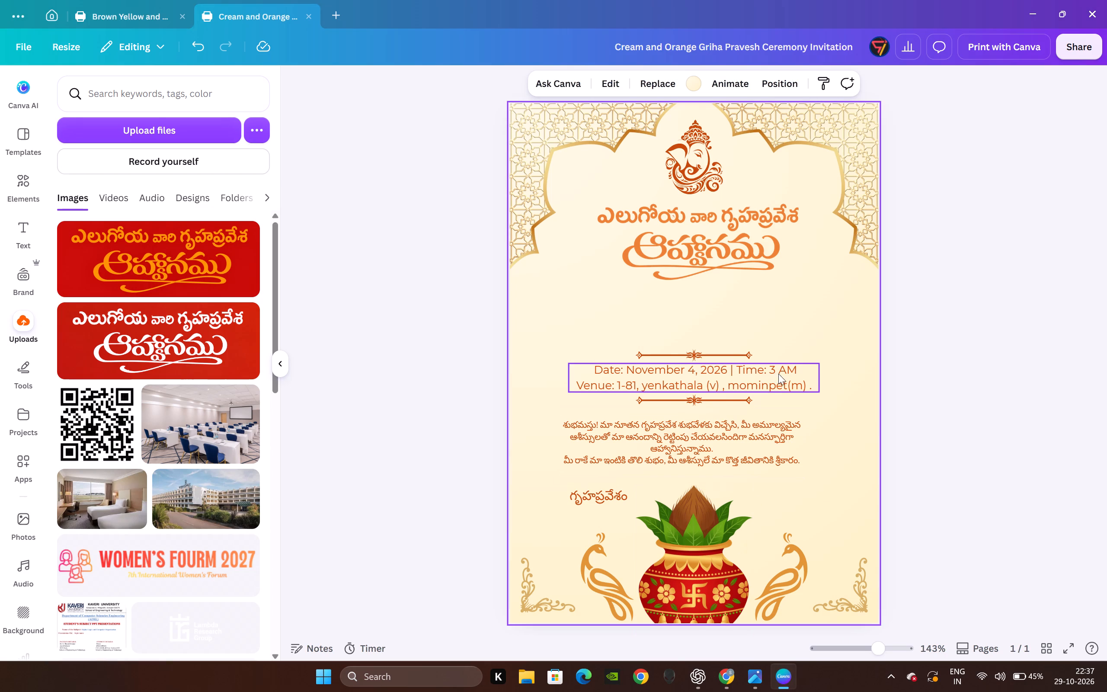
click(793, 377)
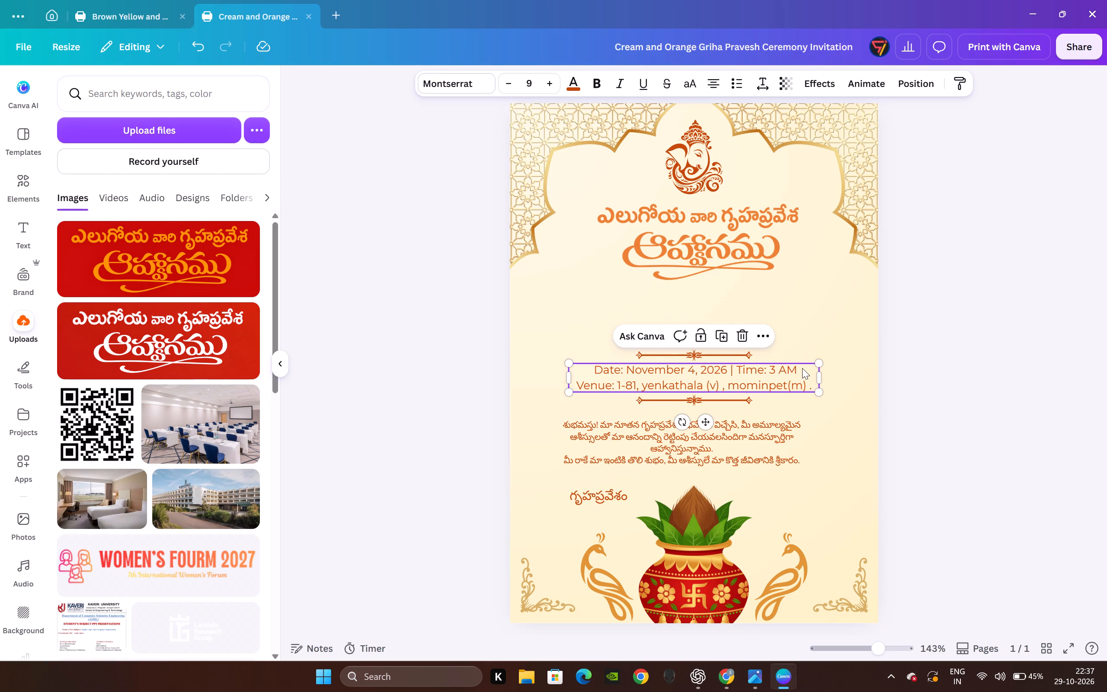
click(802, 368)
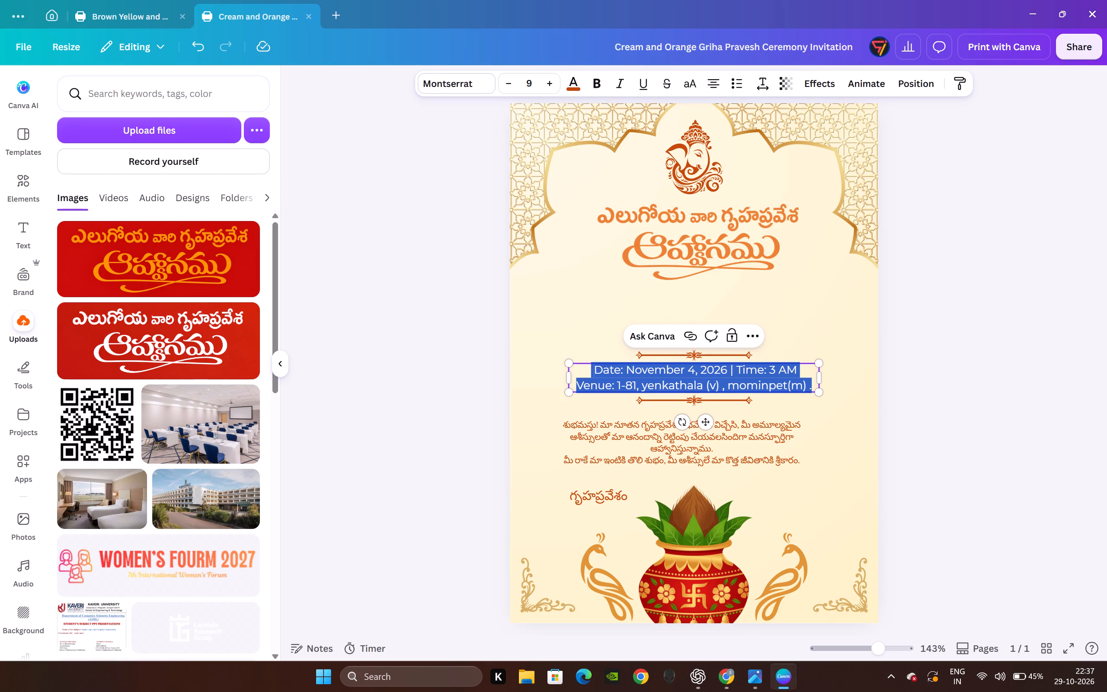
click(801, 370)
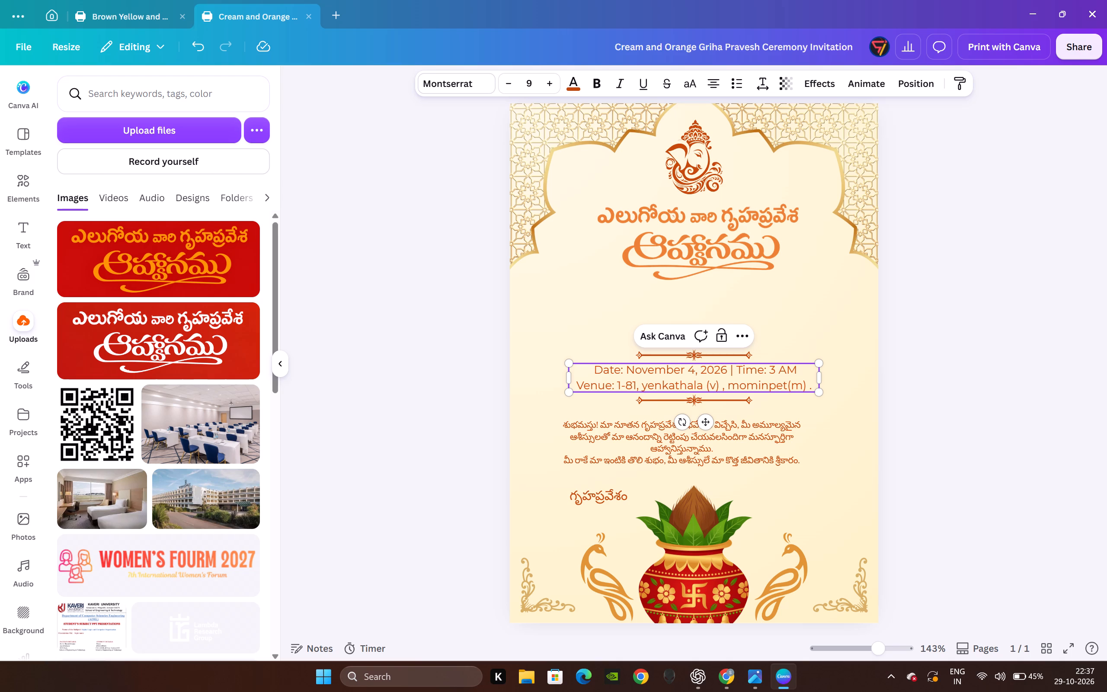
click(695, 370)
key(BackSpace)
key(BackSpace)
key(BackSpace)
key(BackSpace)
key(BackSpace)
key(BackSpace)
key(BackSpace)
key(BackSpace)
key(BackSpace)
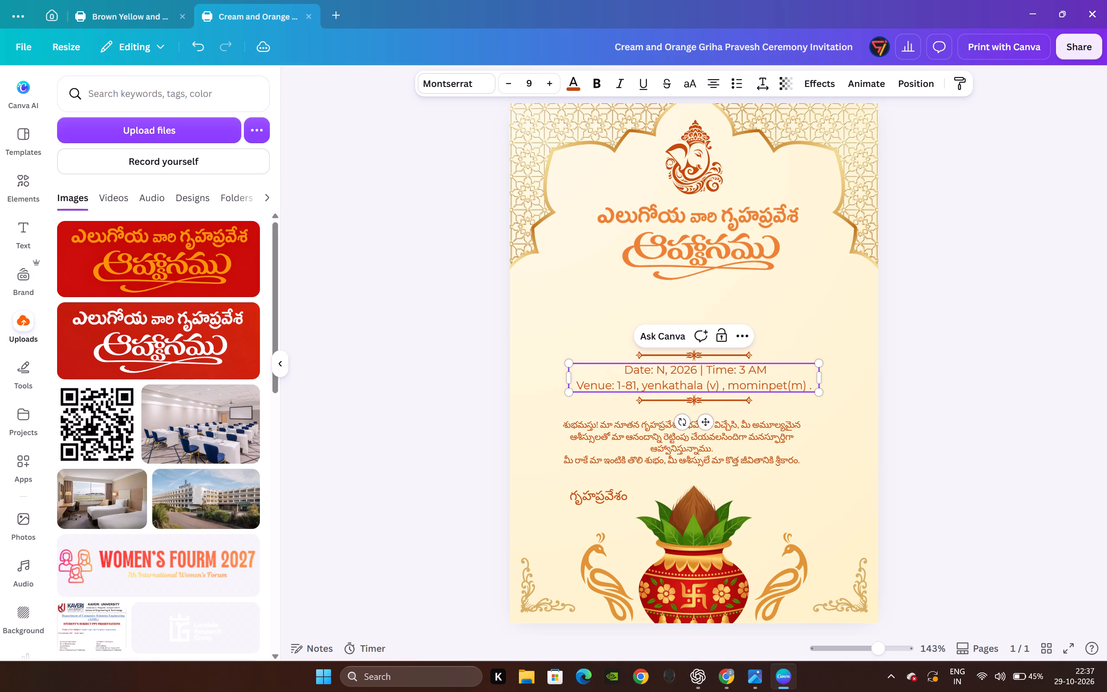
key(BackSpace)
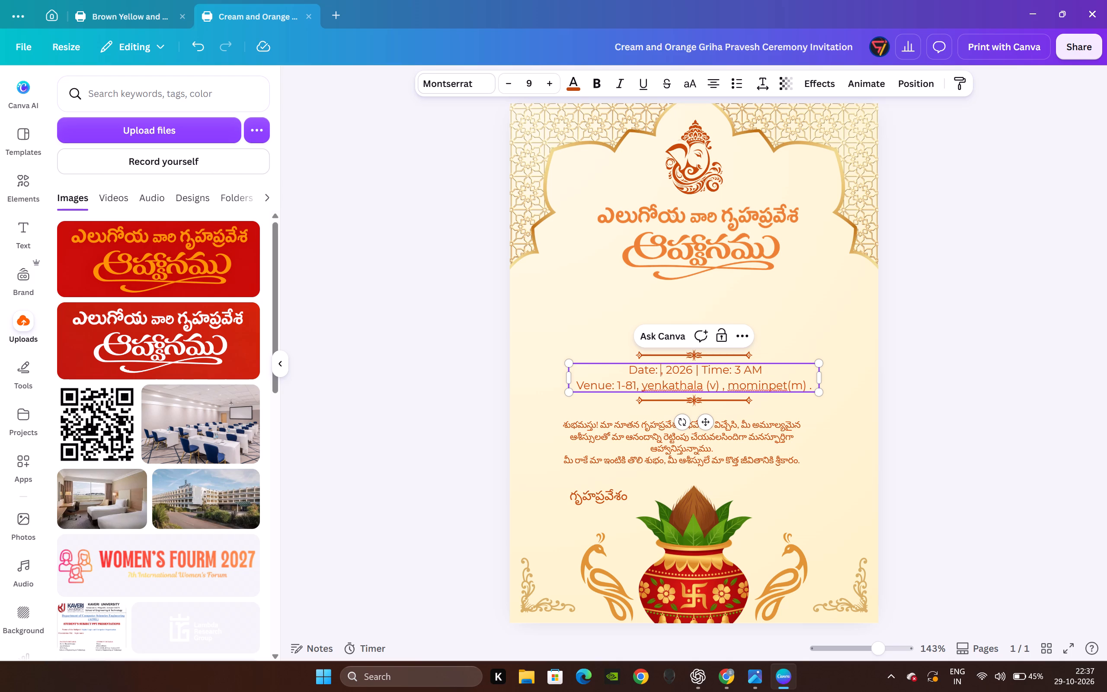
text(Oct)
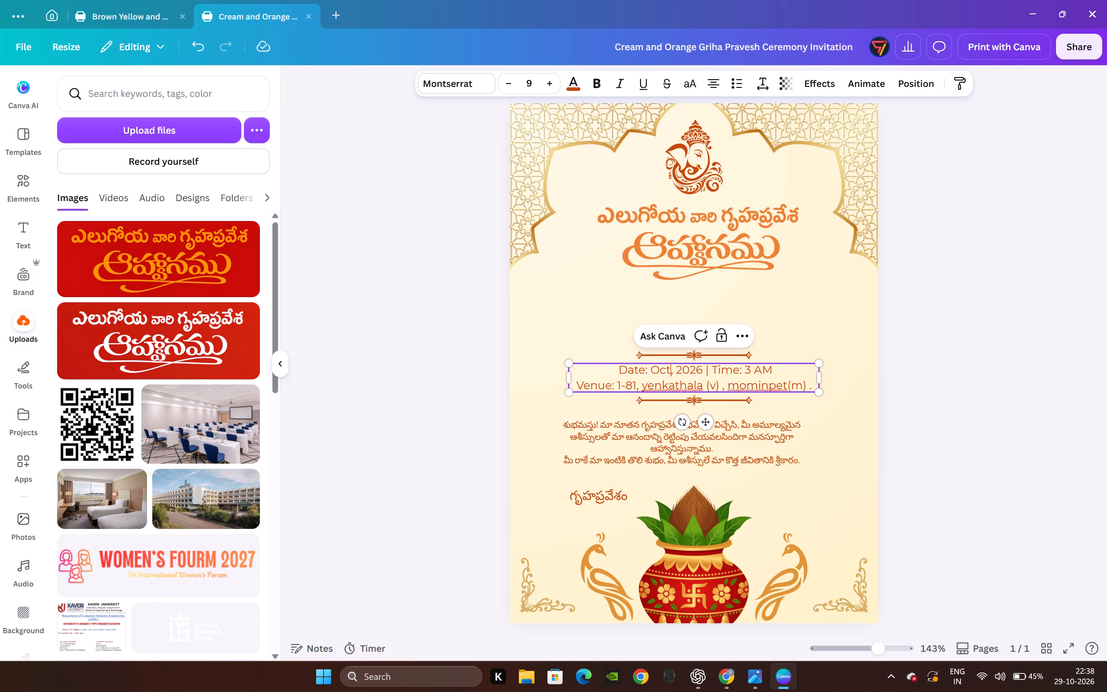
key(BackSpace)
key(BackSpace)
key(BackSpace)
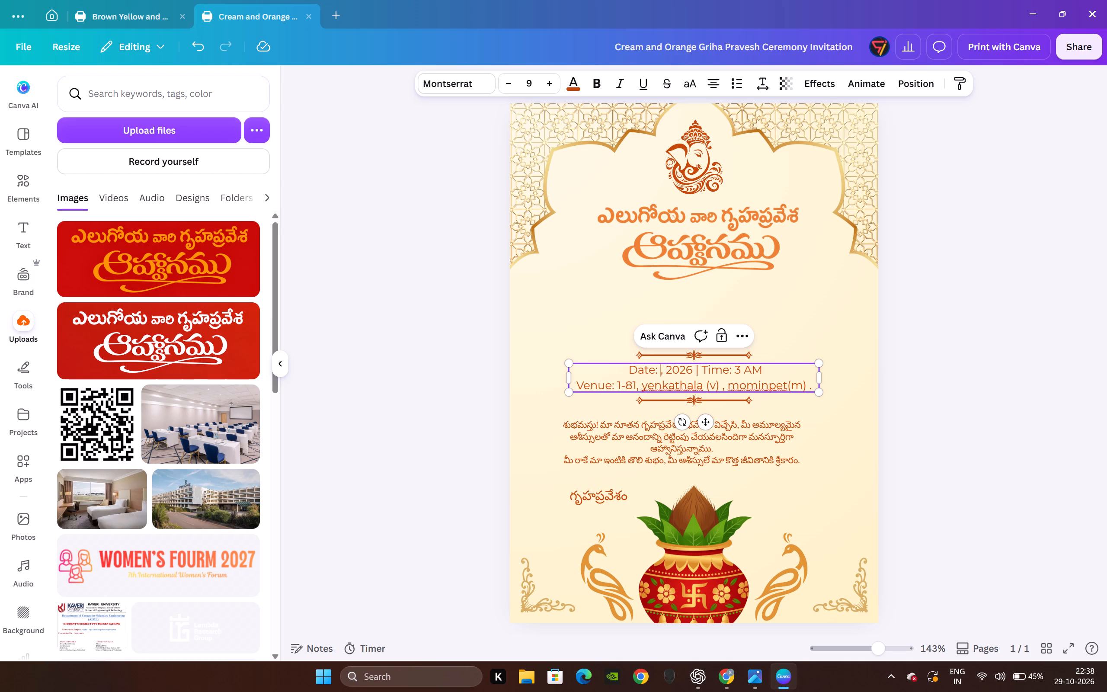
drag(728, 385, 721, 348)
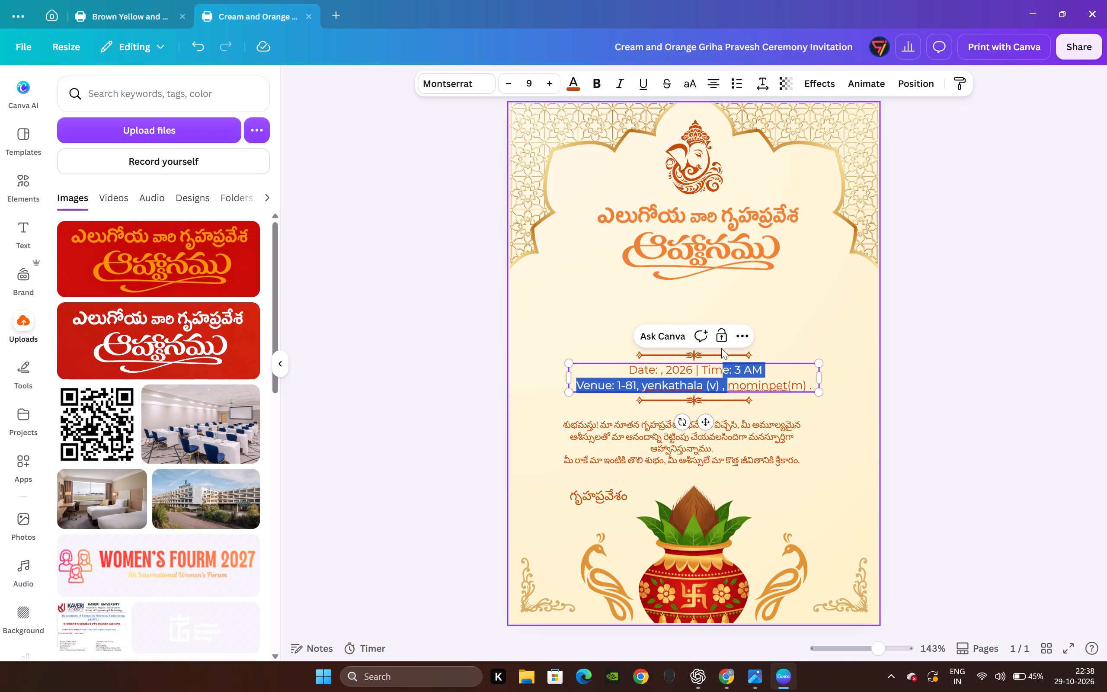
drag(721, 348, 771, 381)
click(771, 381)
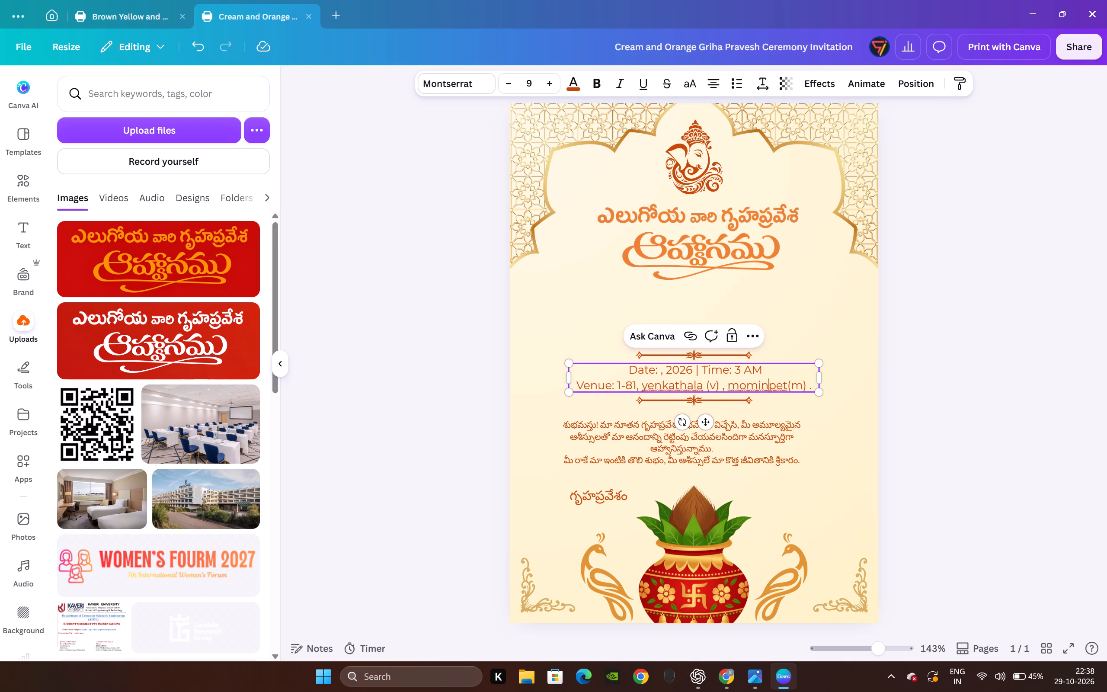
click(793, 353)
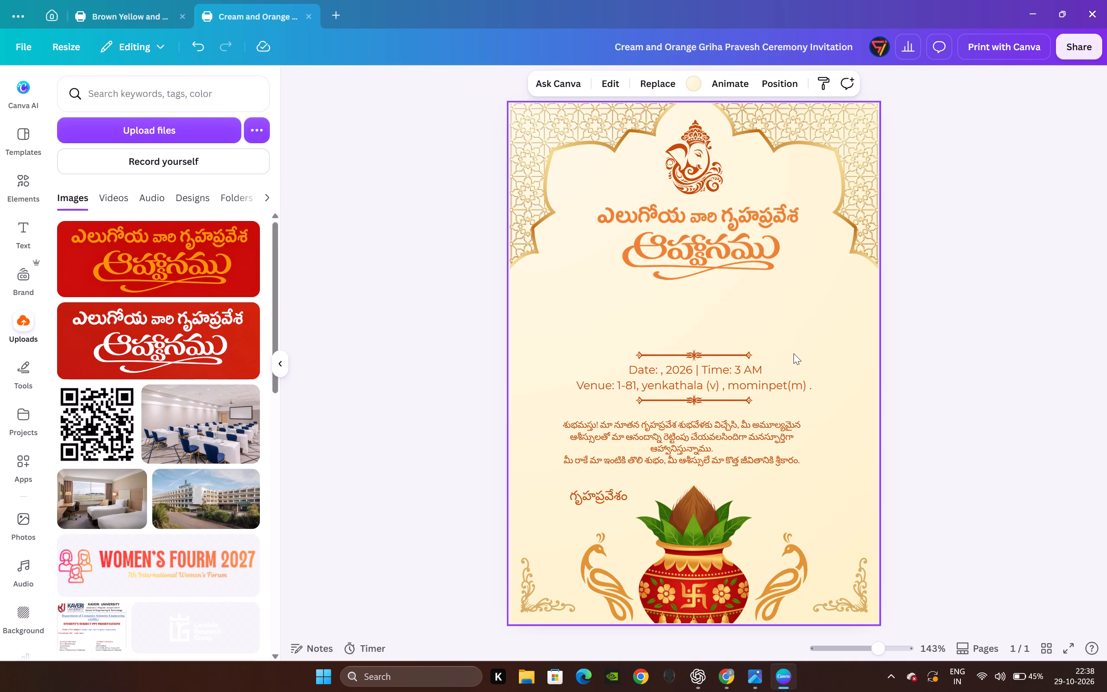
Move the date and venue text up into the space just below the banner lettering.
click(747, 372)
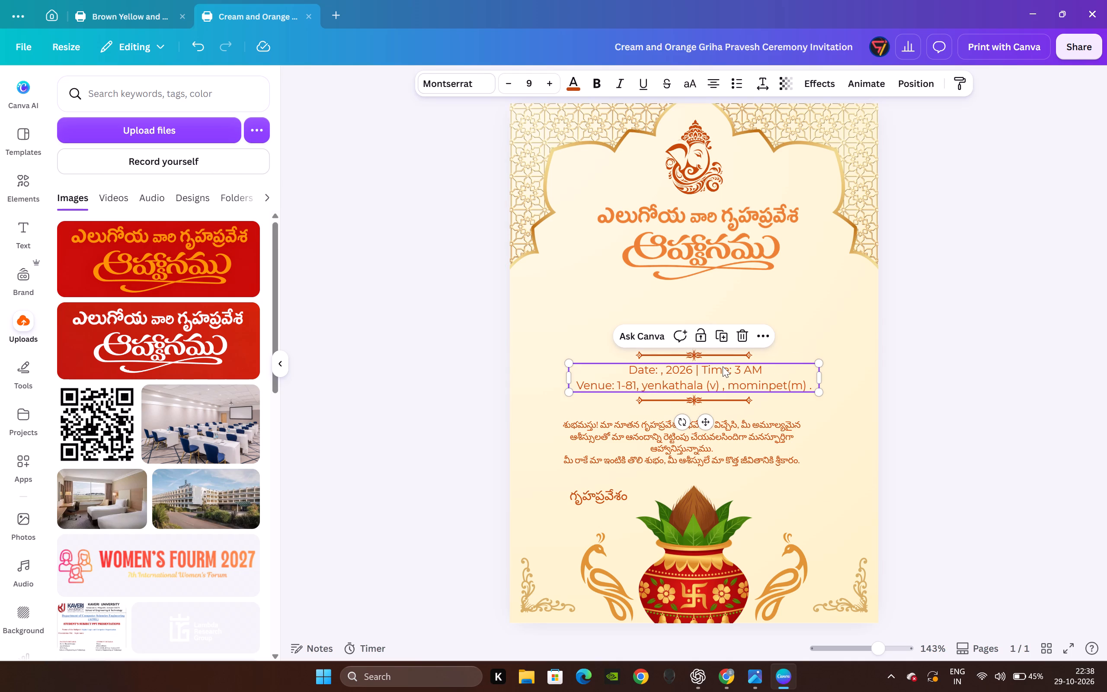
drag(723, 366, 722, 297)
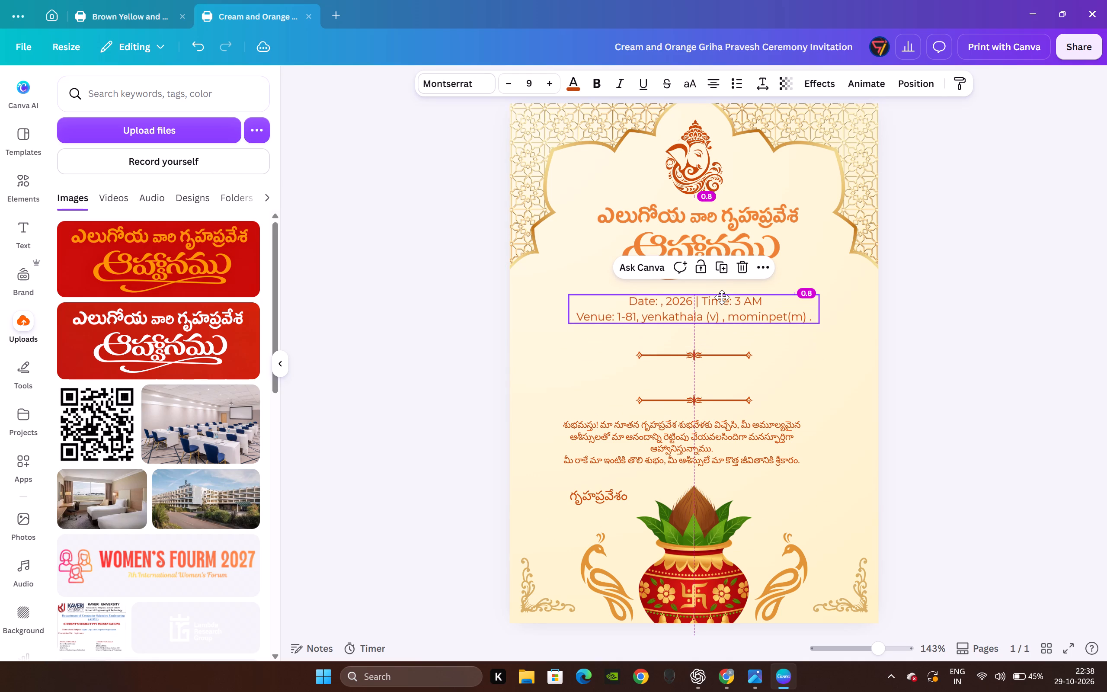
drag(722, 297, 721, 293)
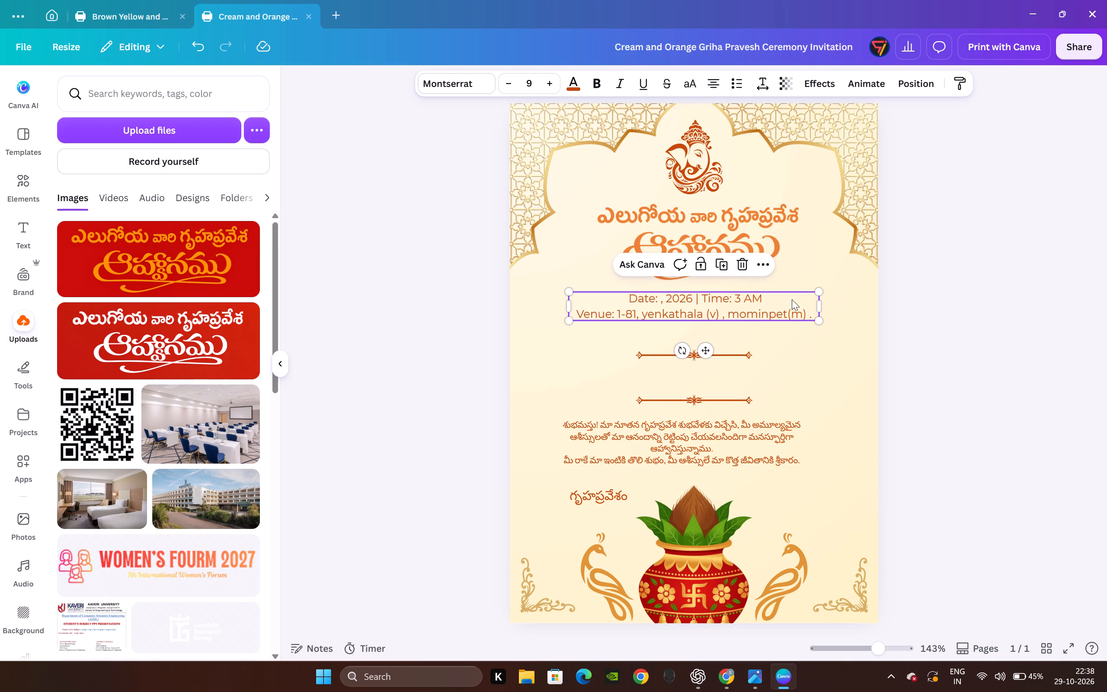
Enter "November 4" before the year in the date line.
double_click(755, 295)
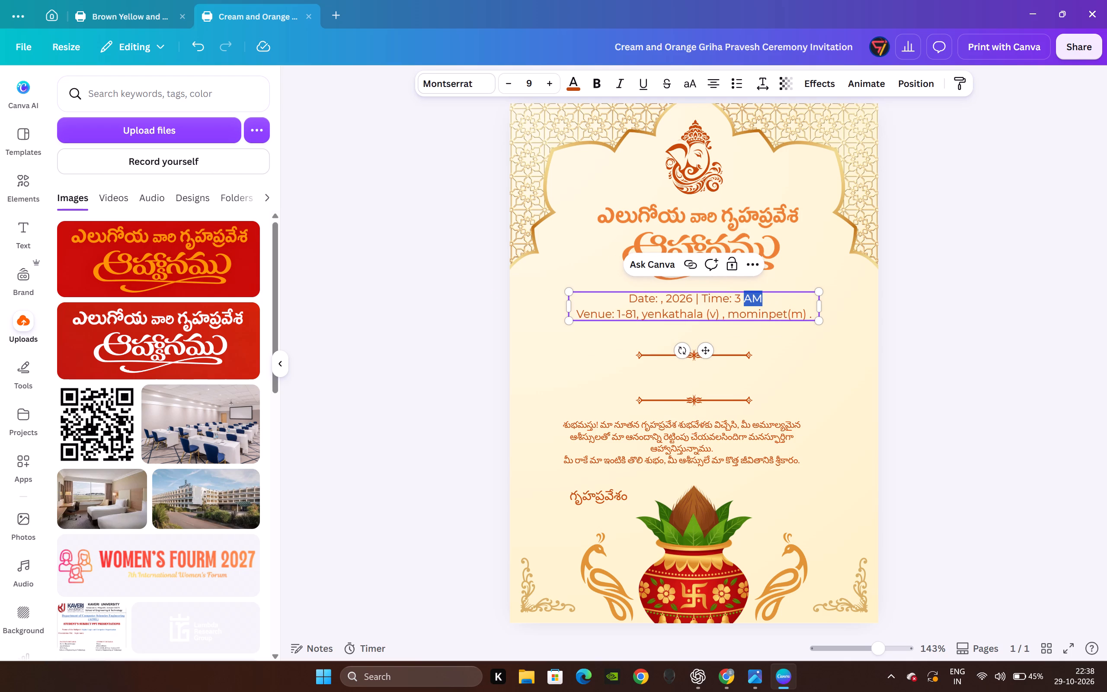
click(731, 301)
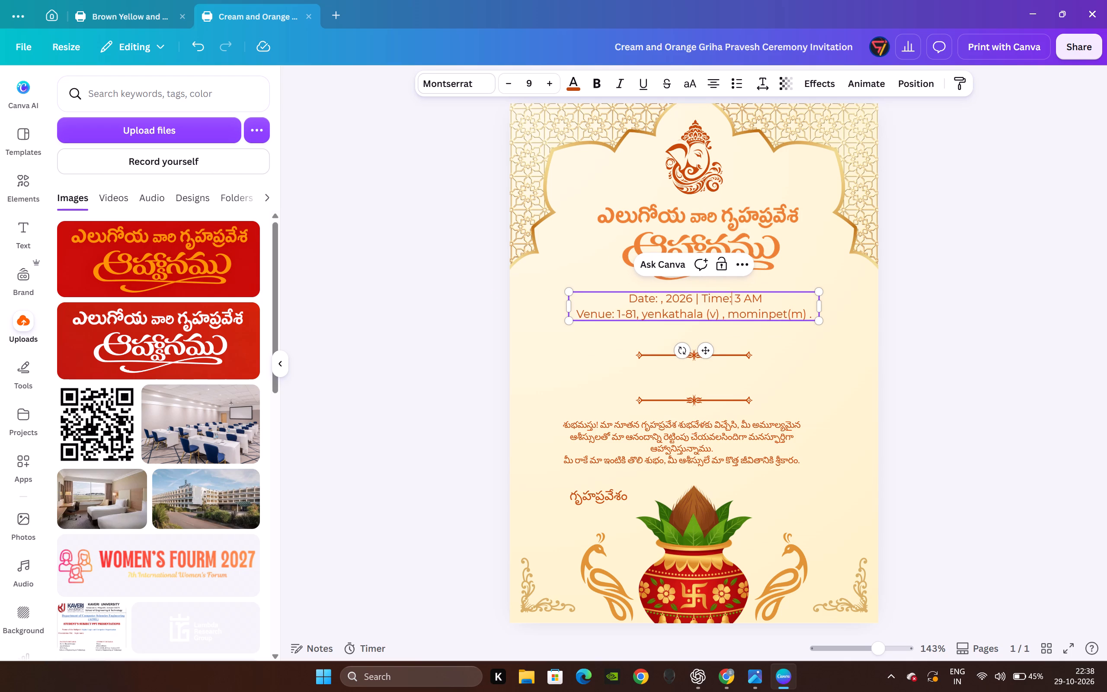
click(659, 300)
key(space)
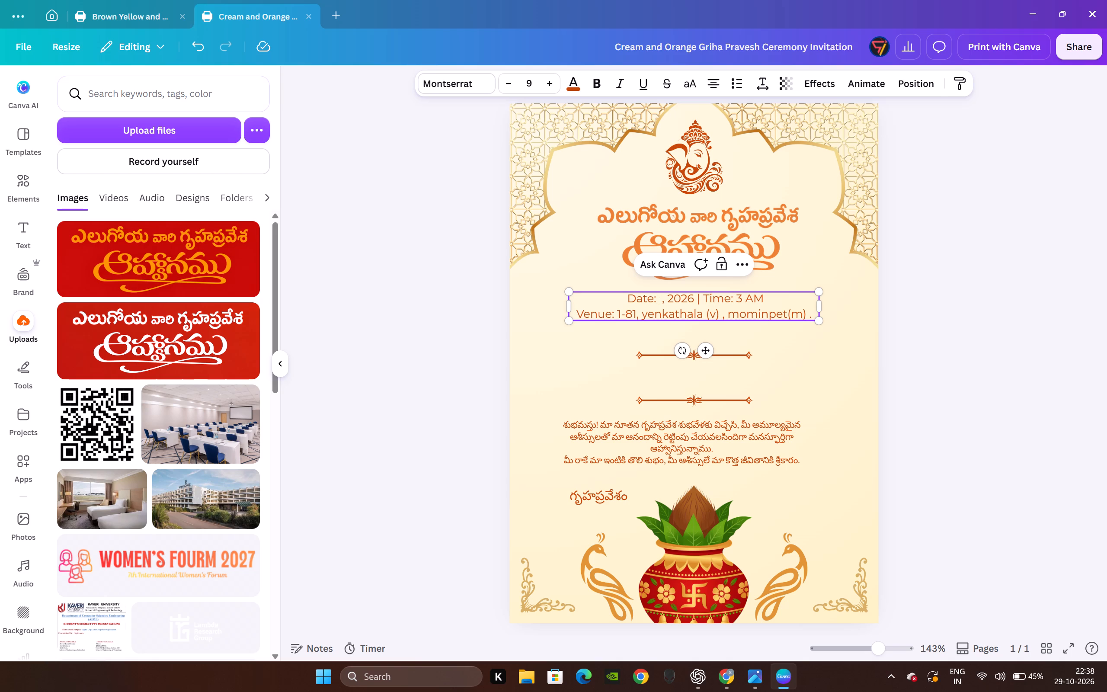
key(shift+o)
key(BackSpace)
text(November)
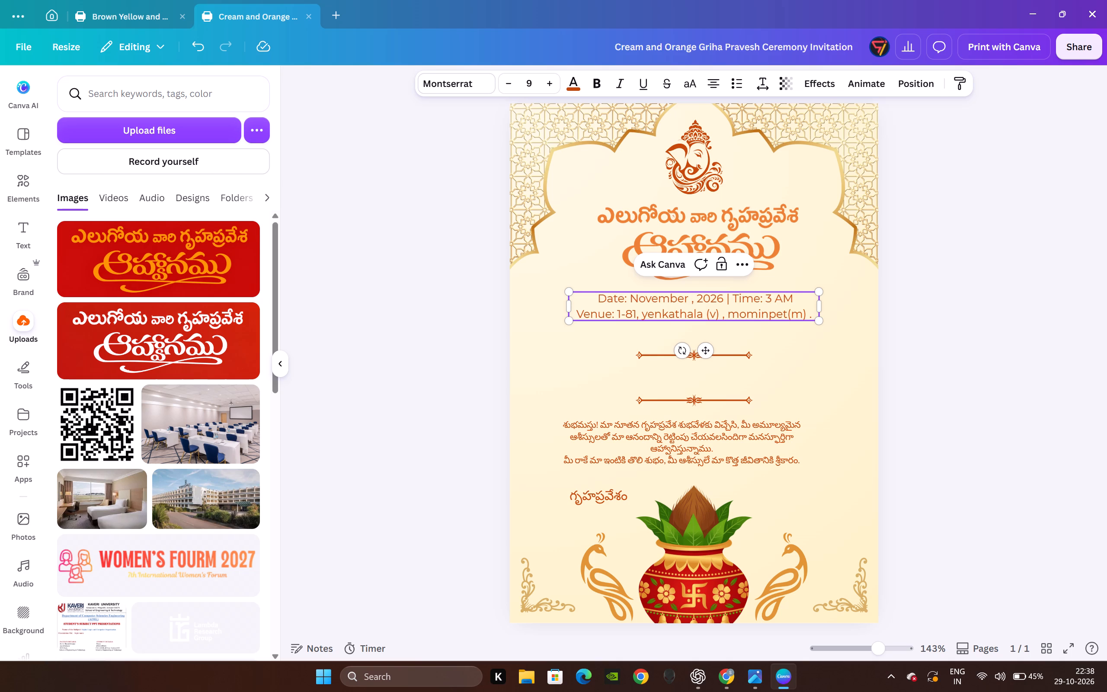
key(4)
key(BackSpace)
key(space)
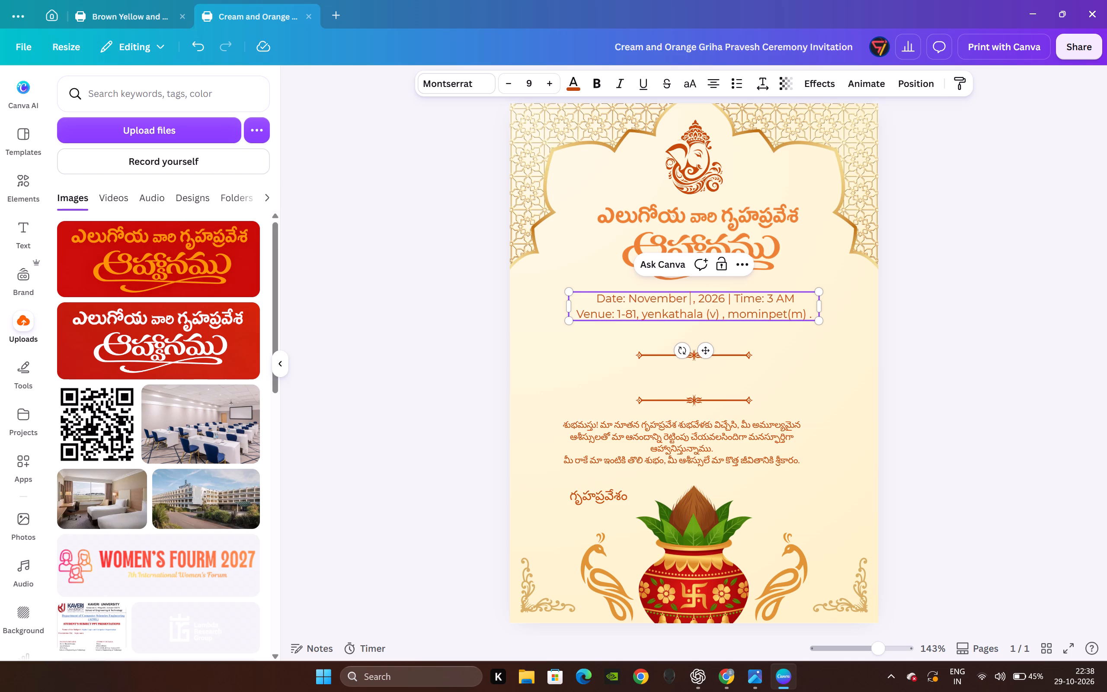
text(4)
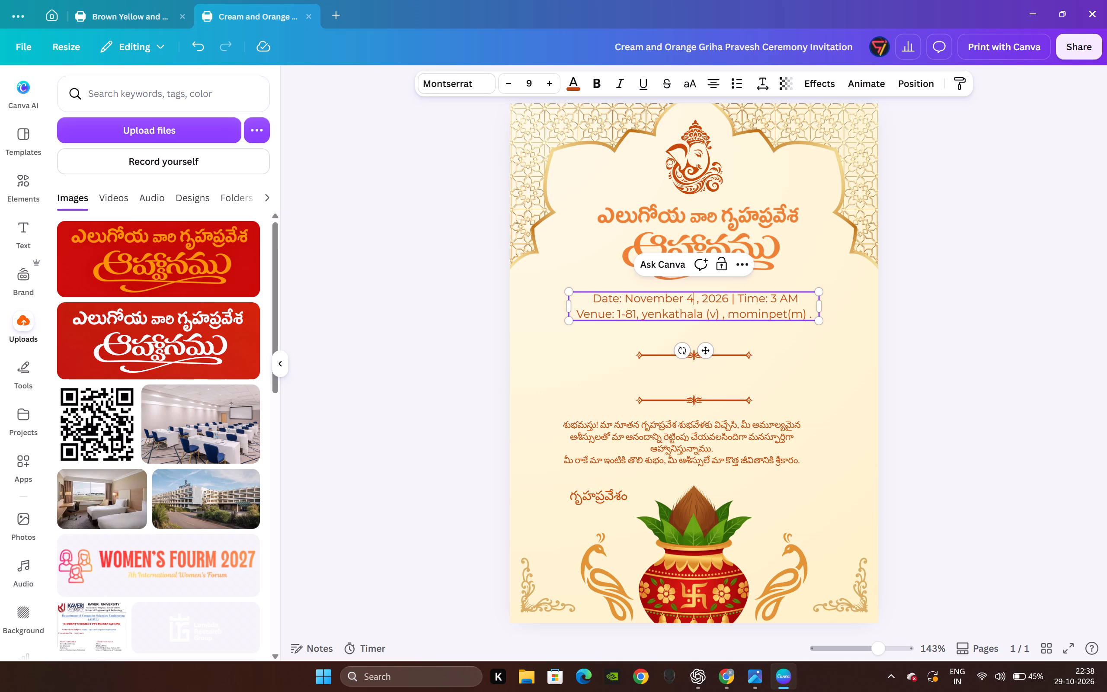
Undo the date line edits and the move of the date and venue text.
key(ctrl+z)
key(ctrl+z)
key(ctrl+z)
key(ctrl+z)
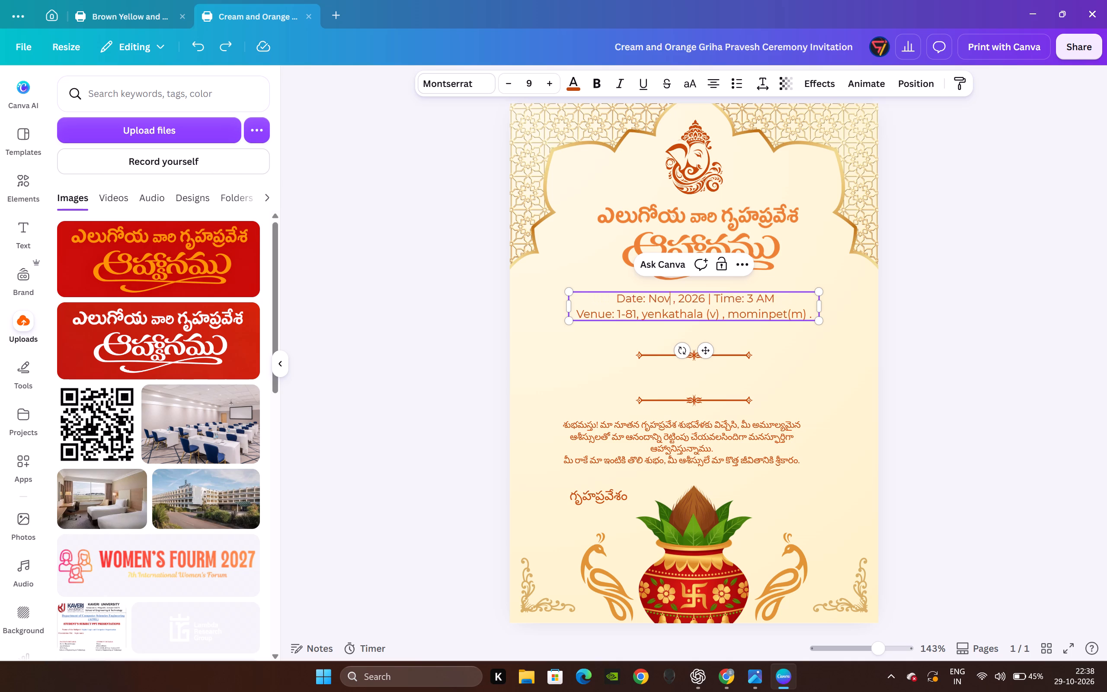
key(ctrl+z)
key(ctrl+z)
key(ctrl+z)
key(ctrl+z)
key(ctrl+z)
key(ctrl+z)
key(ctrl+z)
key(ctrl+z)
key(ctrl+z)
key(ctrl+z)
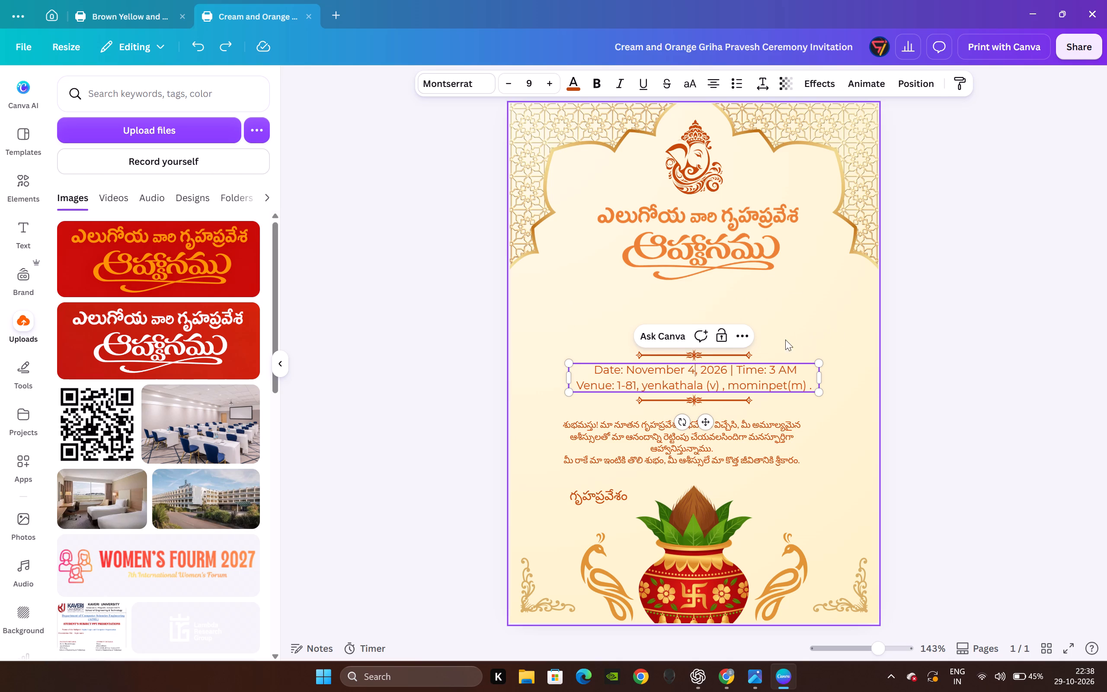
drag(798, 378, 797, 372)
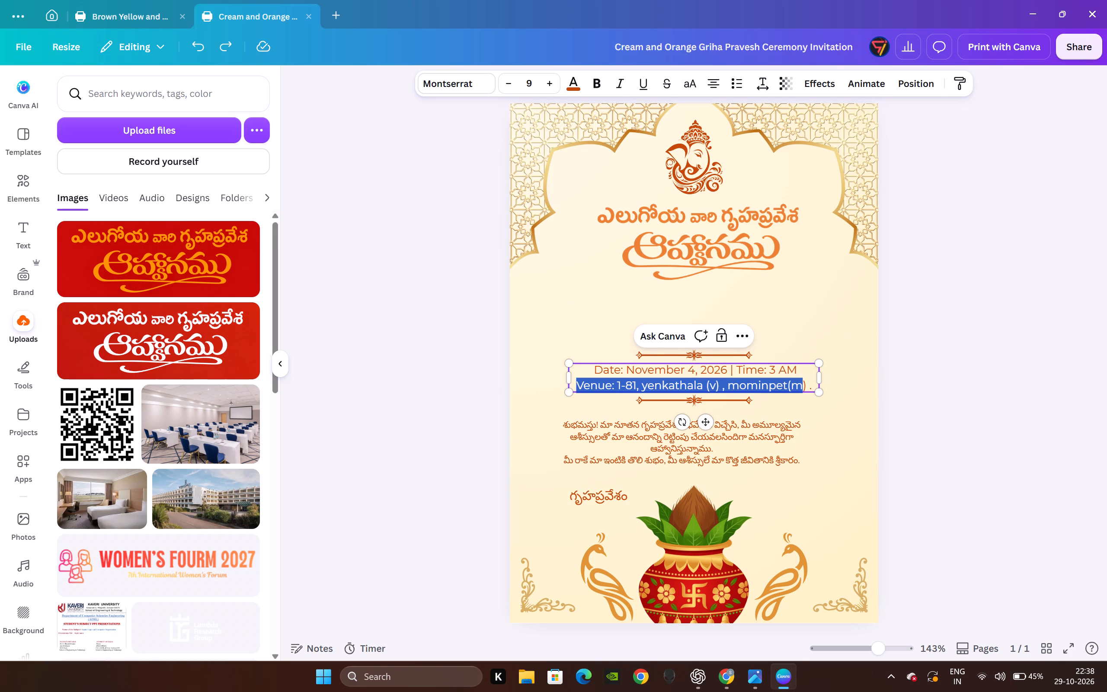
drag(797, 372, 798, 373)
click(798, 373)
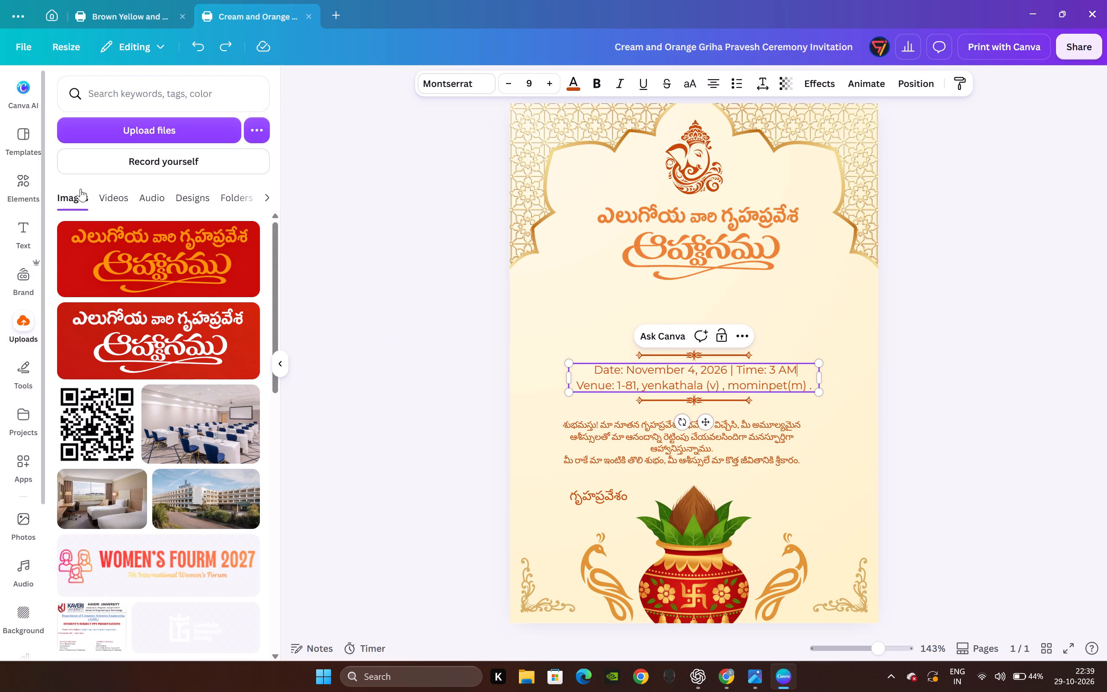
Open the Brown Yellow and Green invitation design and examine its date, time and venue text.
click(134, 8)
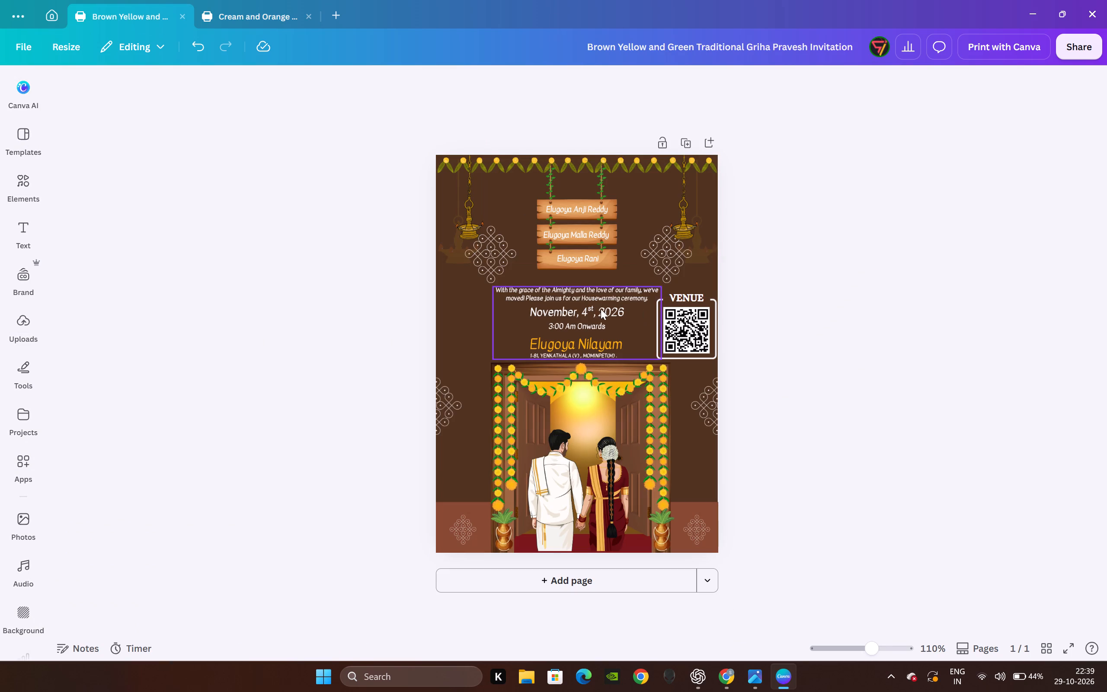
scroll(585, 309, right, 1)
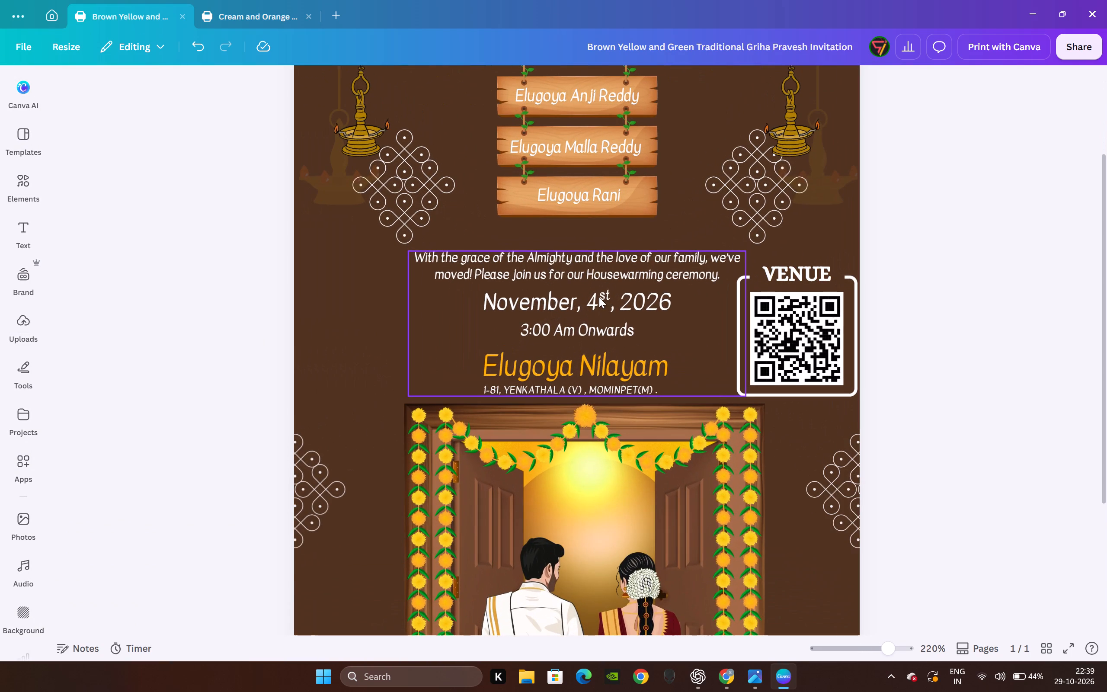
click(962, 293)
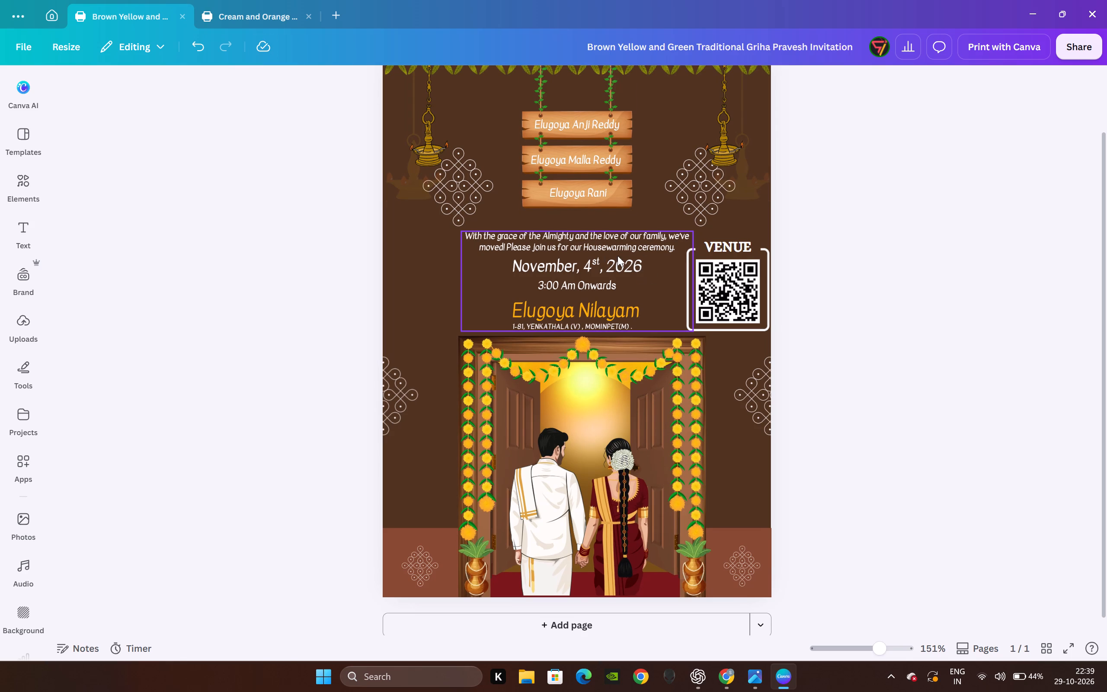
Switch to Chrome and search Google for "th in the power copy paste" in the new tab.
click(728, 673)
click(491, 16)
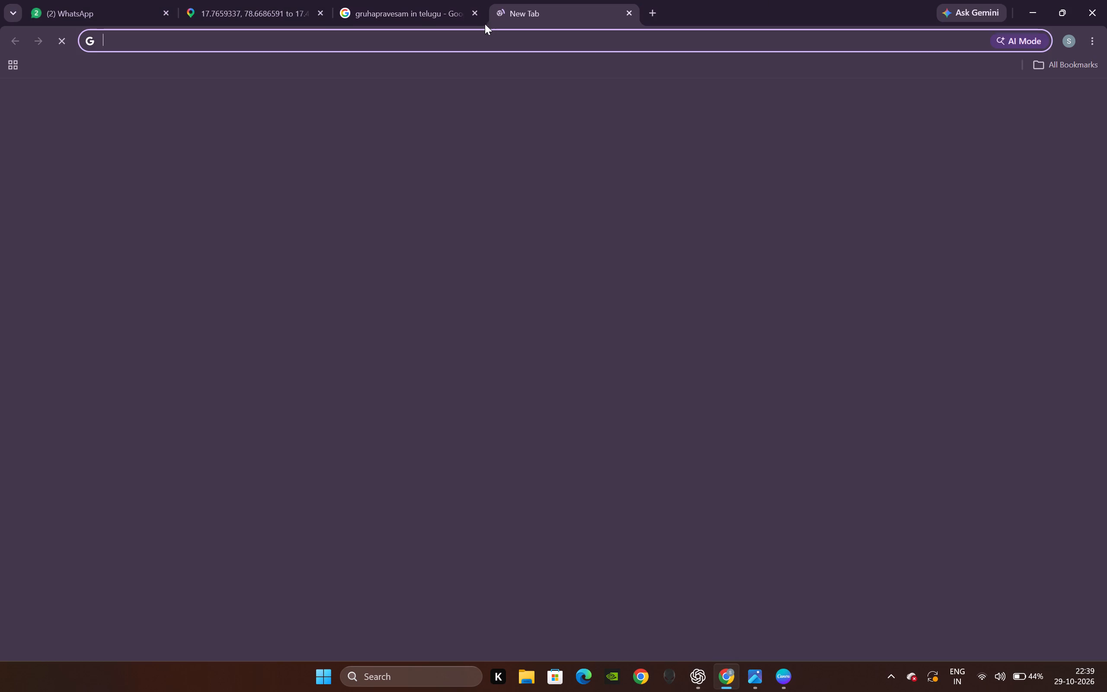
click(474, 39)
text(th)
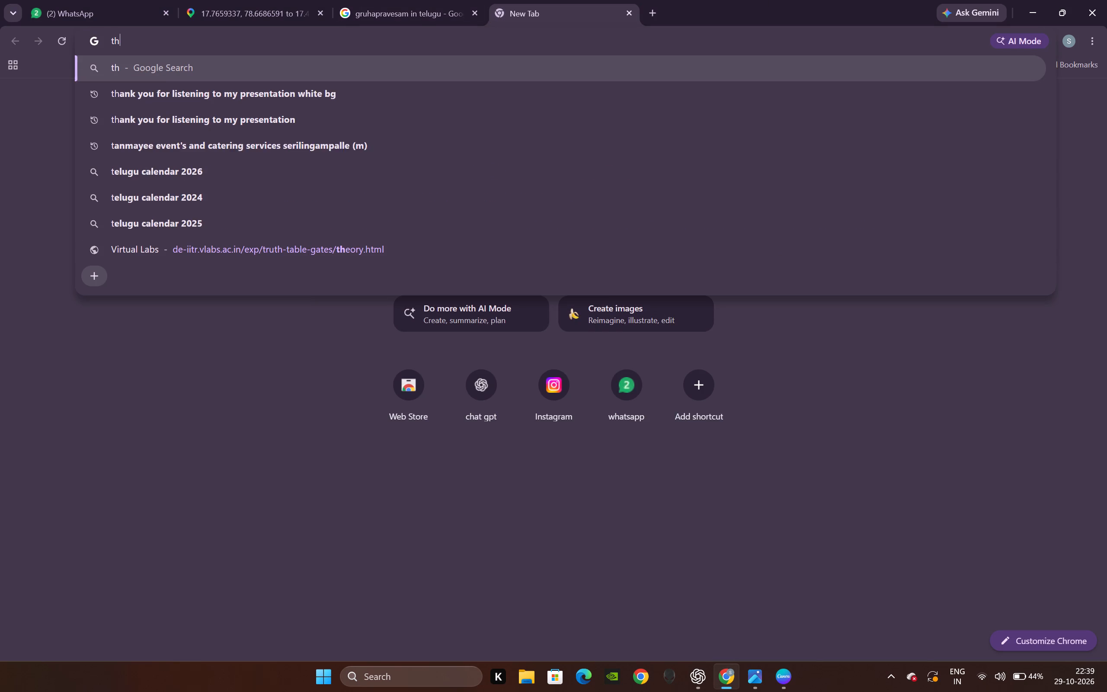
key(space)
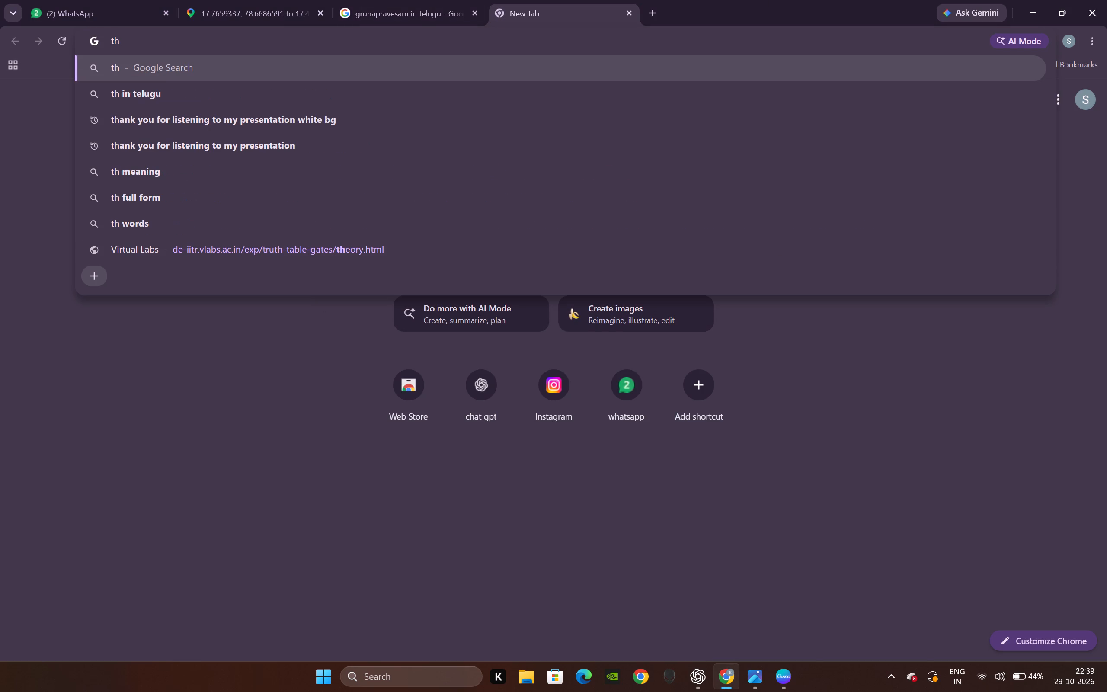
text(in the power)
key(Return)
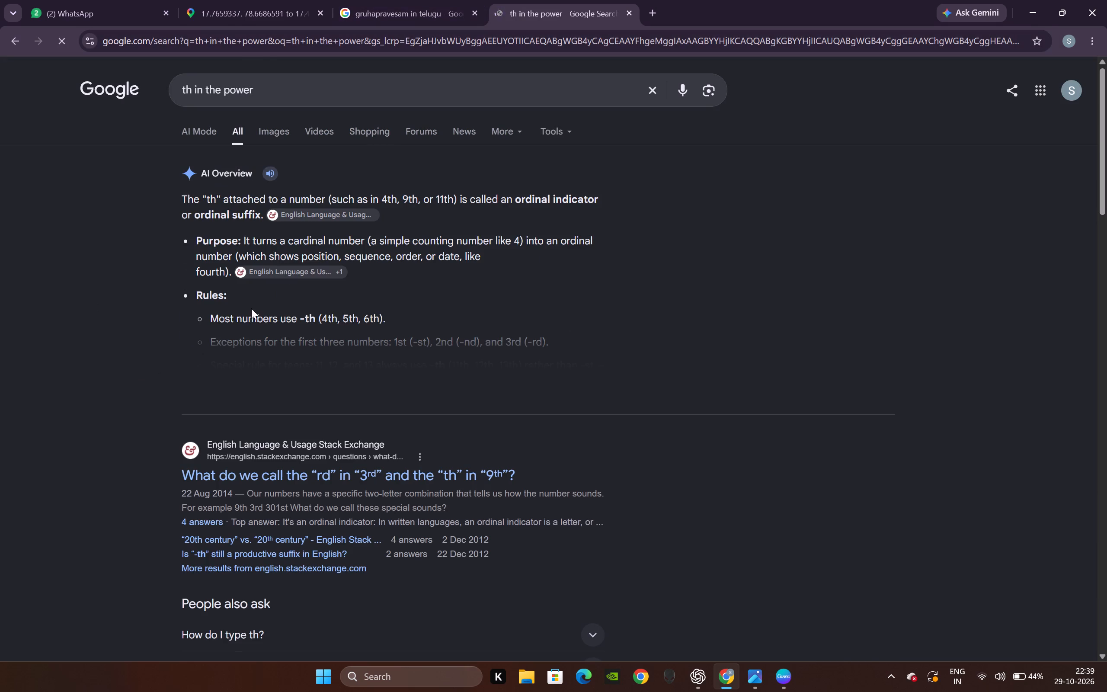
click(326, 83)
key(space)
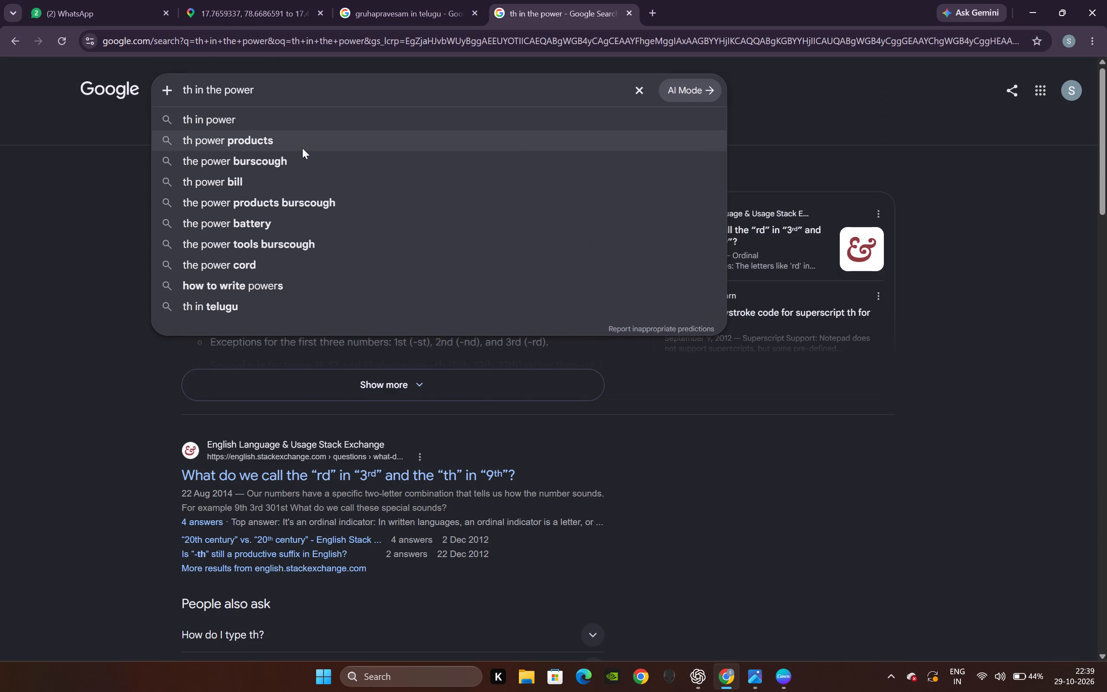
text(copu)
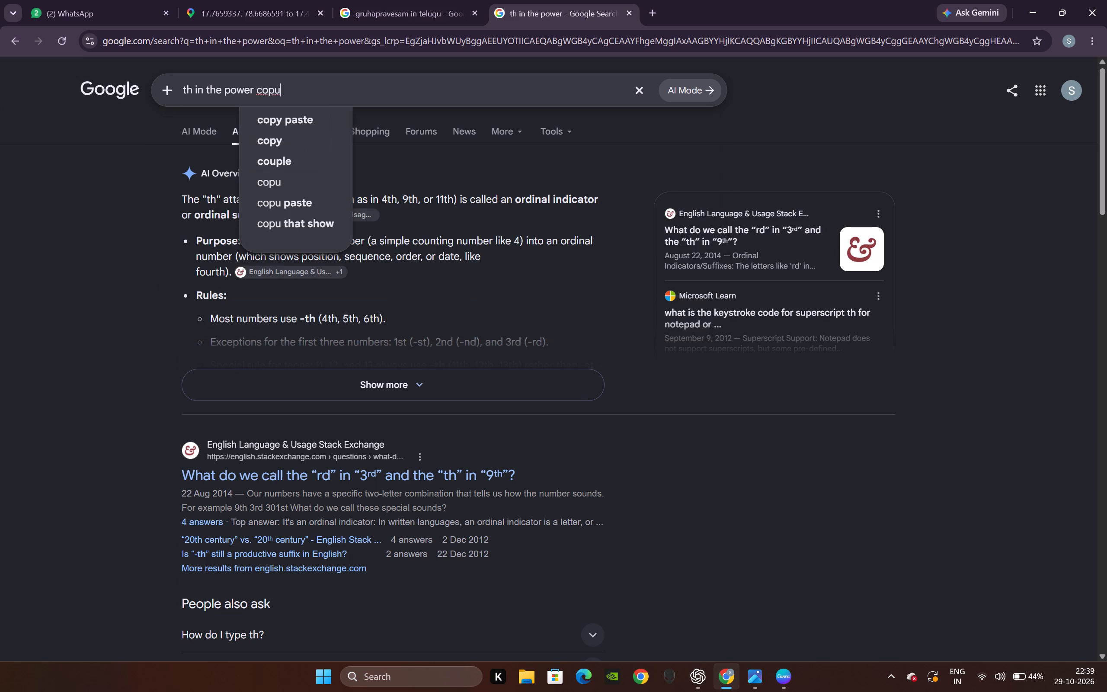
click(316, 119)
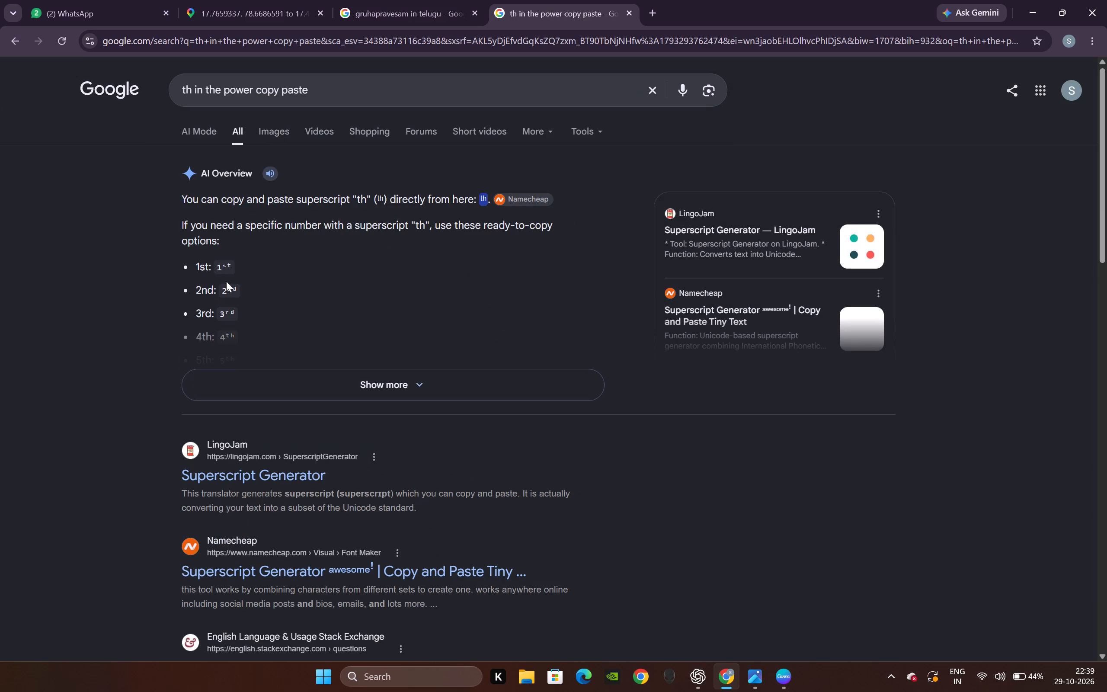
Expand the AI overview and copy the ready-made superscript 4ᵗʰ.
scroll(237, 311, down, 2)
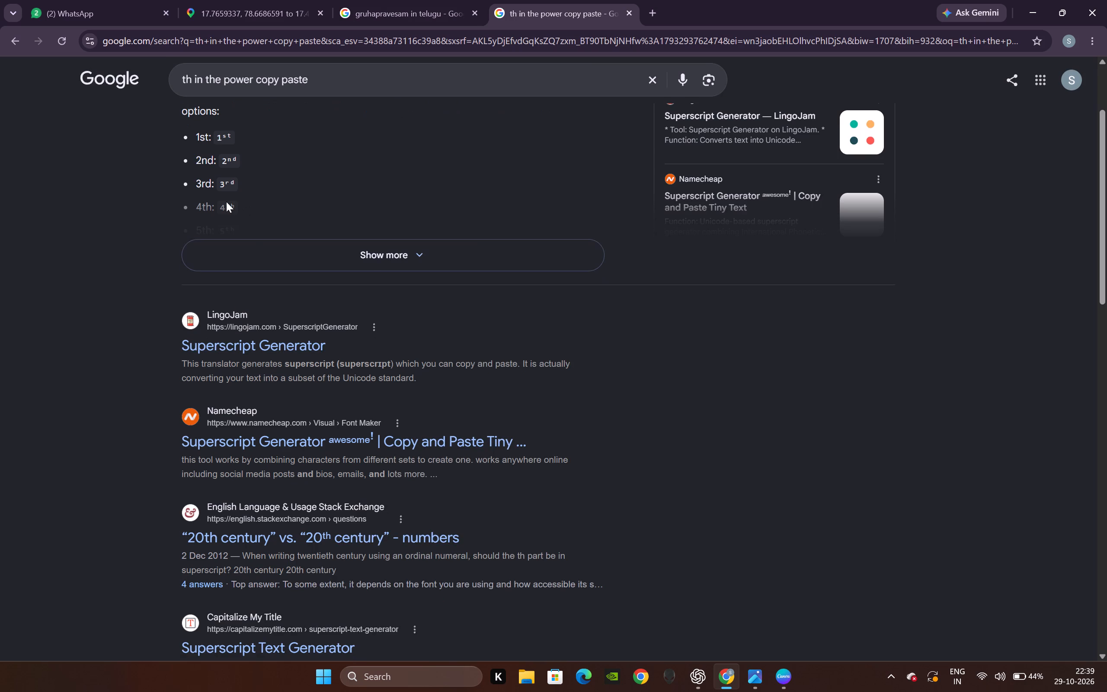
click(316, 254)
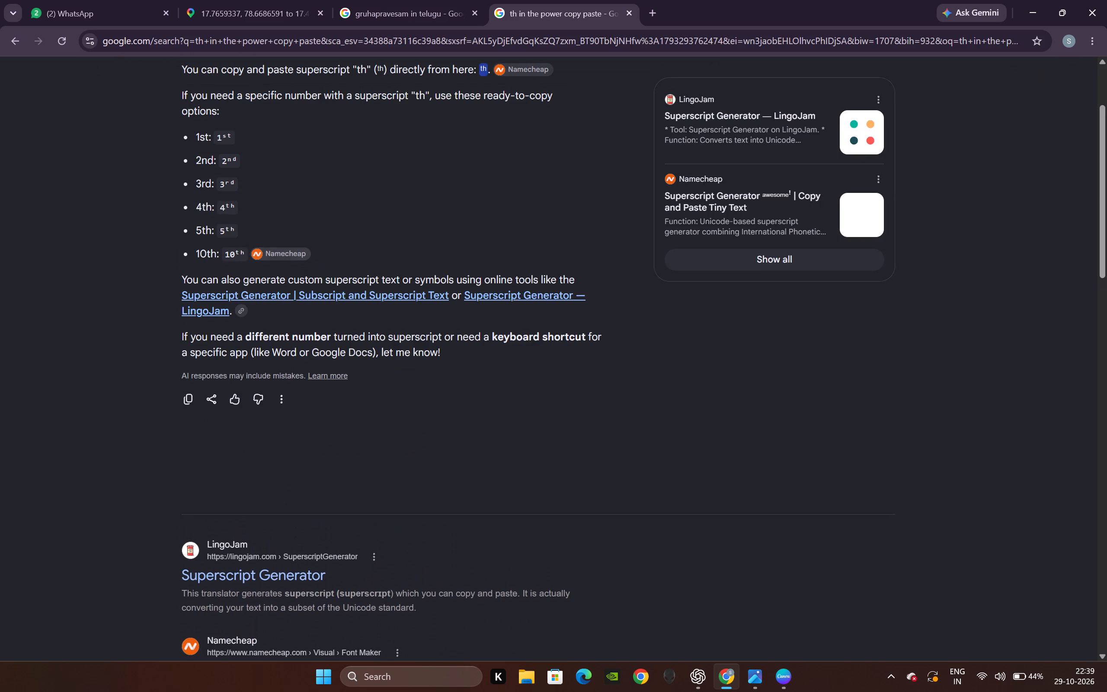
drag(223, 231, 238, 231)
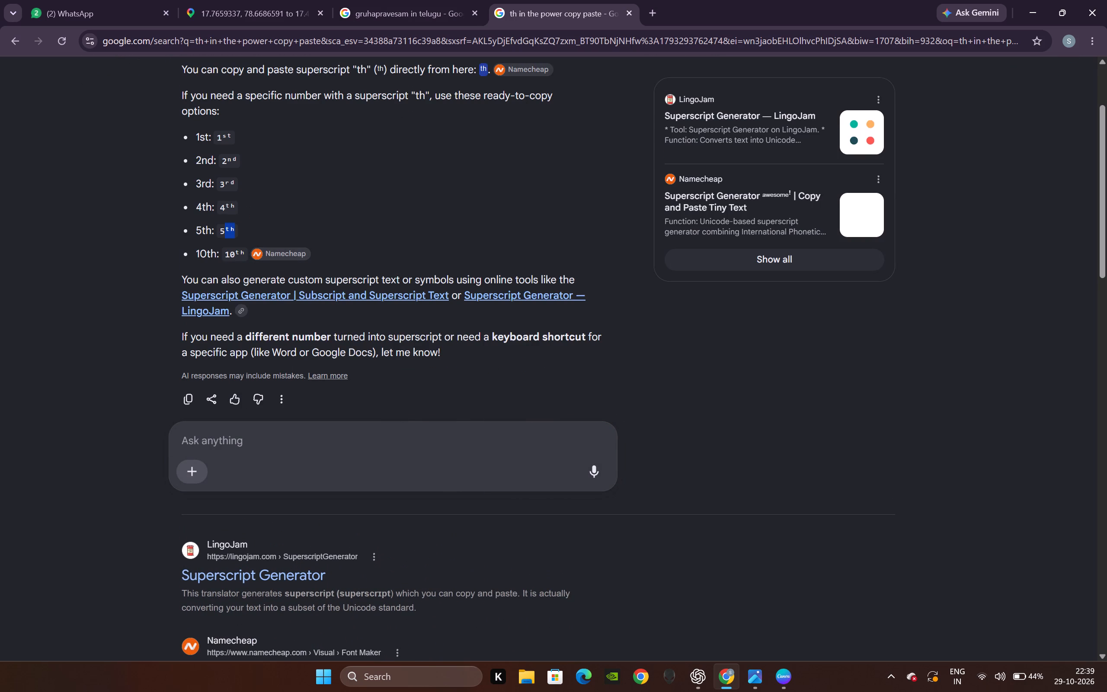
drag(234, 206, 221, 207)
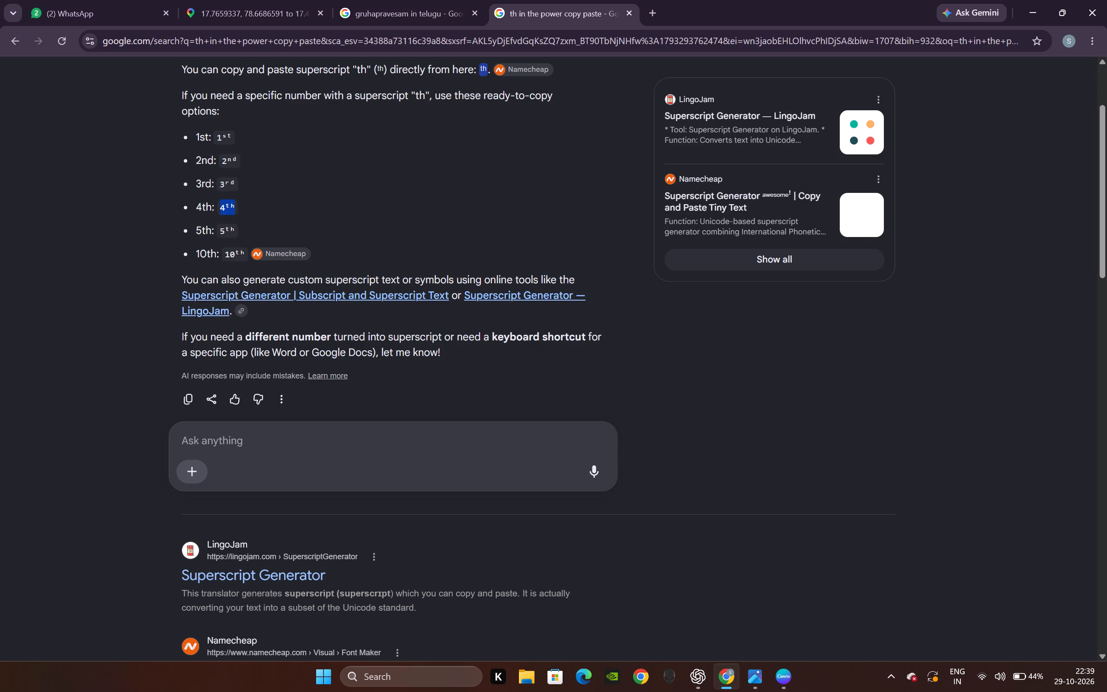
key(ctrl+c)
click(375, 219)
Back in Canva's brown invitation, replace the "4st" day in the date line with the copied 4ᵗʰ.
click(1022, 6)
double_click(597, 264)
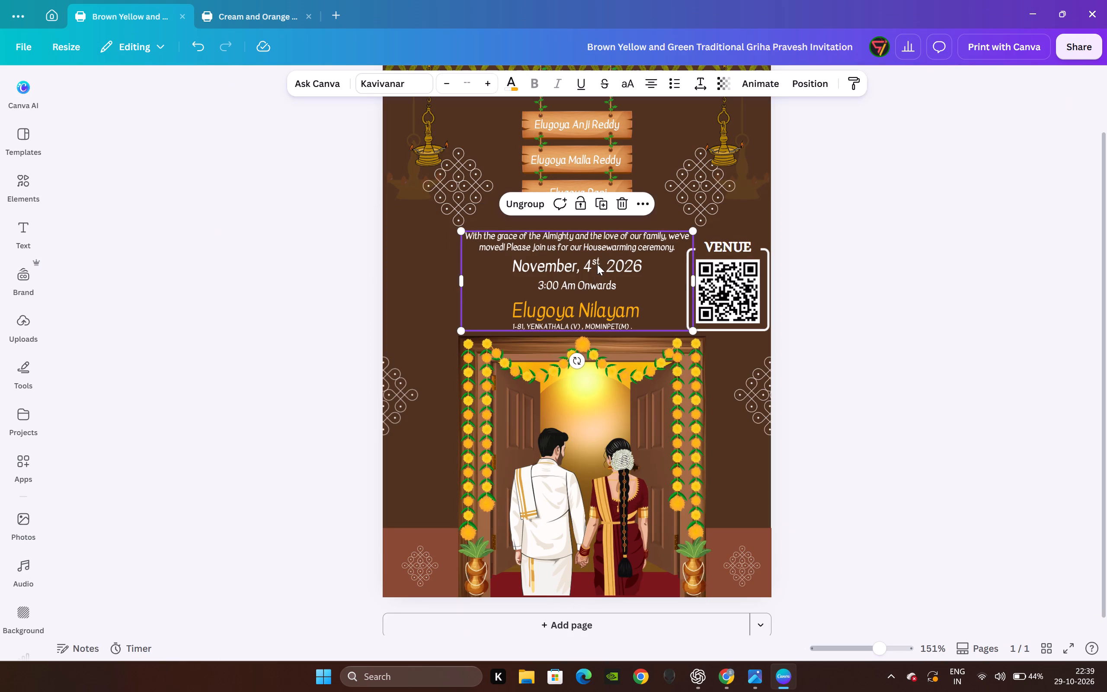
click(597, 264)
click(597, 264)
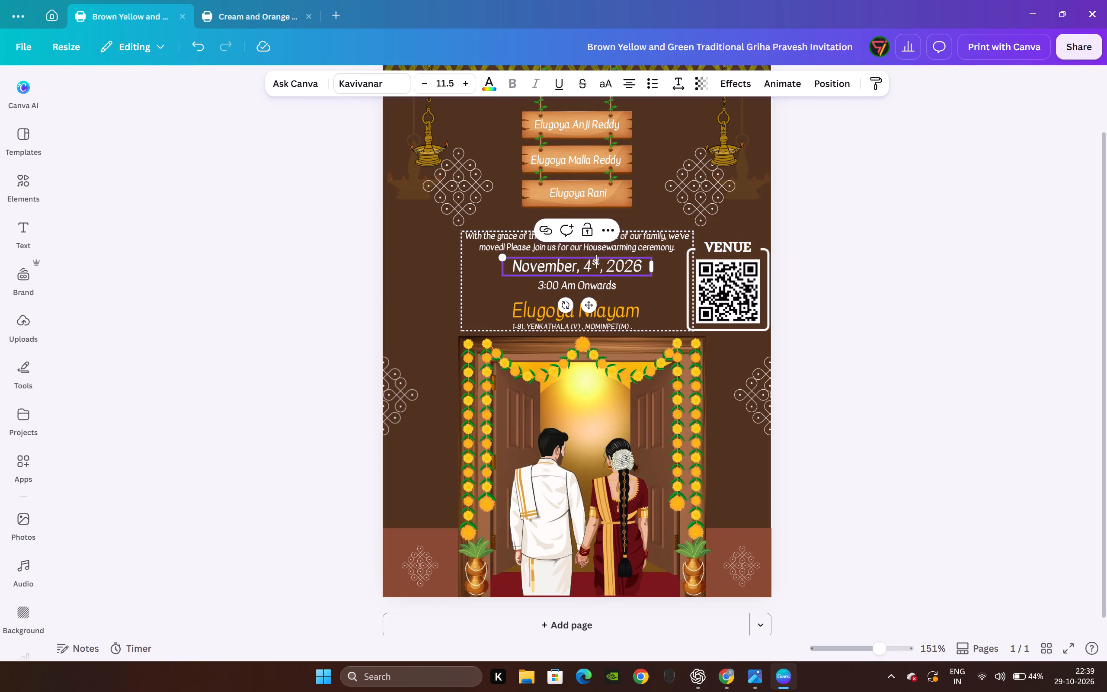
key(Right)
key(BackSpace)
key(BackSpace)
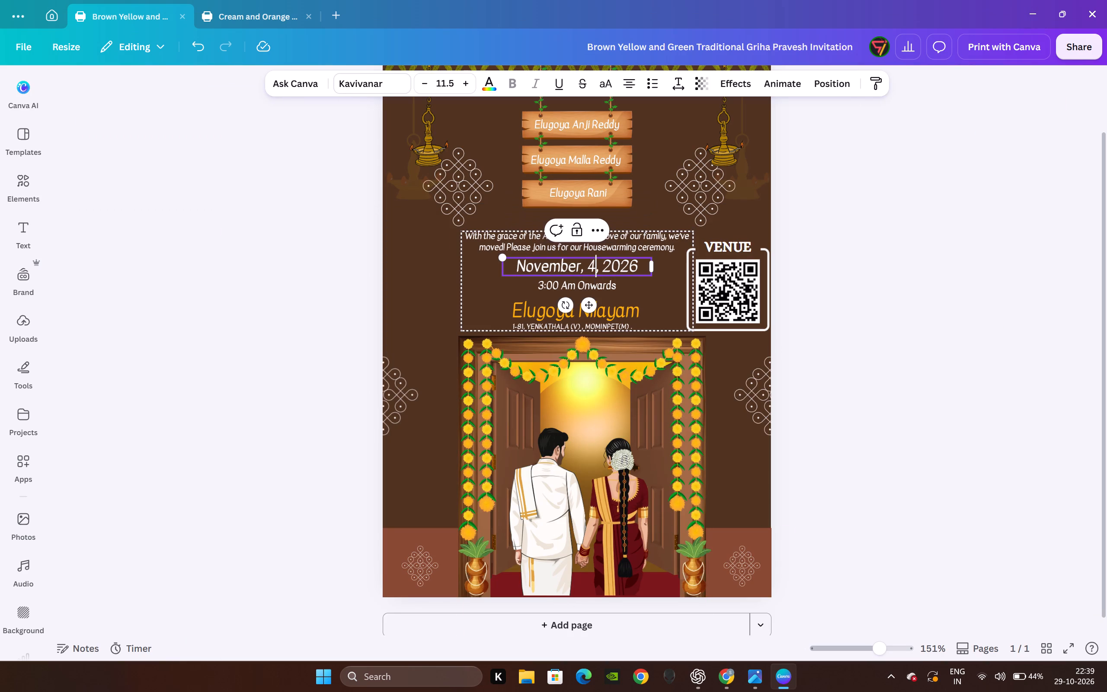
key(BackSpace)
key(ctrl+v)
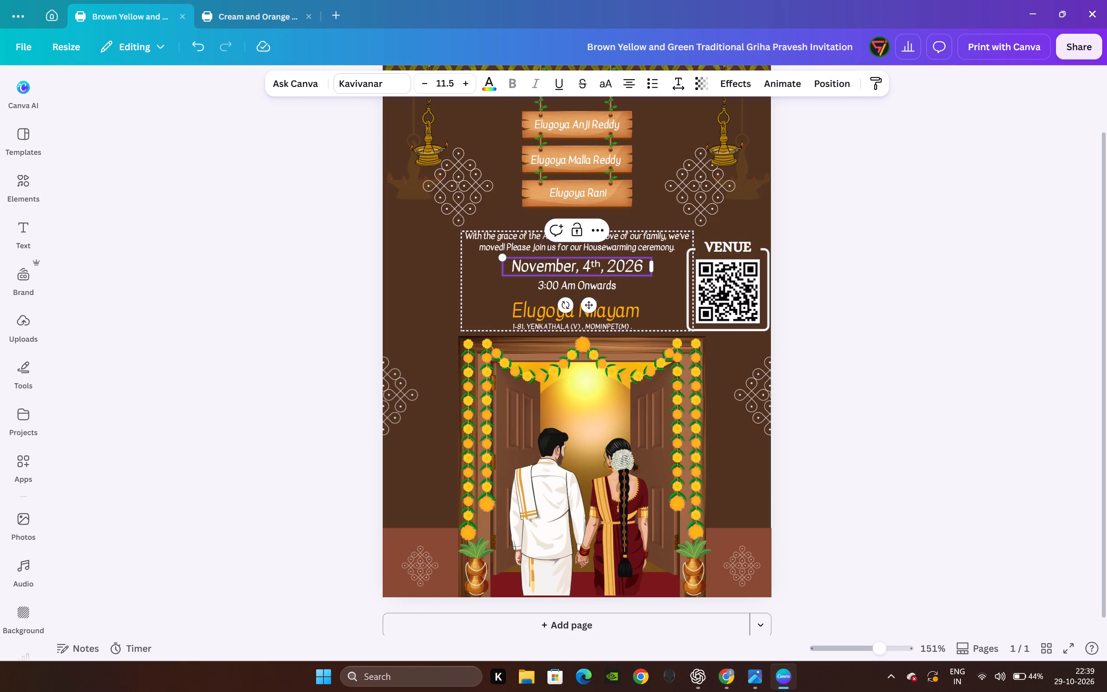
click(903, 393)
In the Cream and Orange invitation, replace the day number in the date line with the copied 4ᵗʰ.
click(286, 19)
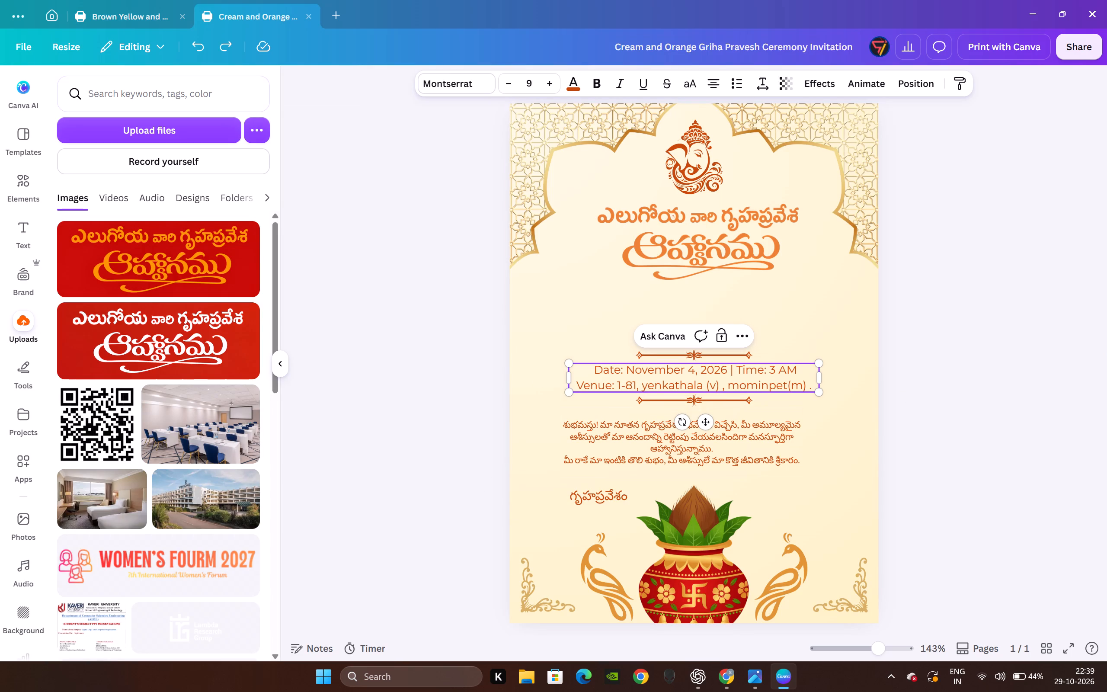
click(694, 368)
key(BackSpace)
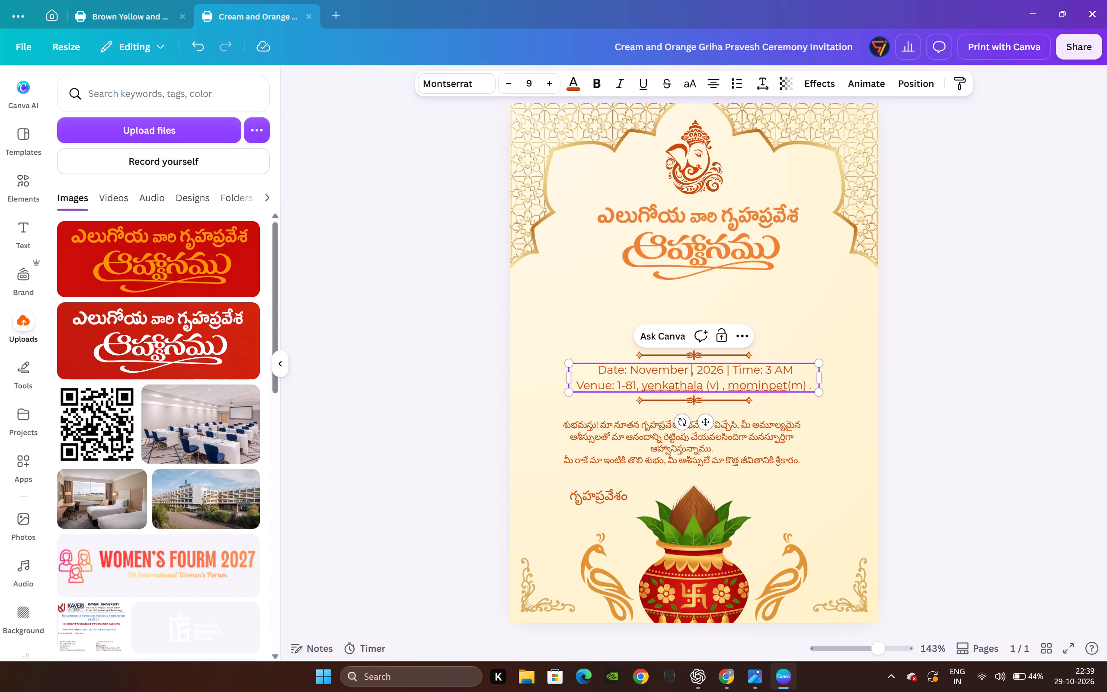
key(ctrl+v)
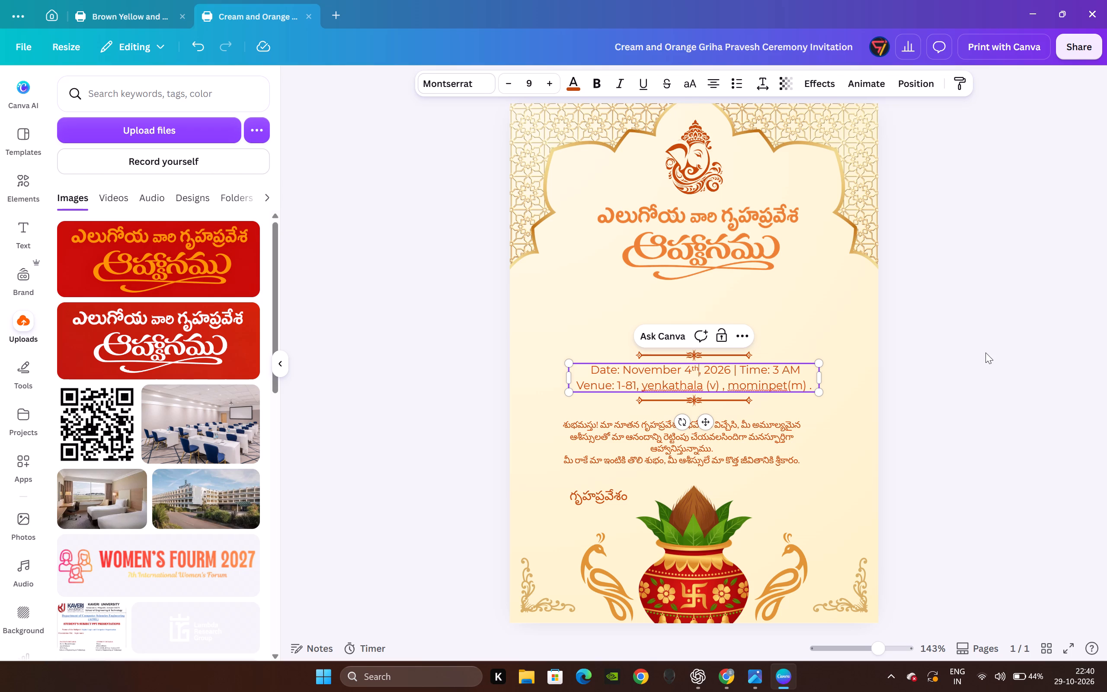
click(931, 361)
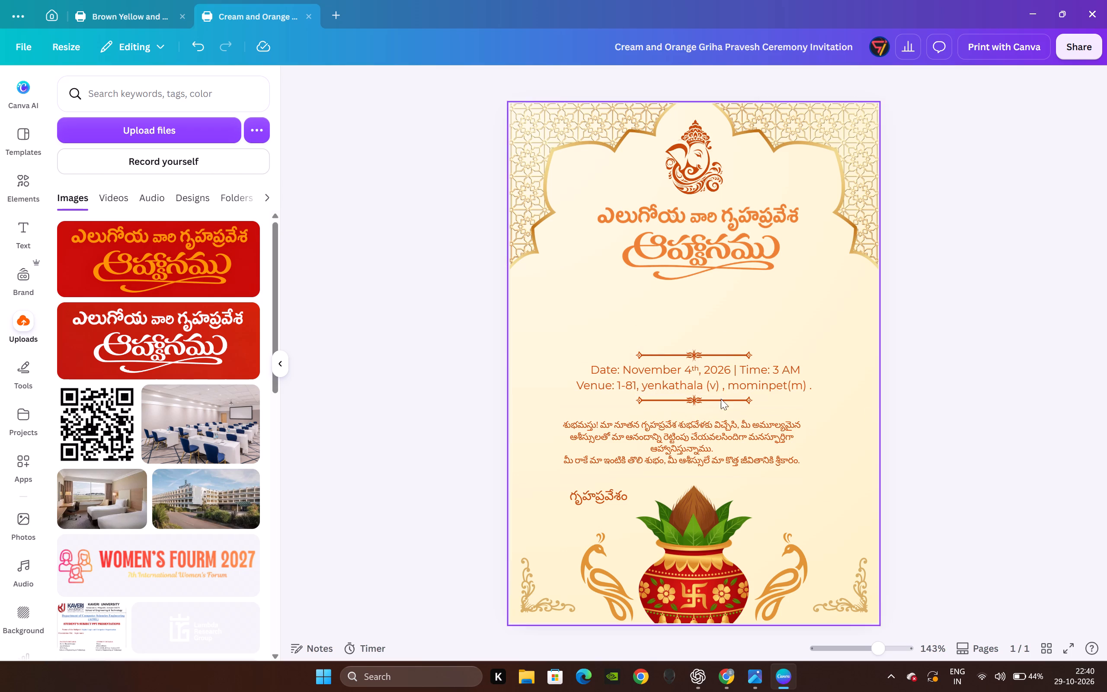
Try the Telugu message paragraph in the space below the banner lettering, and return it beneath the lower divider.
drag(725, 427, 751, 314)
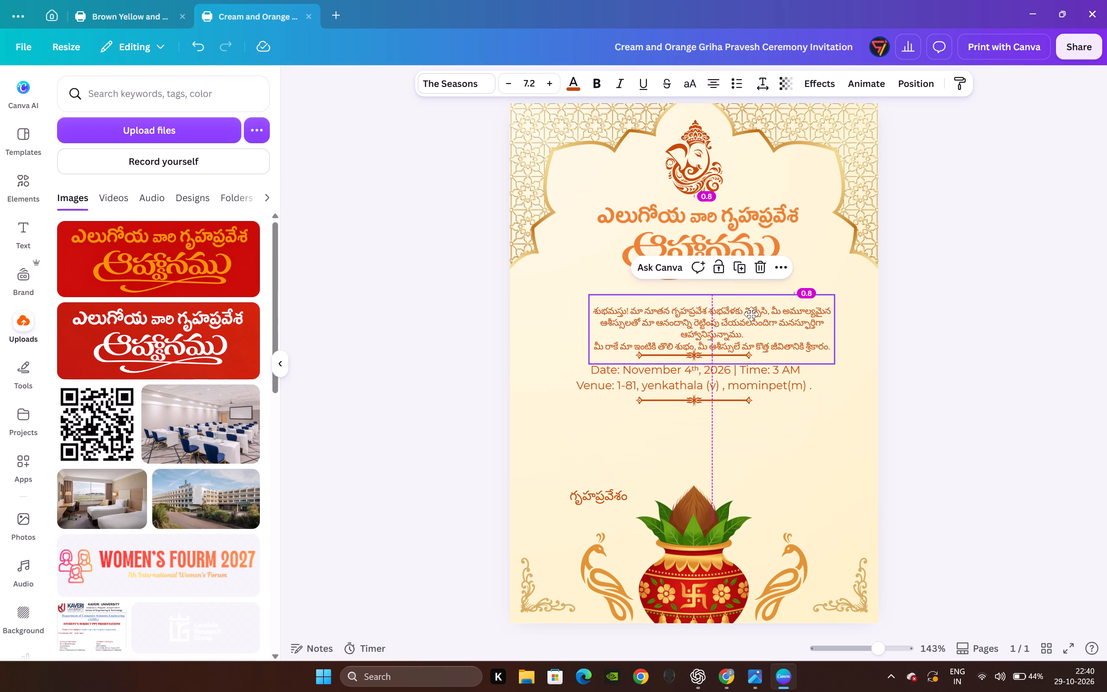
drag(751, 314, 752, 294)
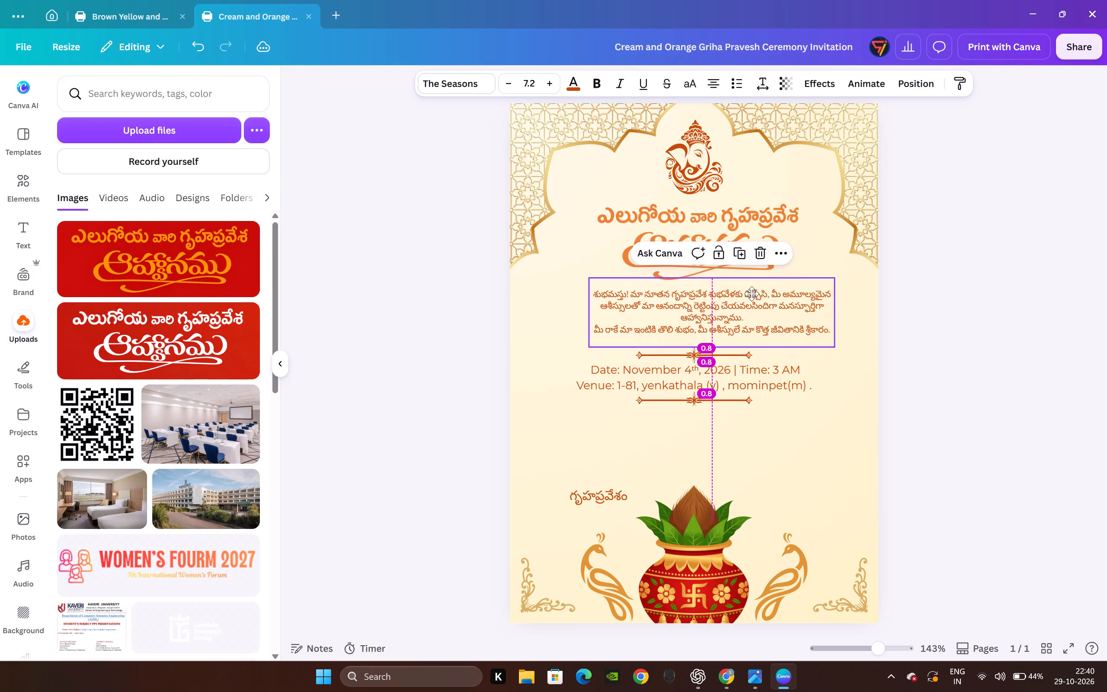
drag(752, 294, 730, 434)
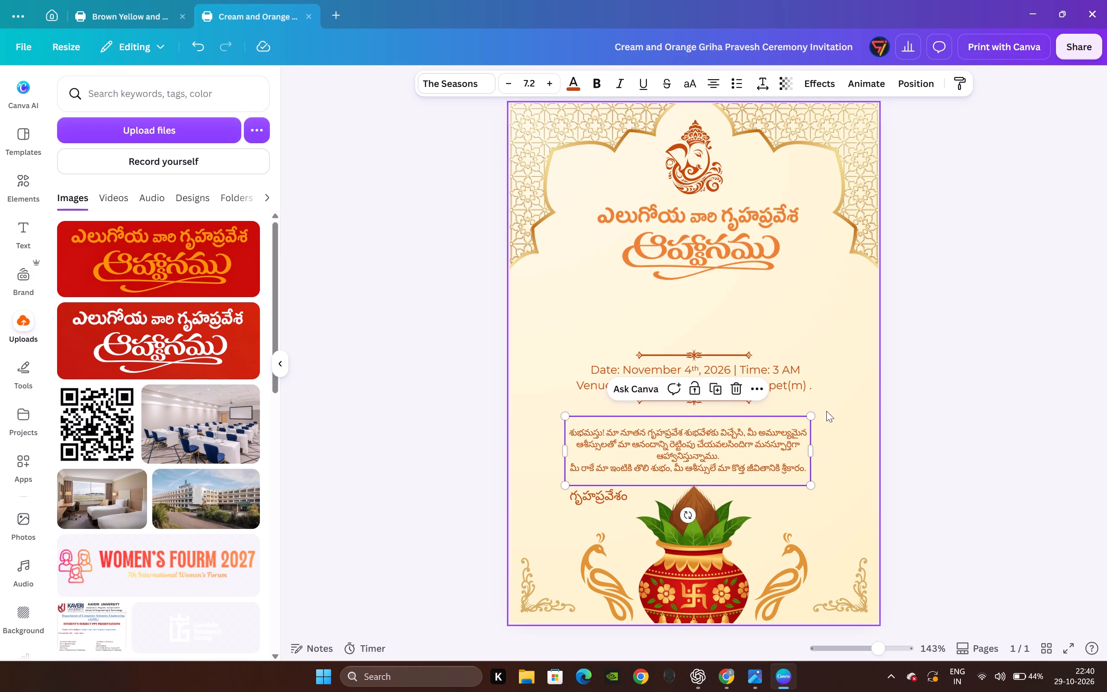
Move the date and venue text up to just below the banner lettering.
click(783, 376)
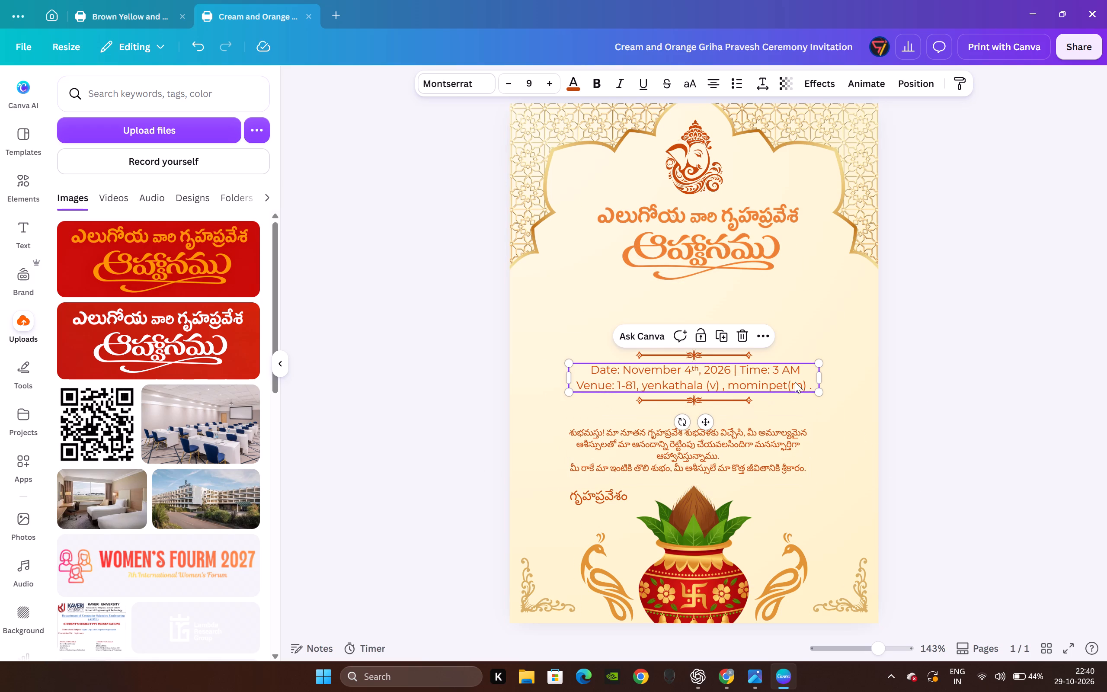
drag(787, 378, 771, 309)
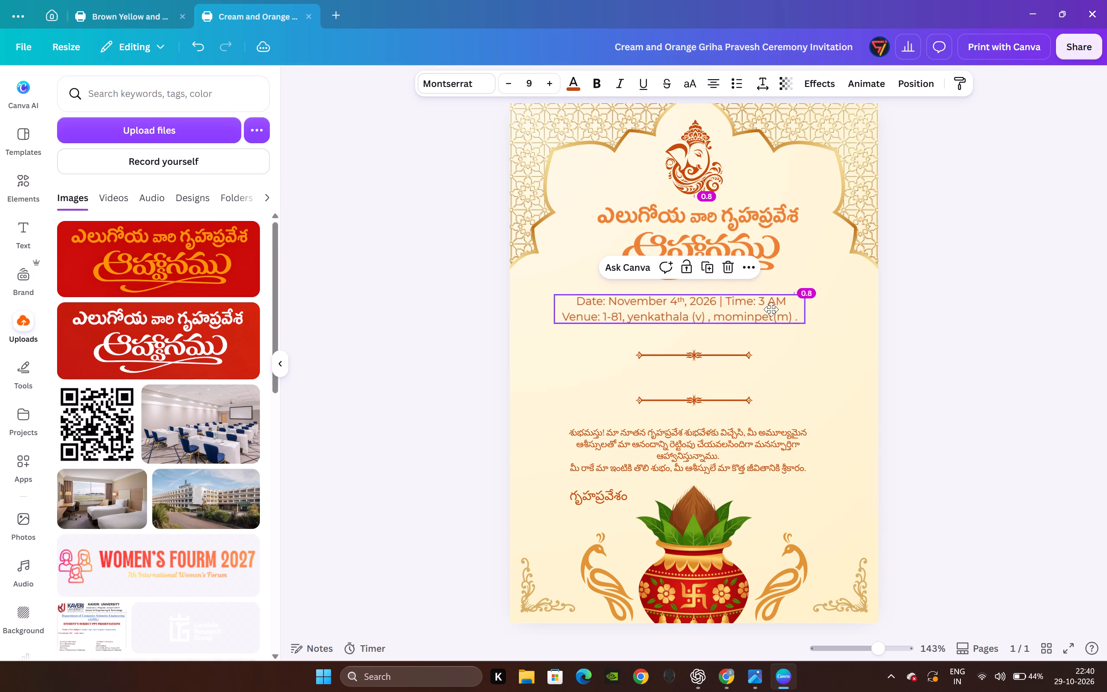
drag(771, 309, 780, 305)
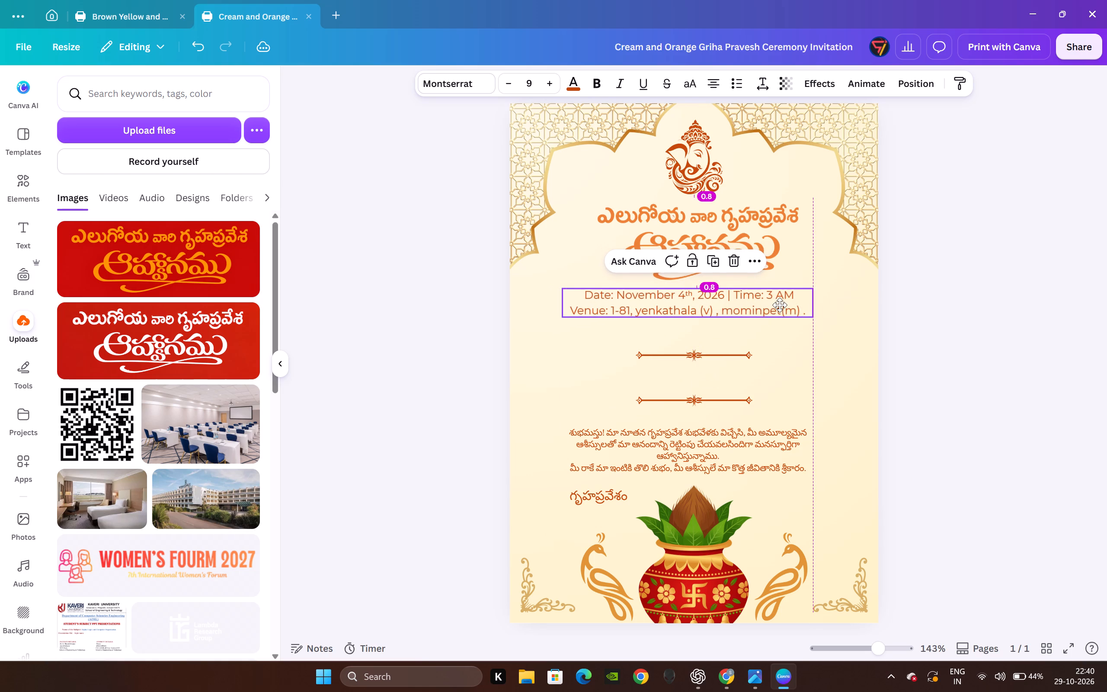
drag(780, 305, 781, 308)
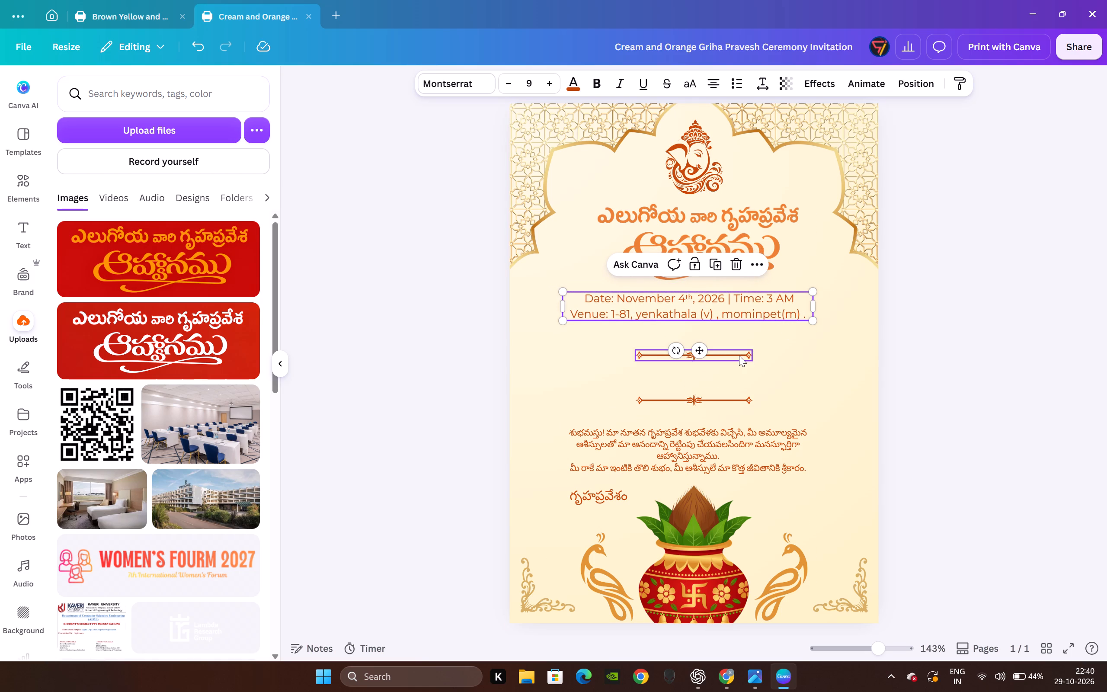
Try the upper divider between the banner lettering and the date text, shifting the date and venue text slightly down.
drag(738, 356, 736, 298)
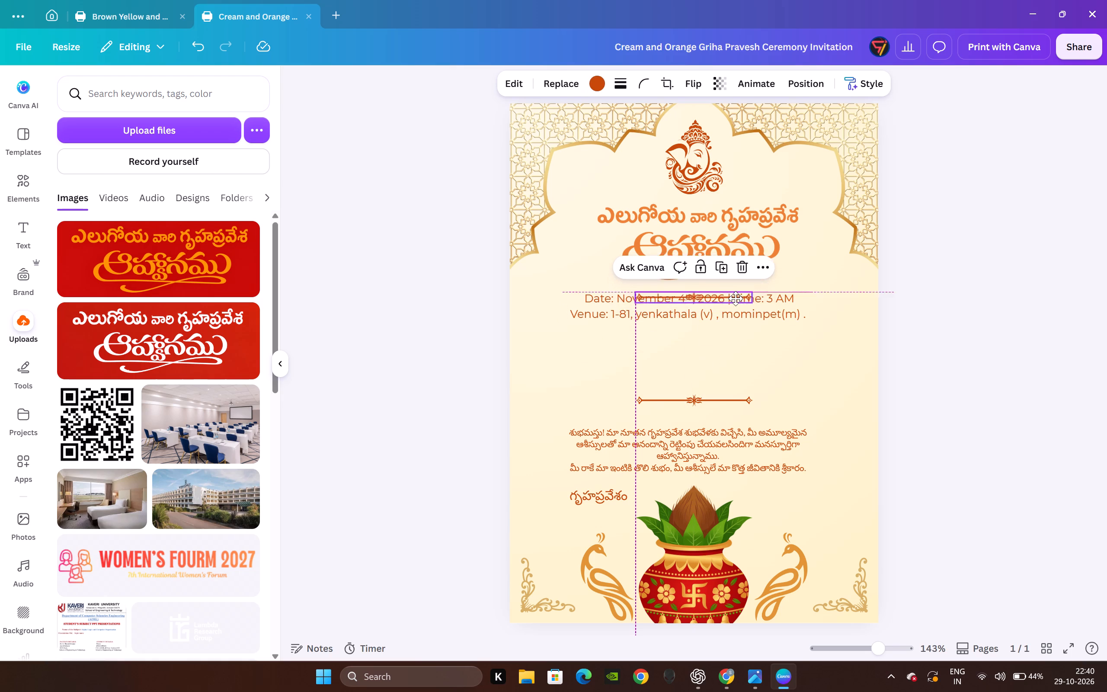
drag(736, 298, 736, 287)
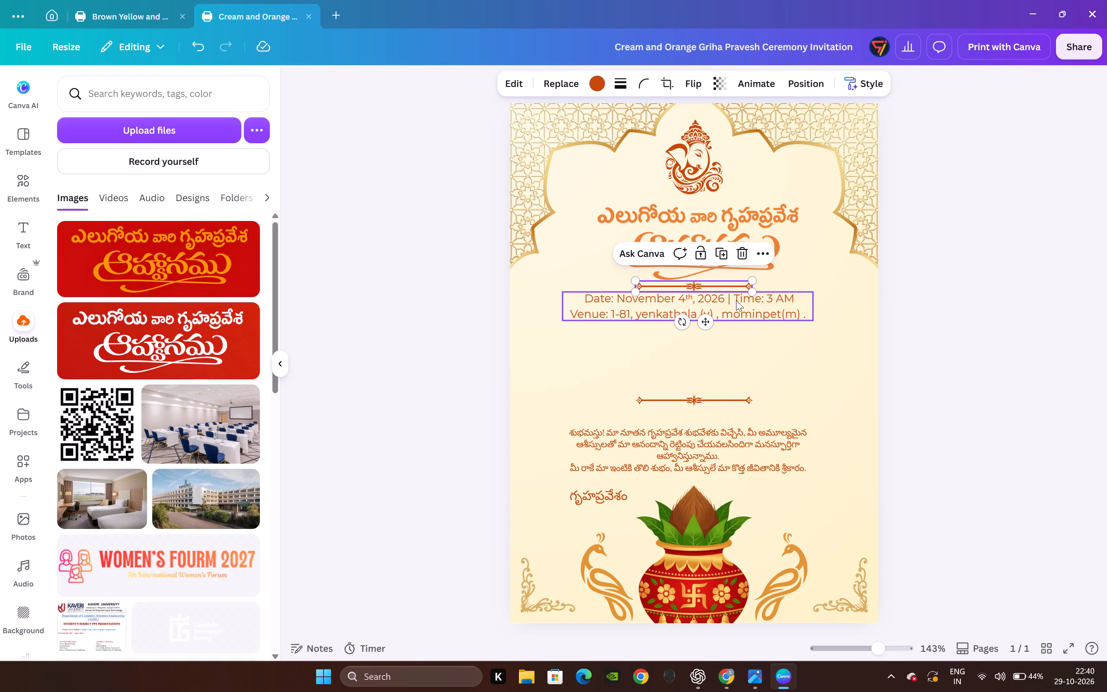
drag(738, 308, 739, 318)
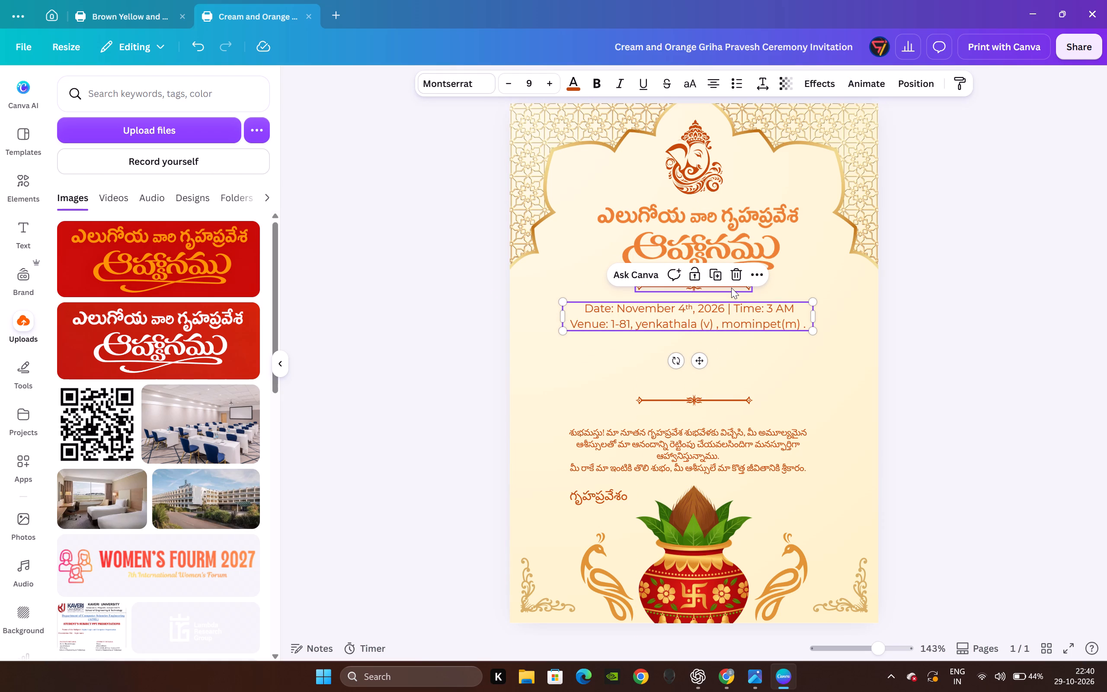
Move the upper ornamental divider down to just above the lower divider.
drag(731, 288, 734, 377)
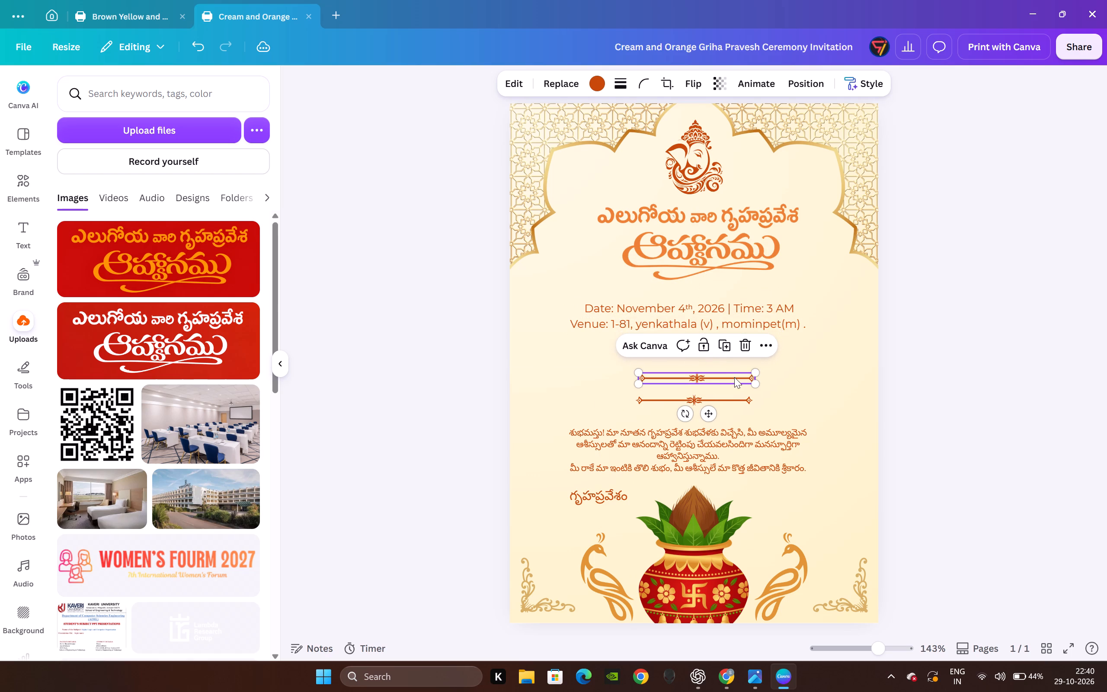
click(815, 363)
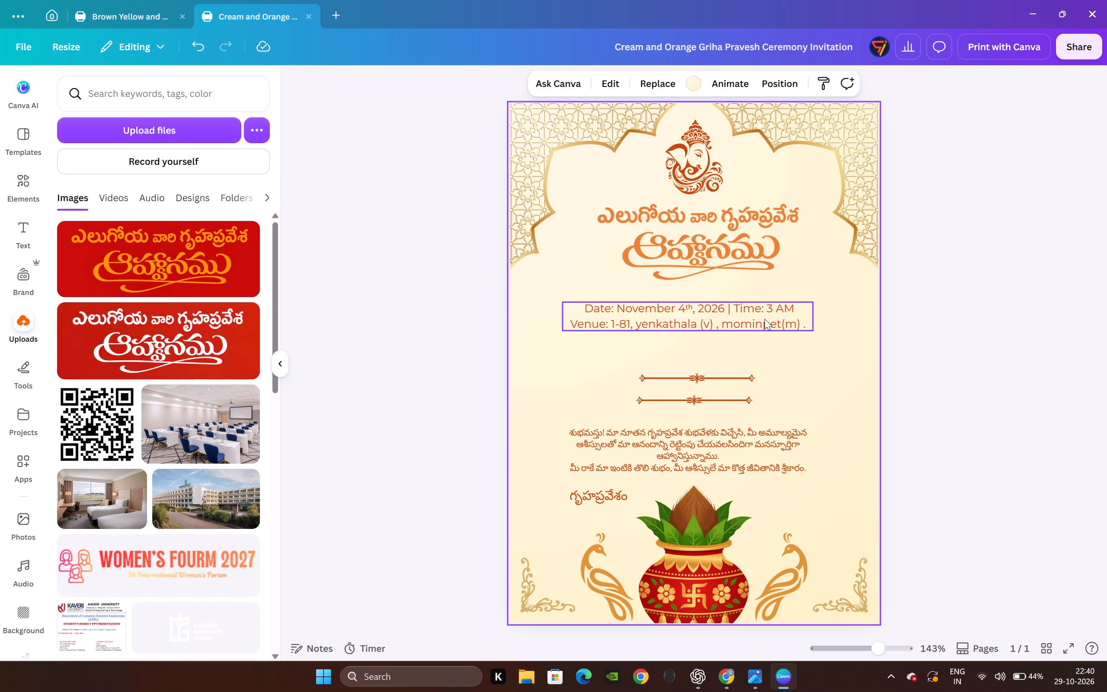
Shift the date and venue text slightly up, closer to the banner lettering.
drag(765, 319, 765, 306)
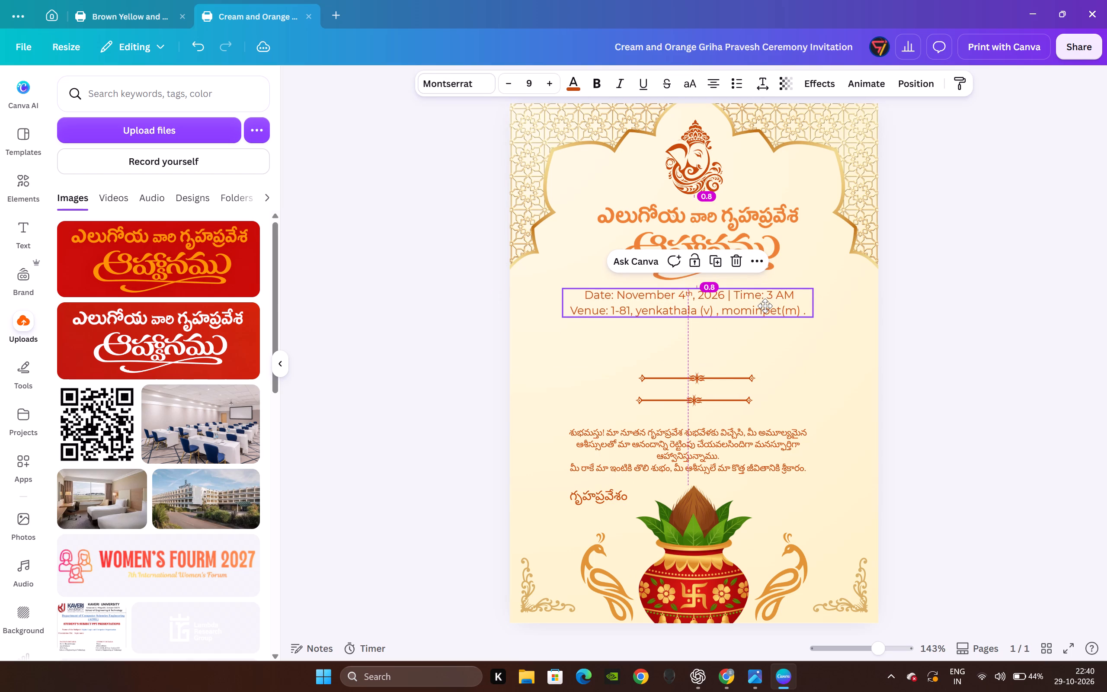
drag(765, 306, 765, 309)
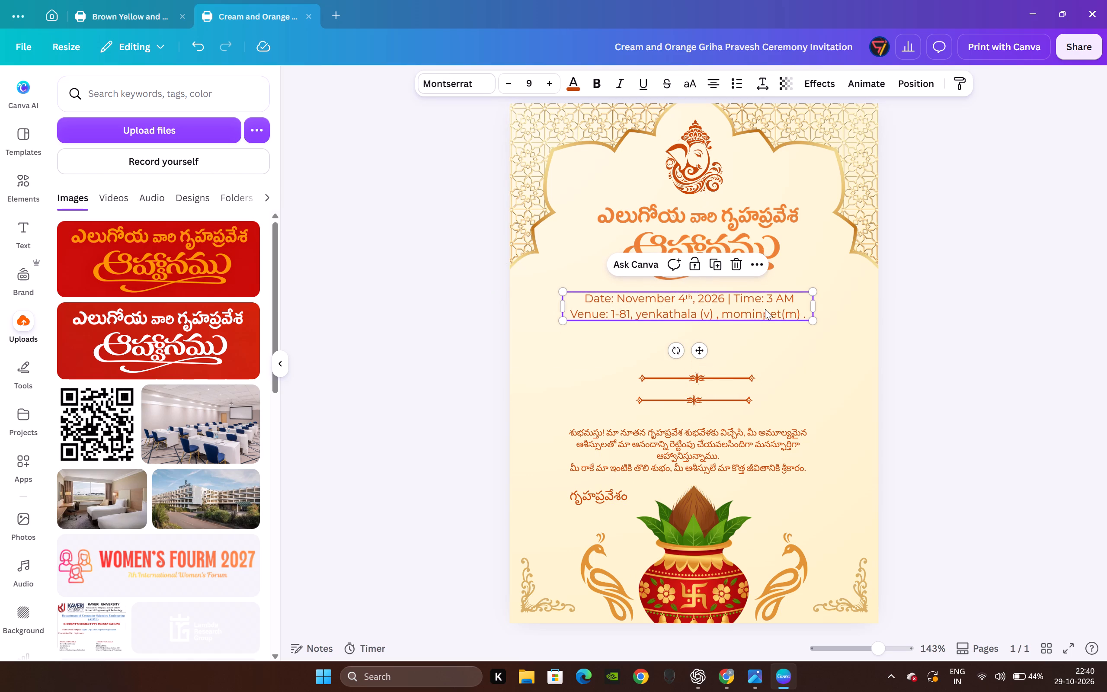
click(801, 372)
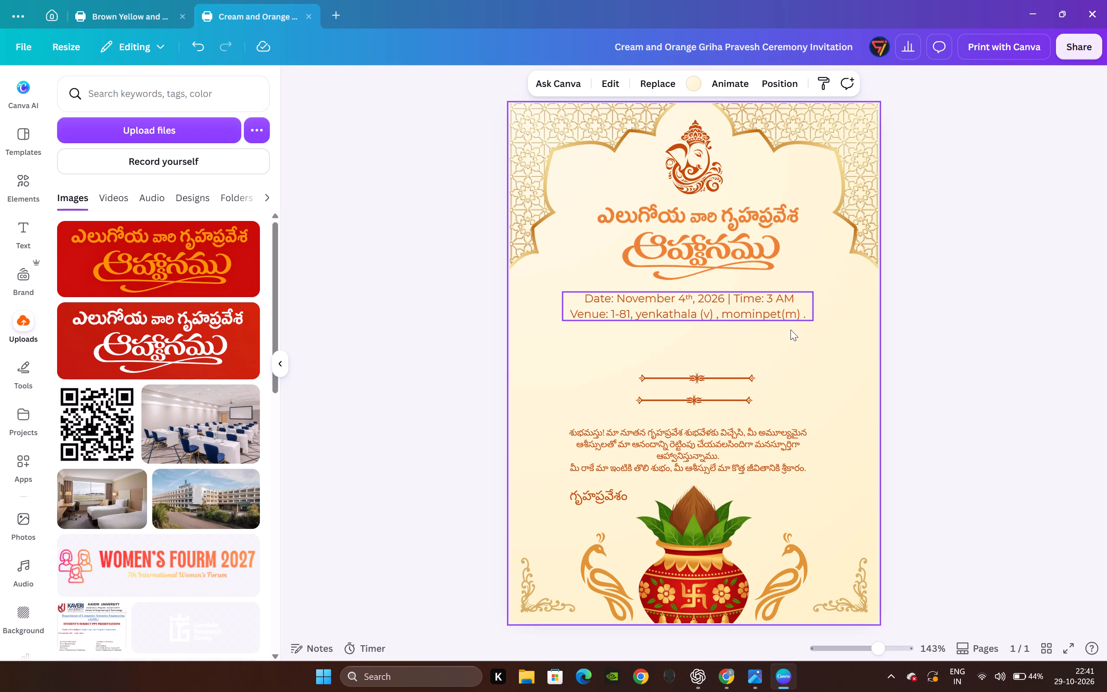
Move the Telugu banner lettering and the Ganesha emblem slightly up, keeping the lettering just below the emblem.
drag(714, 231, 713, 220)
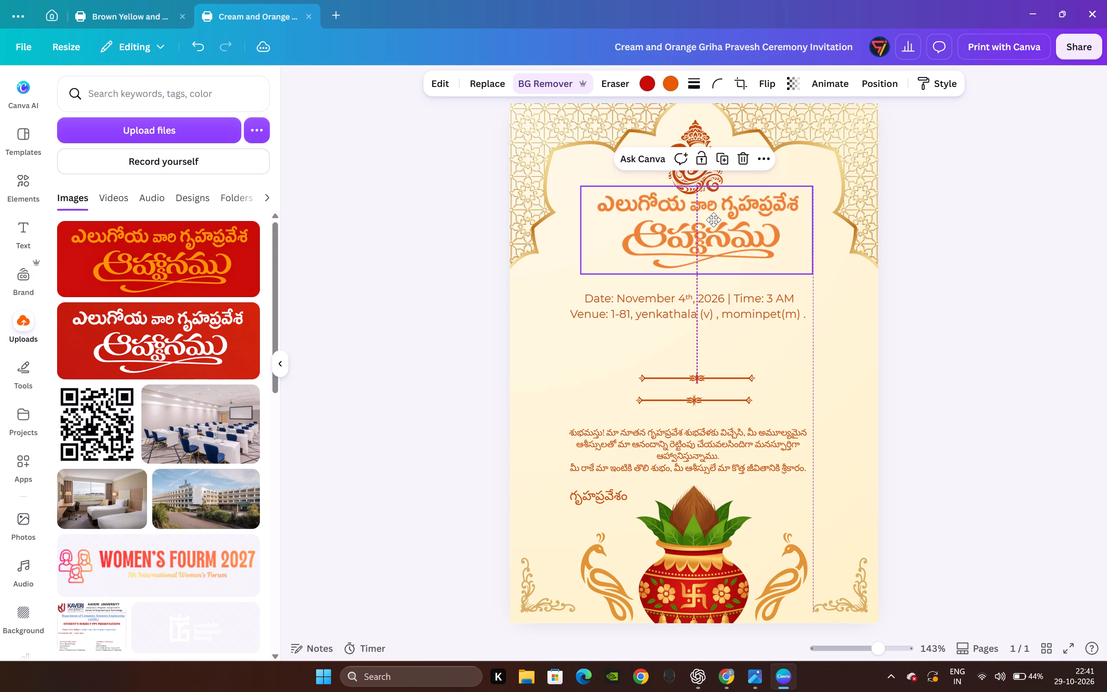
drag(713, 220, 713, 222)
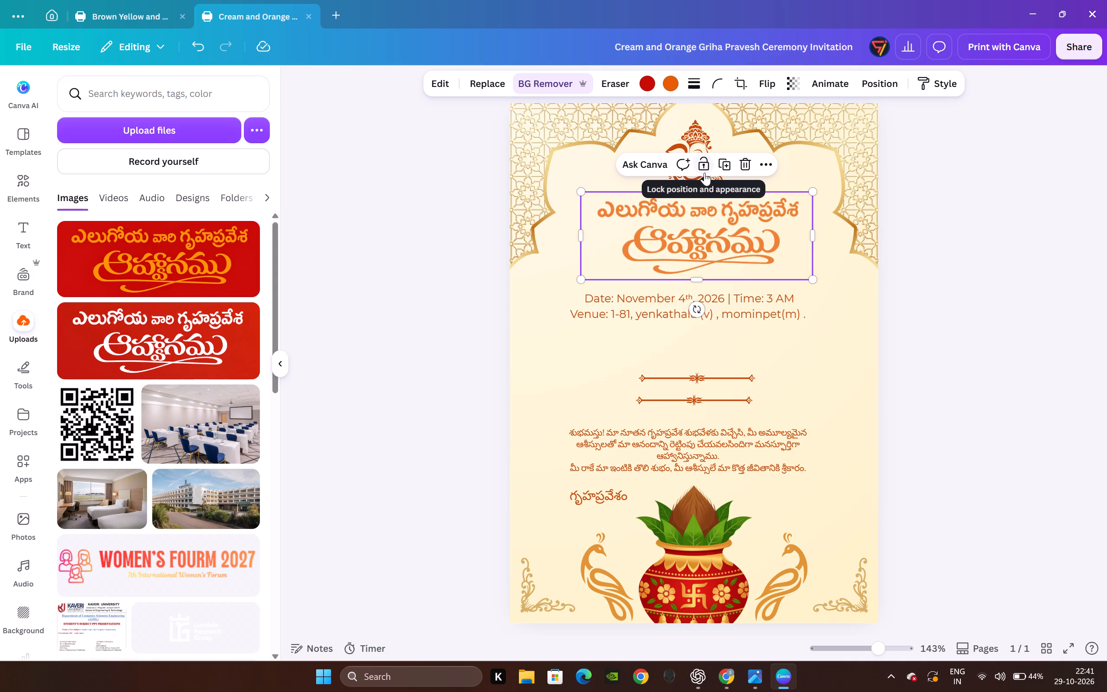
scroll(427, 339, up, 1)
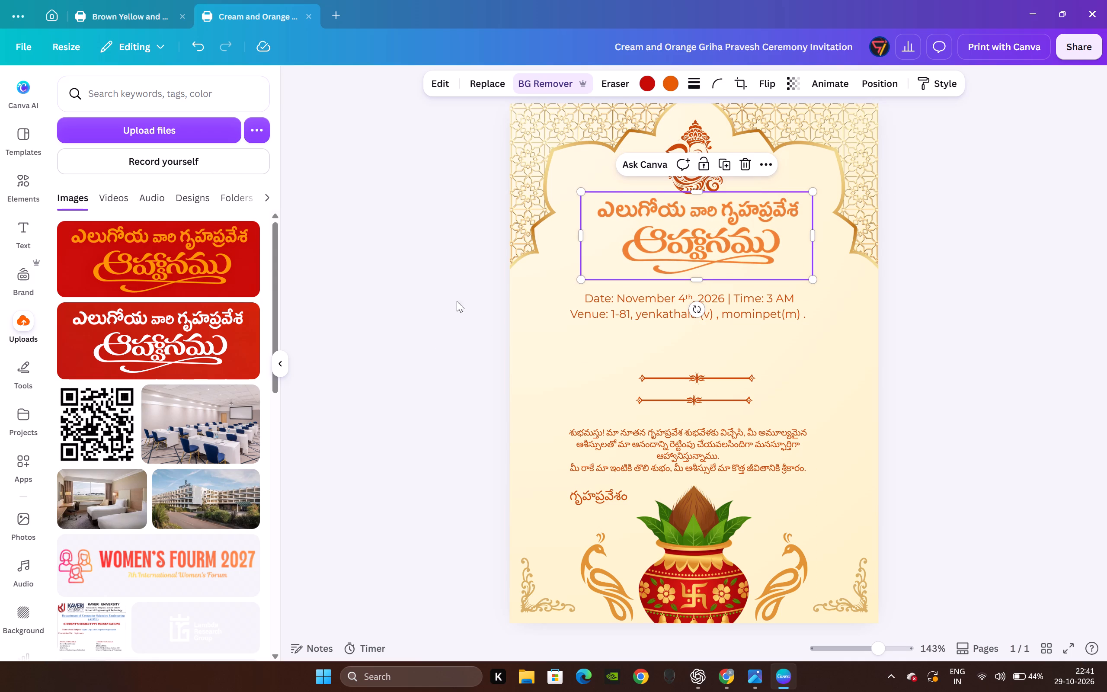
drag(684, 131, 685, 126)
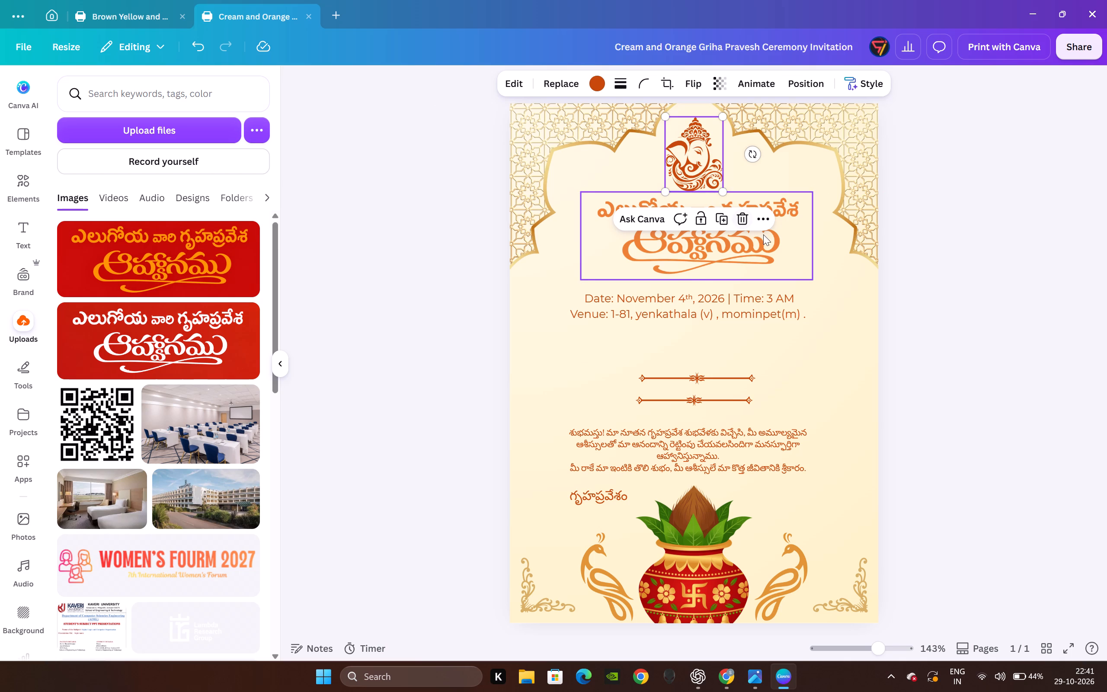
drag(763, 234, 763, 230)
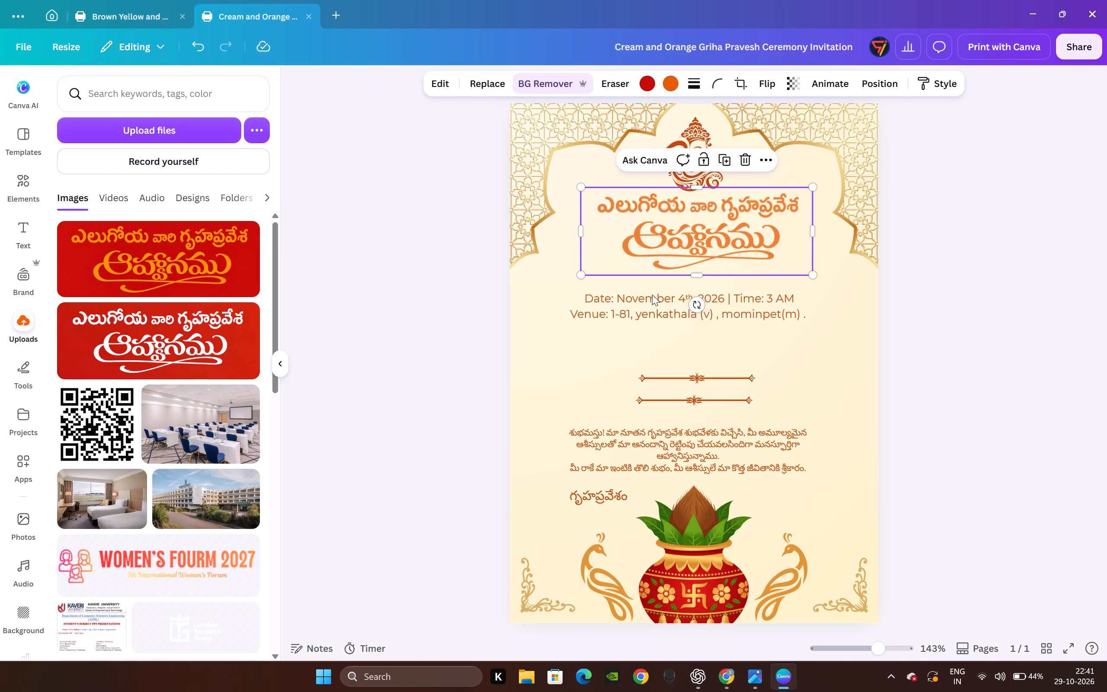
click(457, 284)
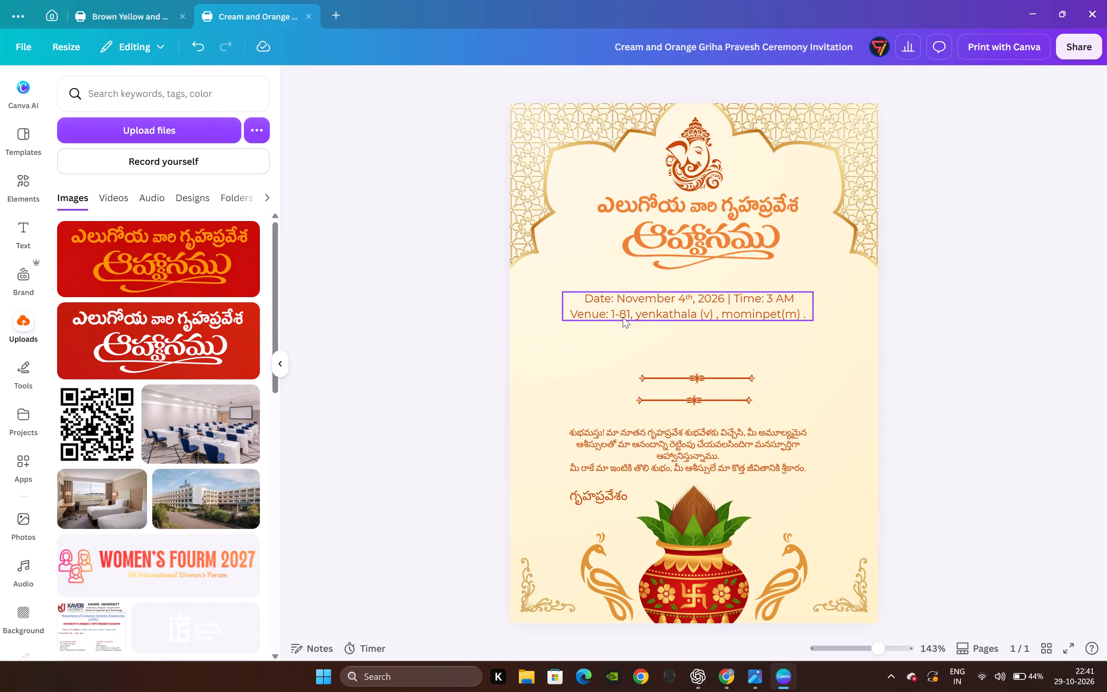
Move the date and venue text down to leave a gap below the banner lettering.
drag(638, 306, 640, 323)
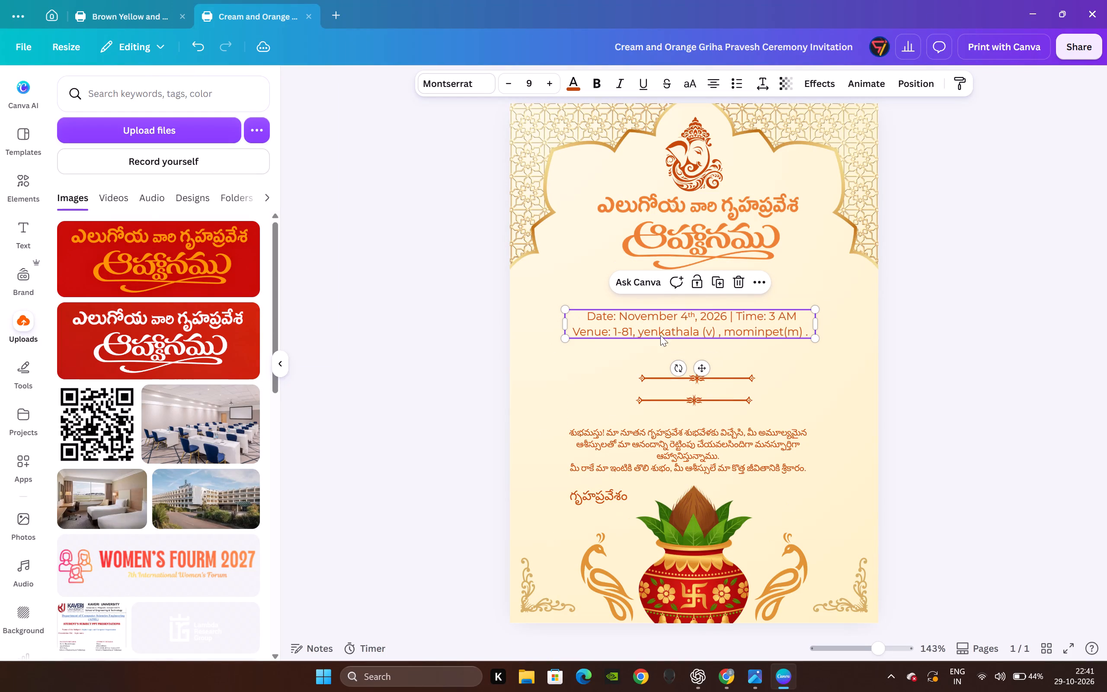
click(422, 310)
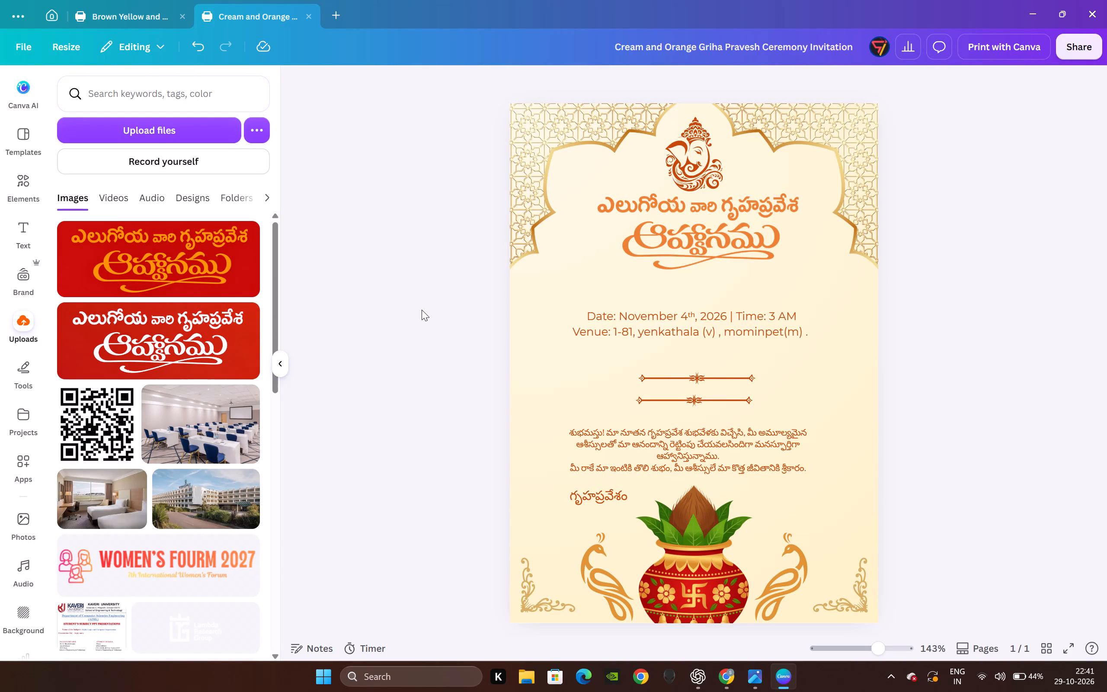
Add a text box reading "House warming ceremony".
click(22, 233)
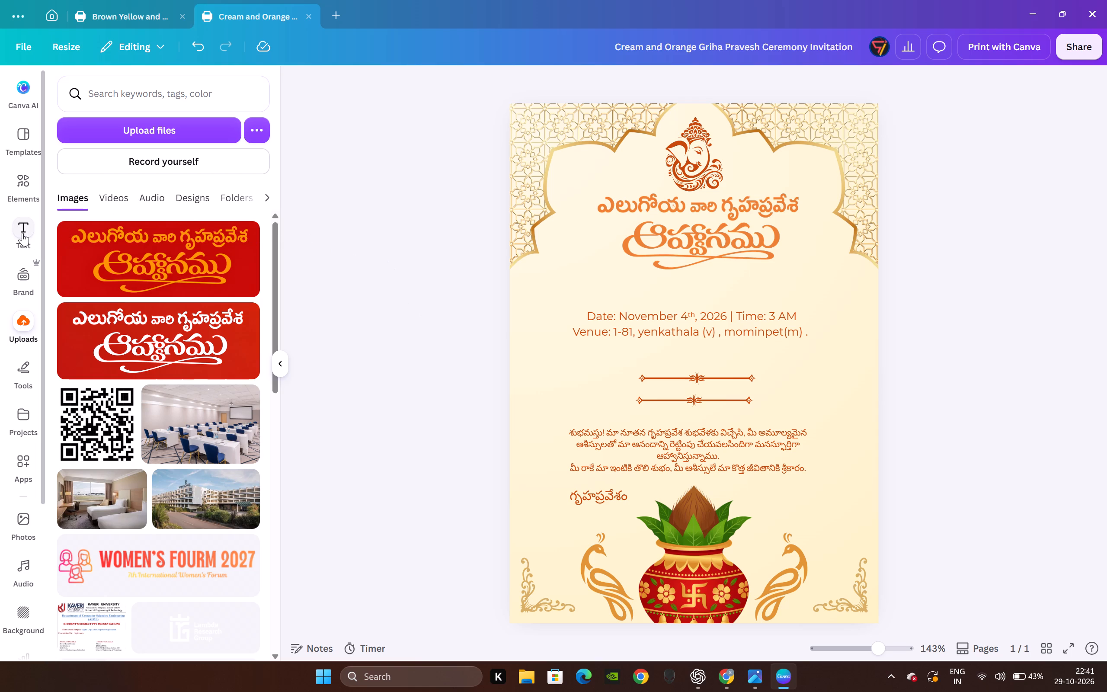
click(195, 128)
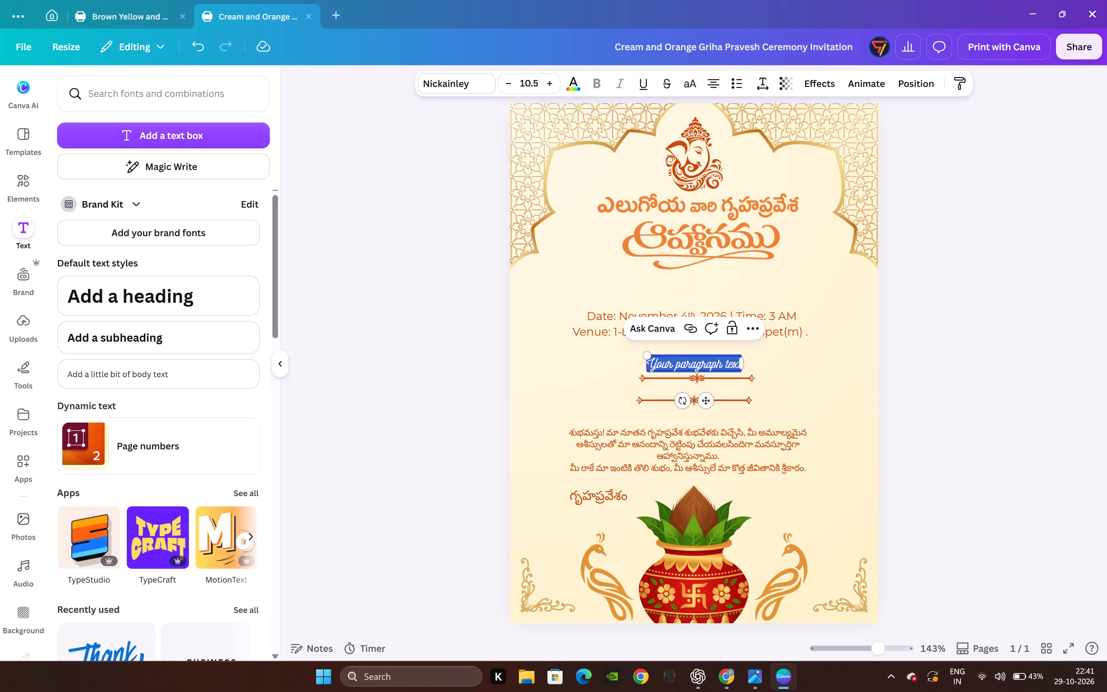
key(BackSpace)
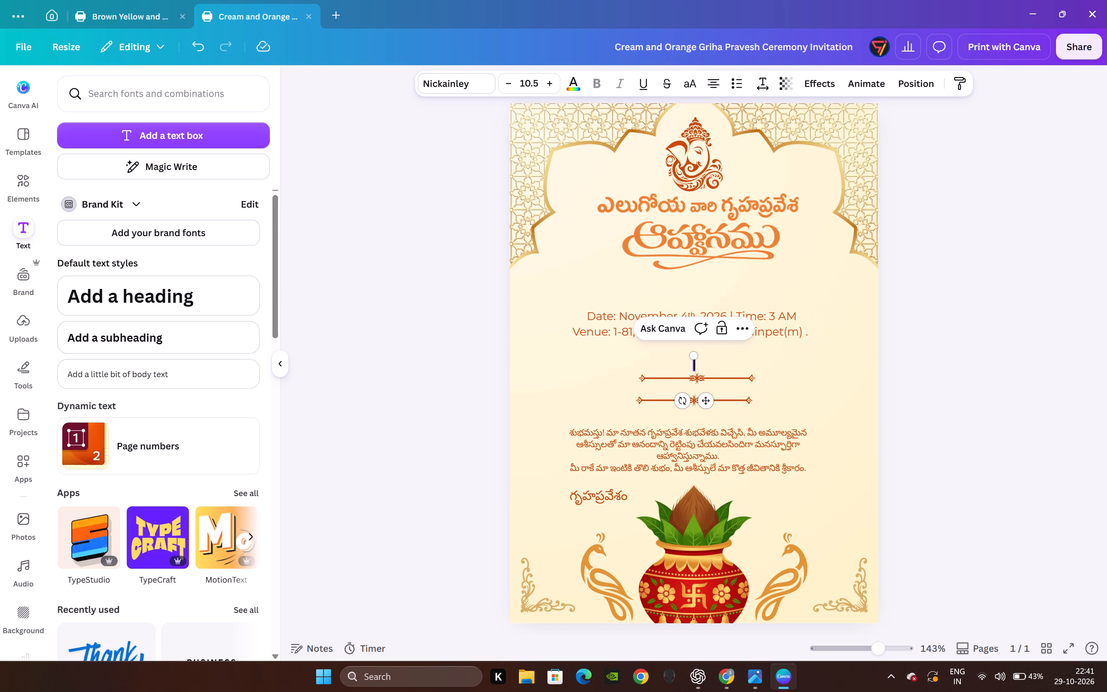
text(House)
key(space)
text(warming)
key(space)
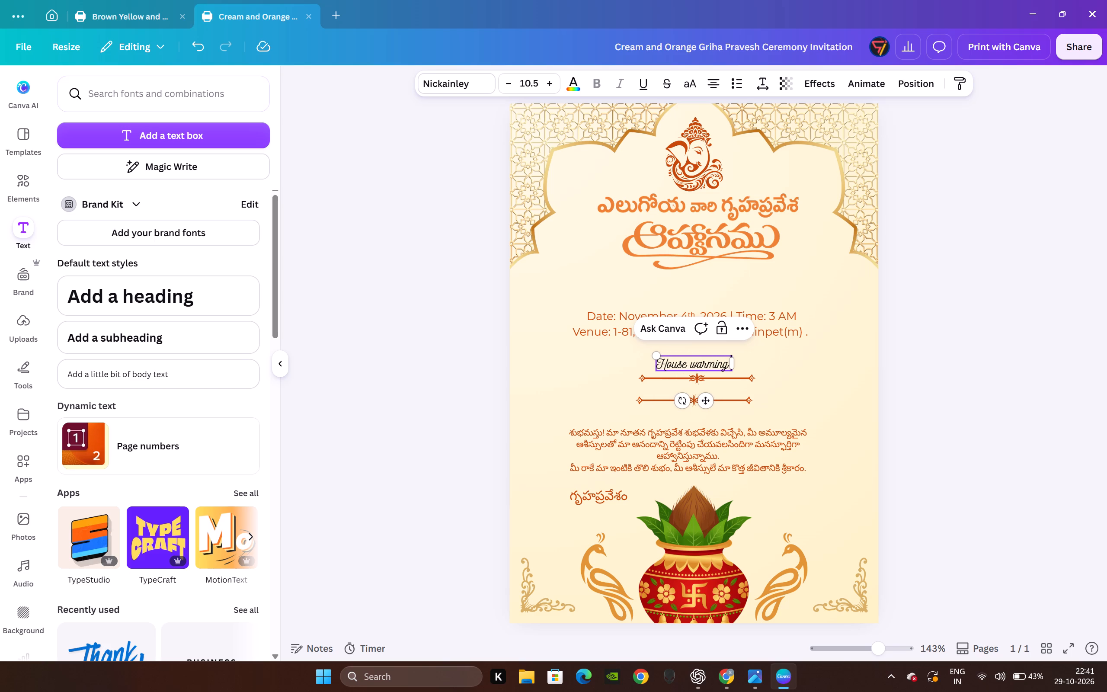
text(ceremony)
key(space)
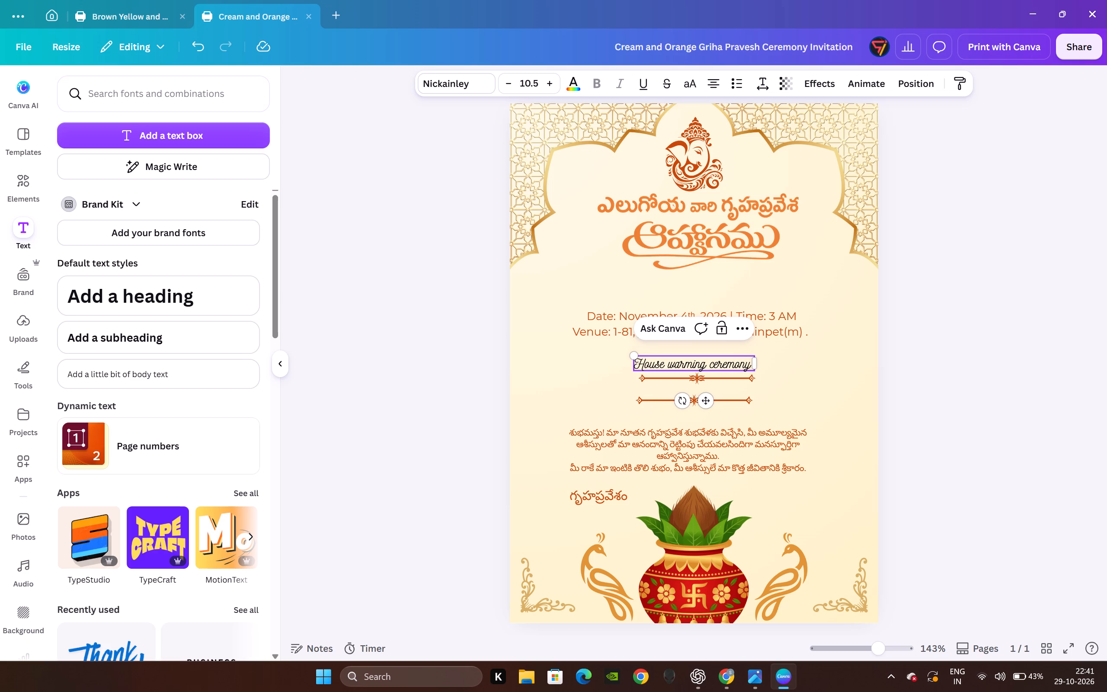
click(735, 362)
Recolor the "House warming ceremony" text with the bright orange already used in the design.
drag(749, 366, 633, 362)
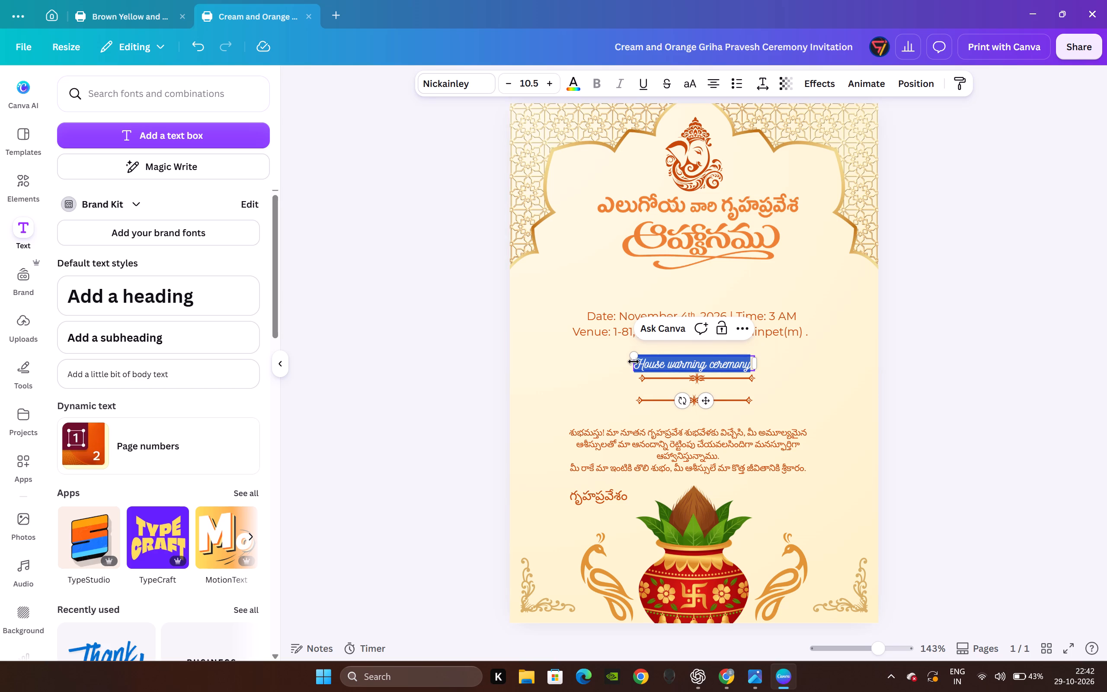
drag(633, 362, 633, 362)
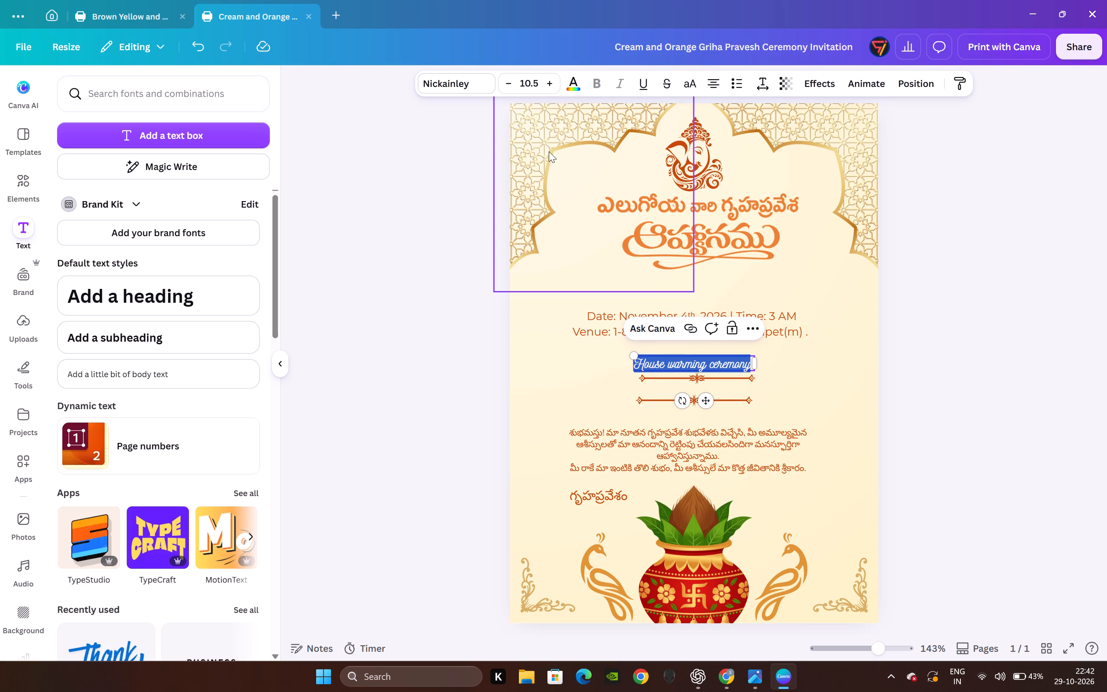
click(569, 82)
drag(569, 82, 284, 194)
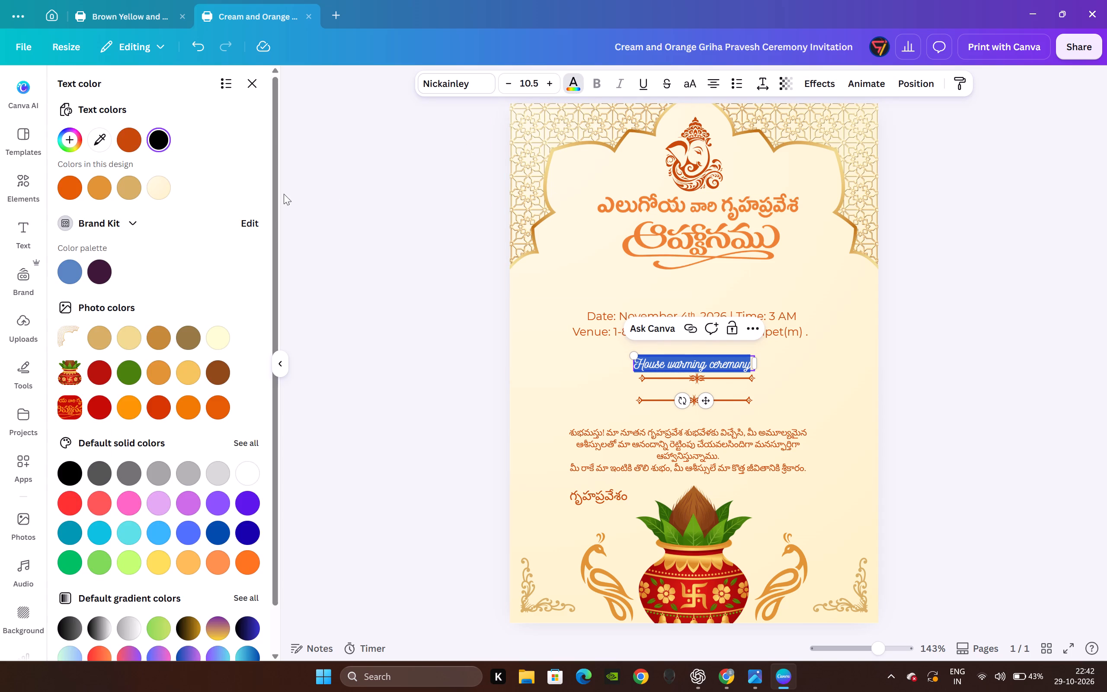
drag(284, 194, 73, 181)
click(73, 181)
click(371, 330)
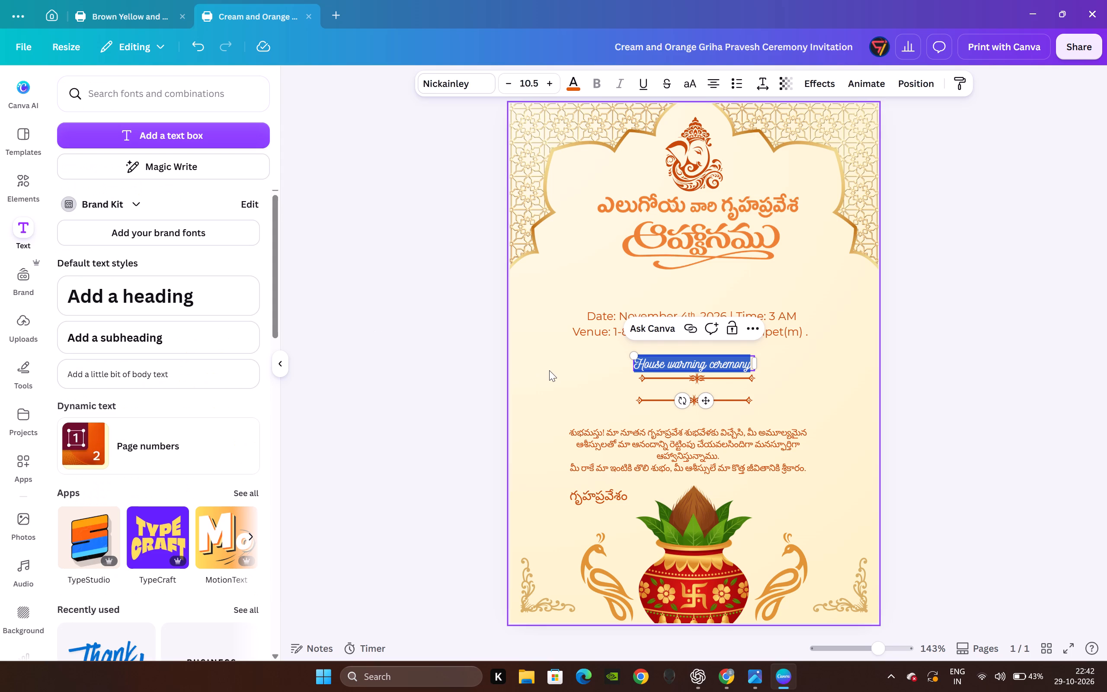
Move the "House warming ceremony" text into the gap between the banner lettering and the date text.
click(549, 370)
drag(686, 358, 688, 334)
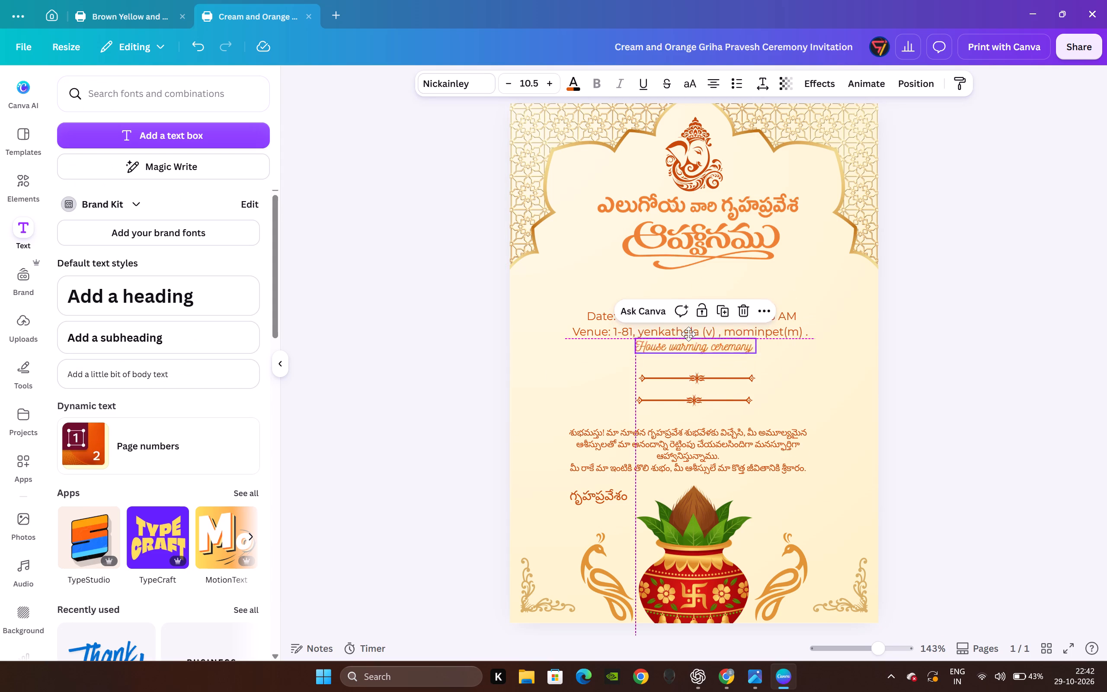
drag(688, 334, 684, 278)
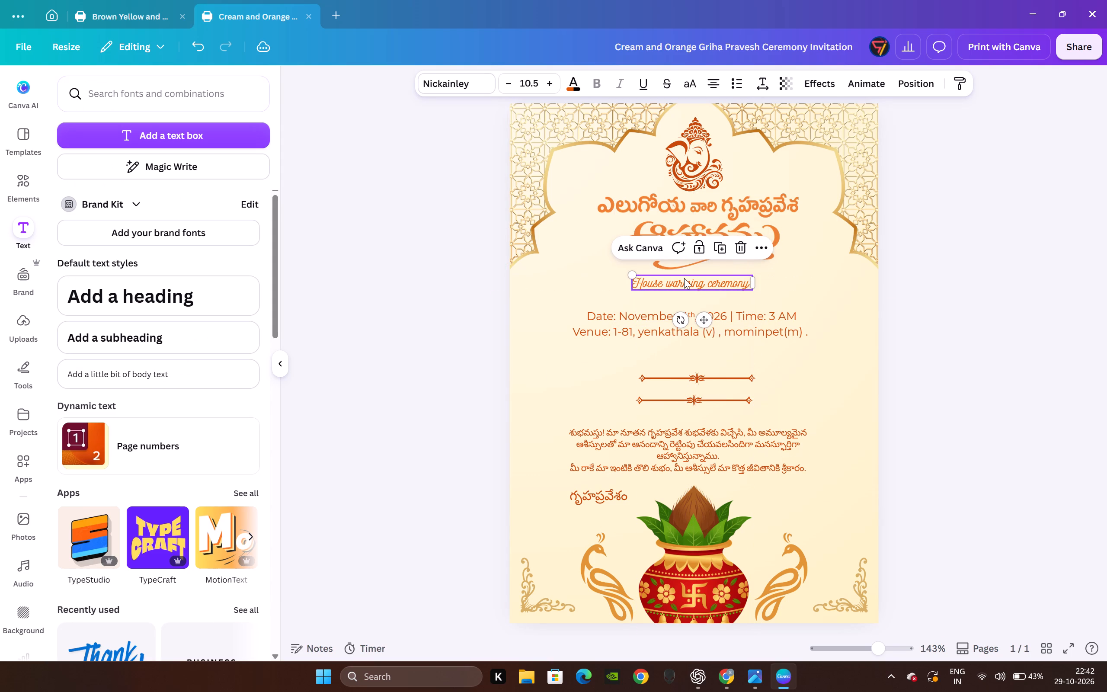
click(751, 279)
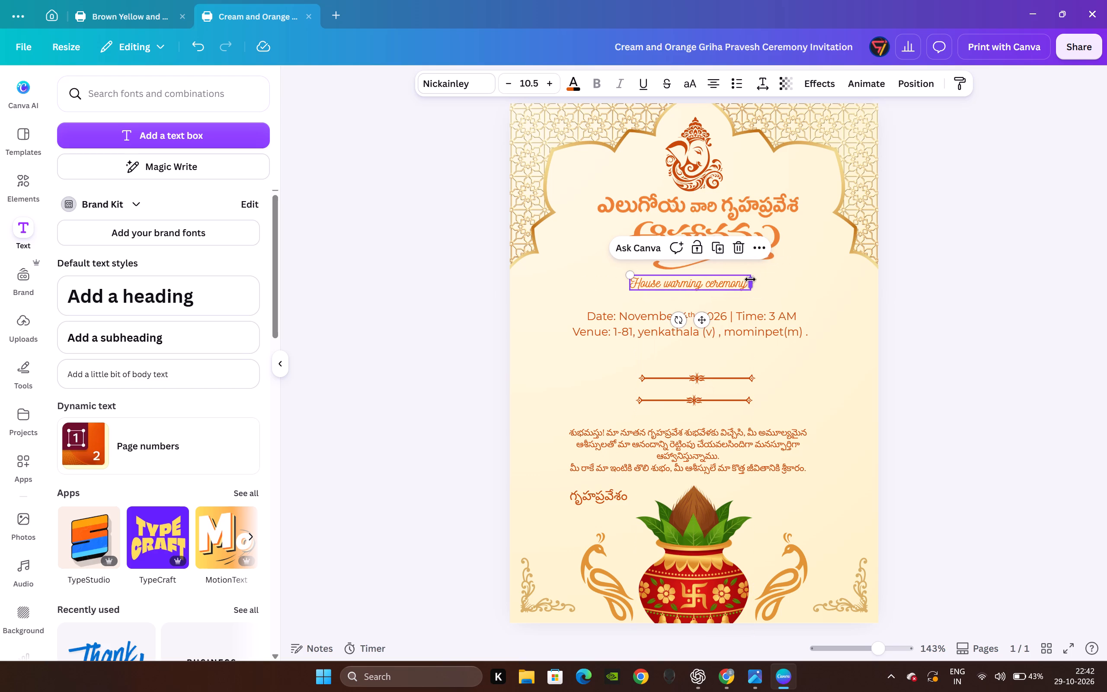
Enlarge the "House warming ceremony" text to size 21.2 on a single line and centre it under the banner lettering.
click(709, 282)
click(712, 283)
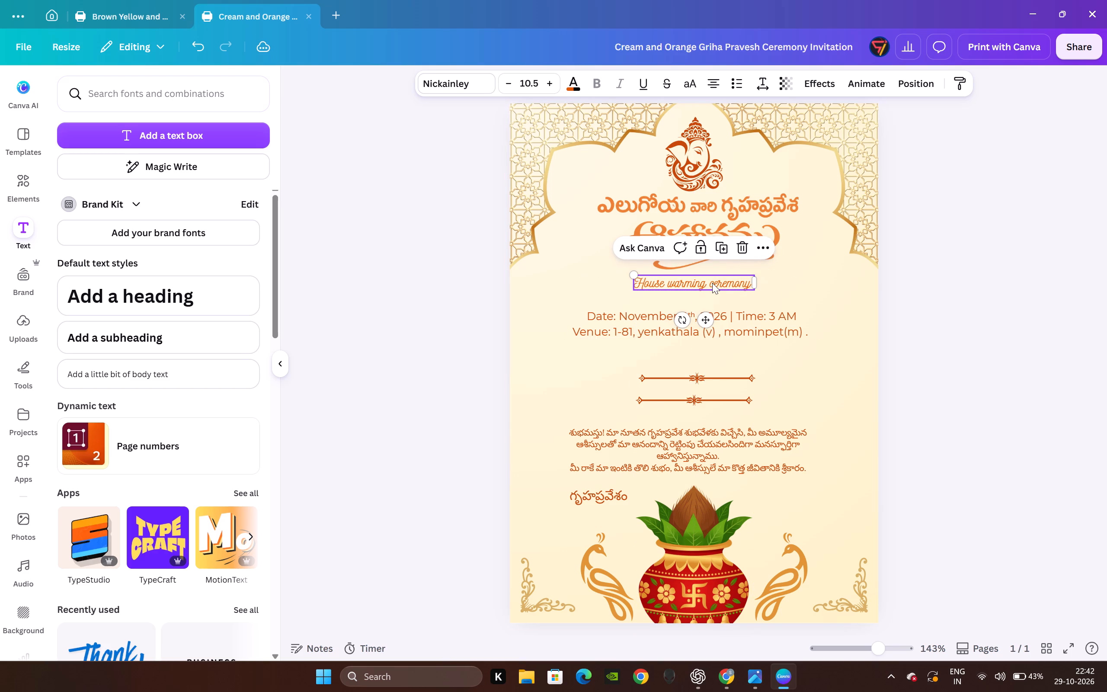
key(Return)
key(Return)
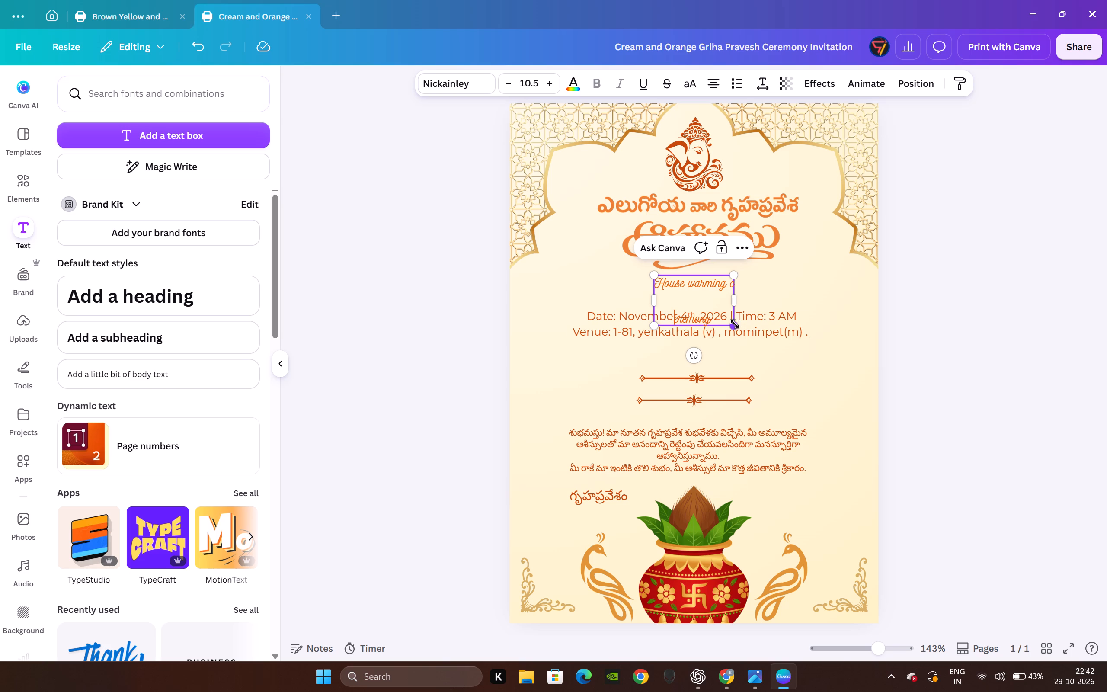
drag(735, 325, 814, 379)
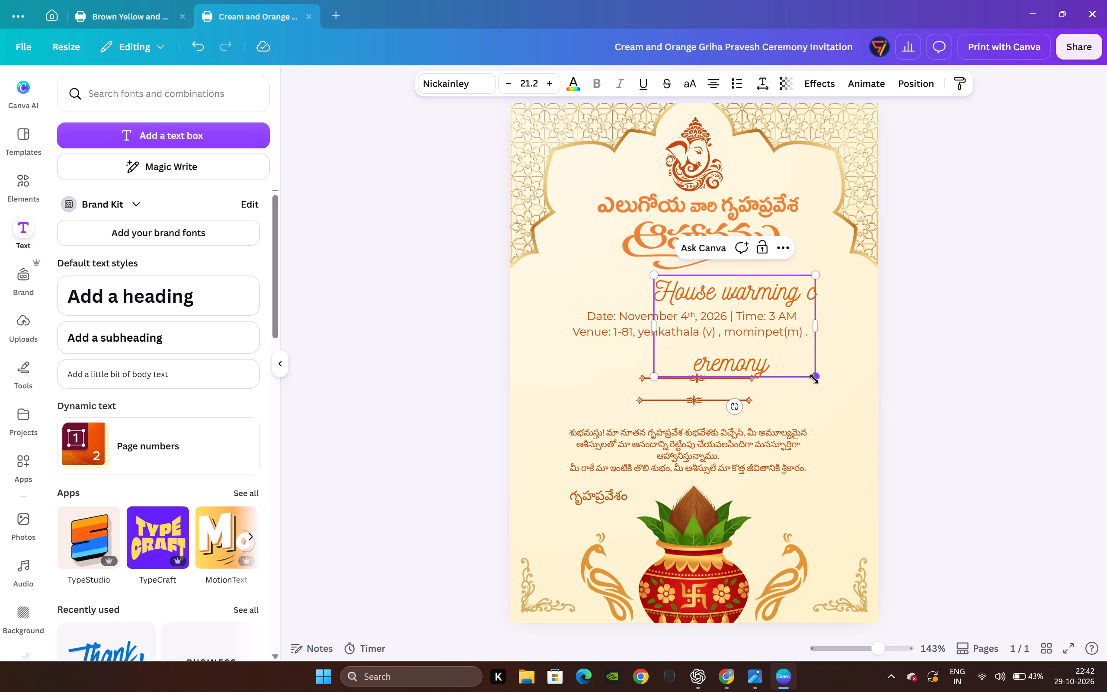
key(BackSpace)
key(BackSpace)
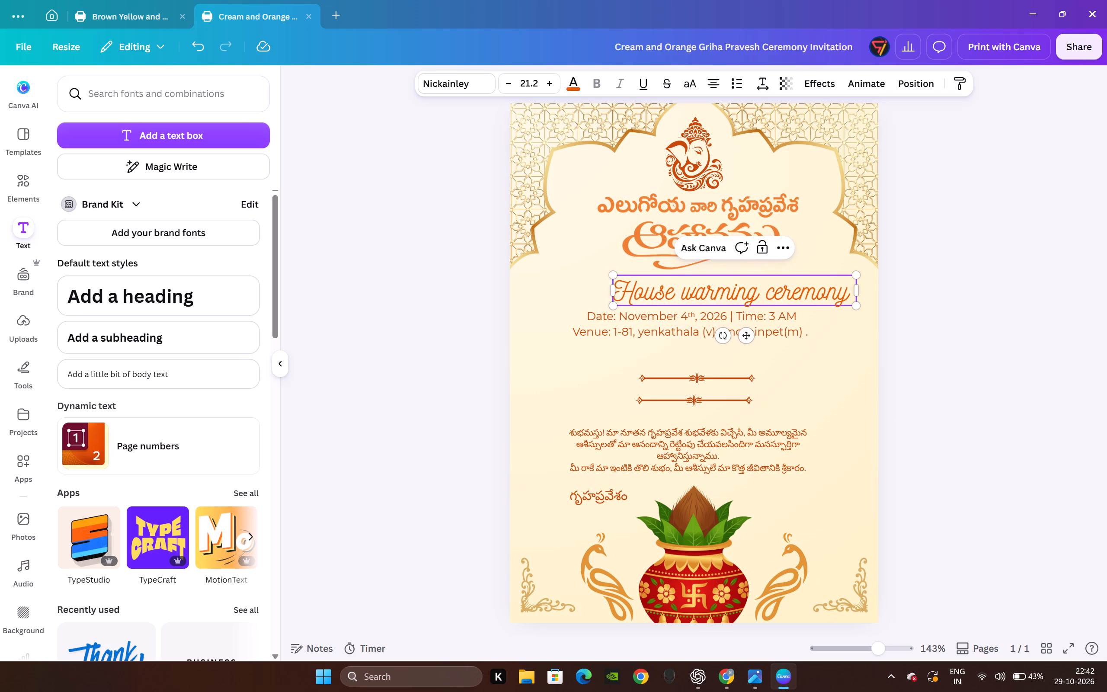
drag(724, 275, 691, 272)
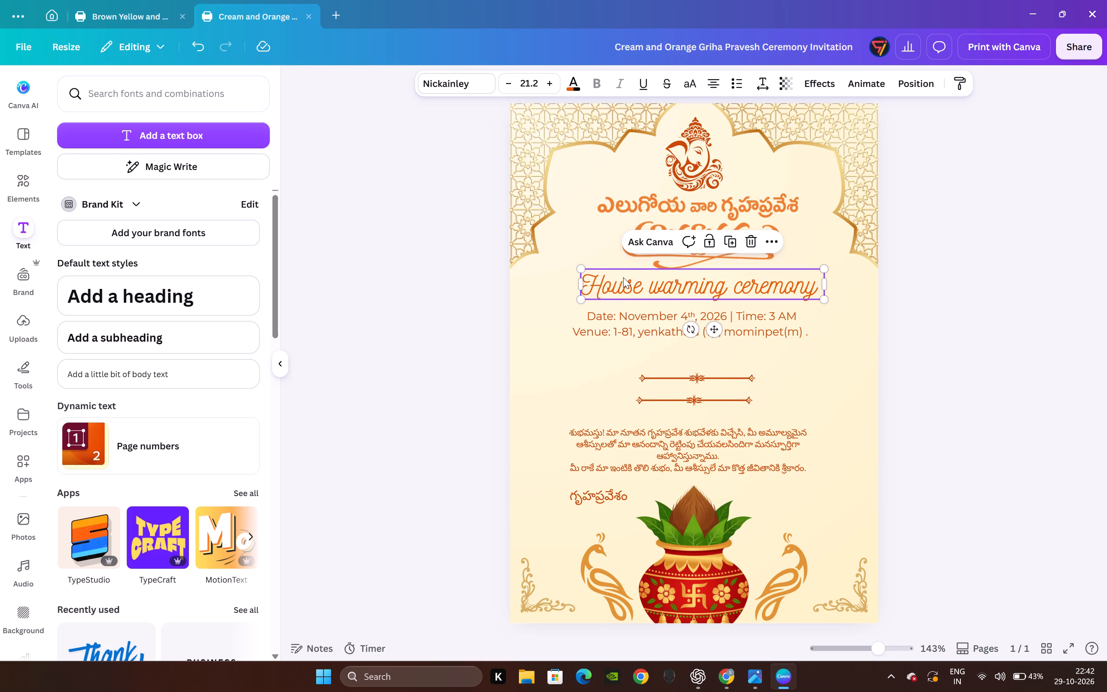
Try Alex Brush on the "House warming ceremony" text, and set its font to XB Niloofar.
click(481, 84)
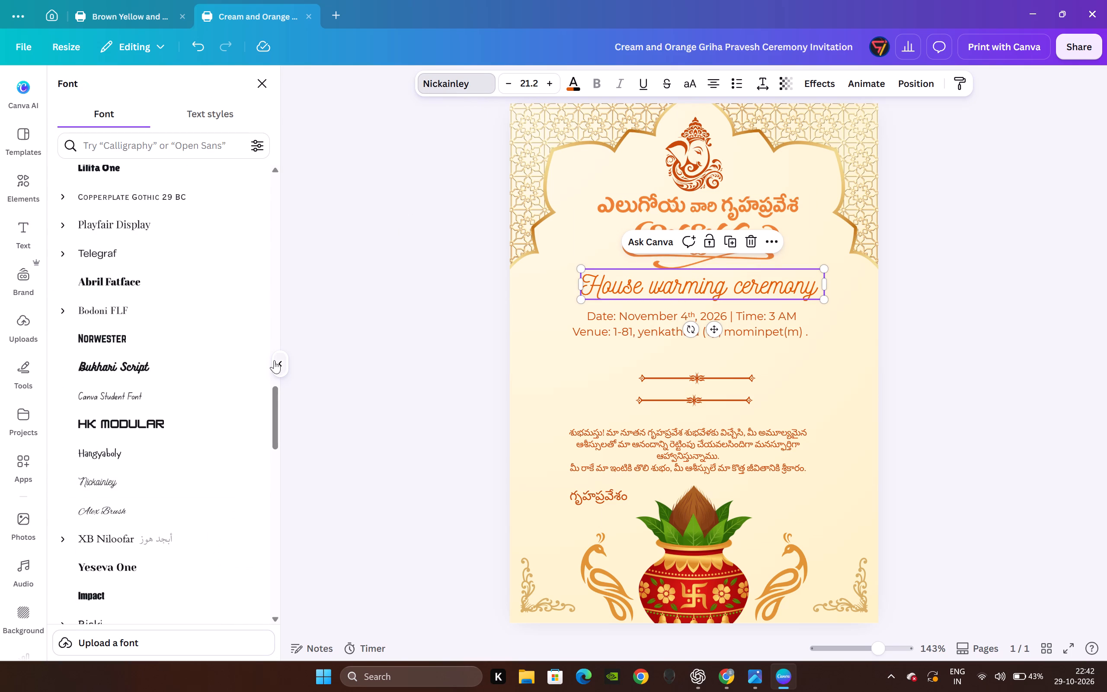
click(131, 510)
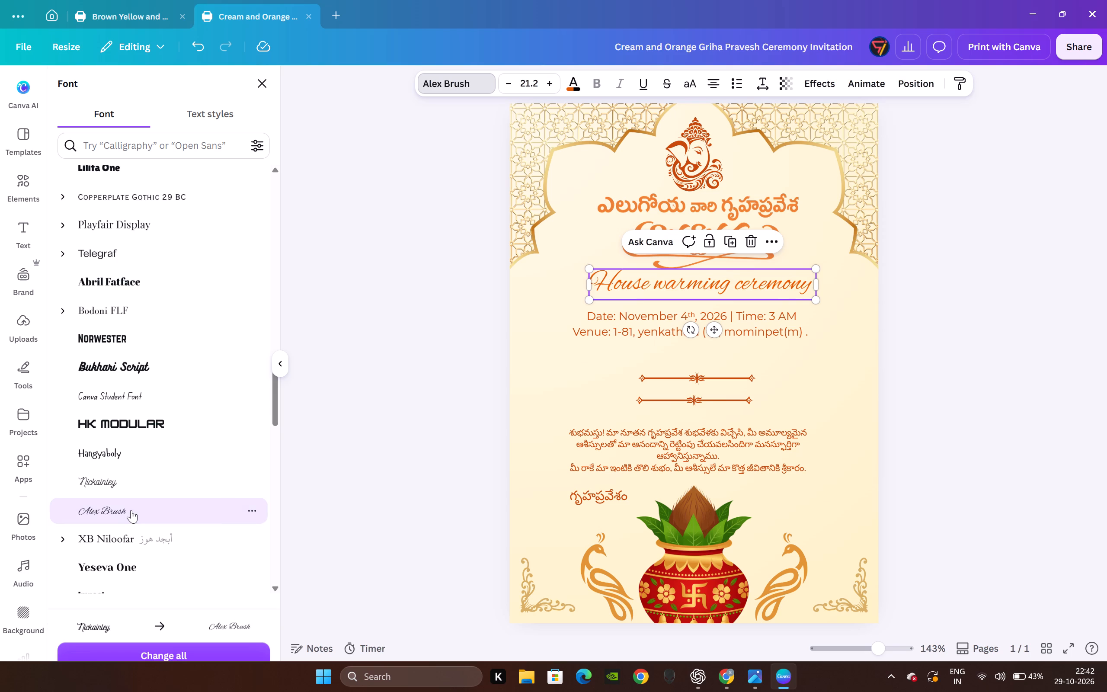
click(139, 541)
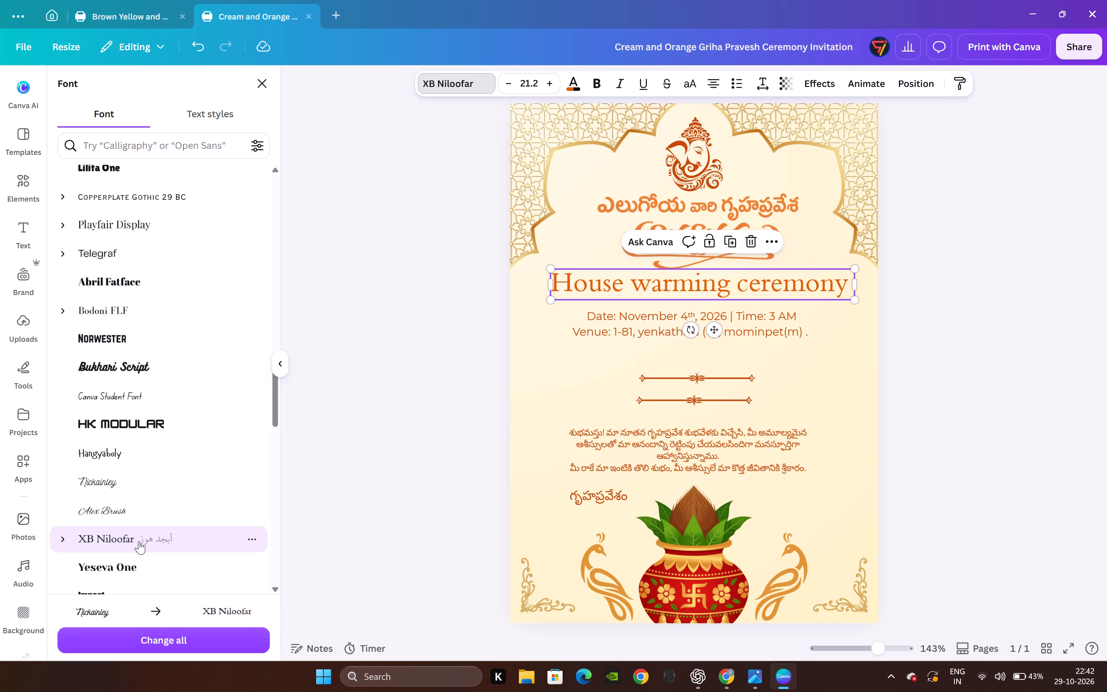
click(387, 436)
click(552, 339)
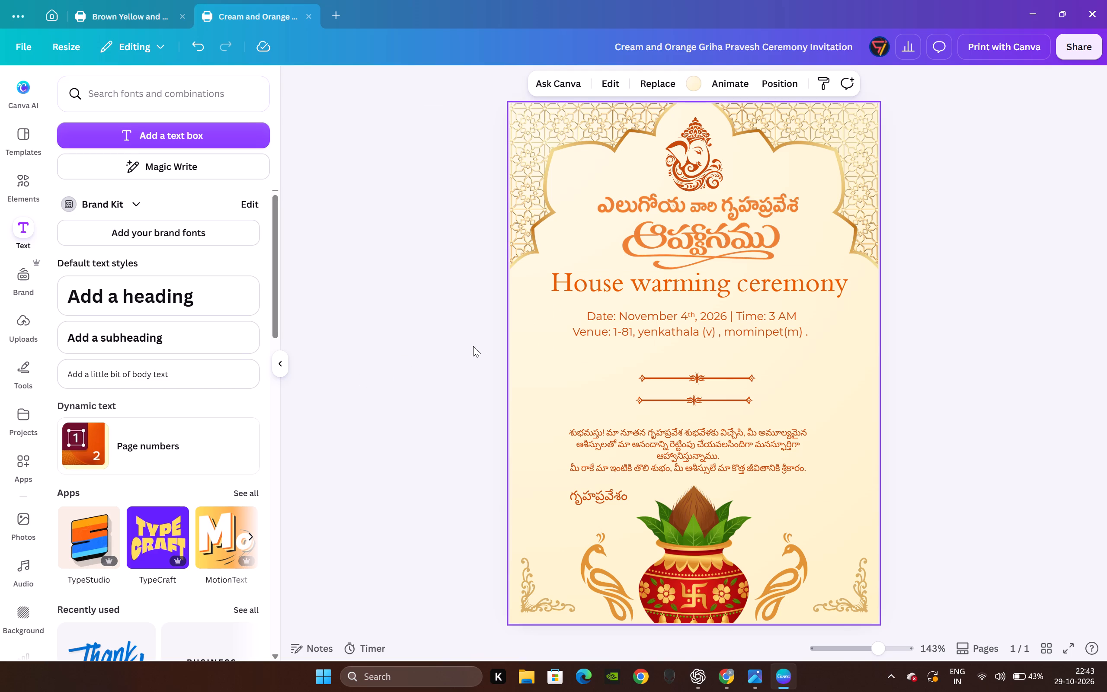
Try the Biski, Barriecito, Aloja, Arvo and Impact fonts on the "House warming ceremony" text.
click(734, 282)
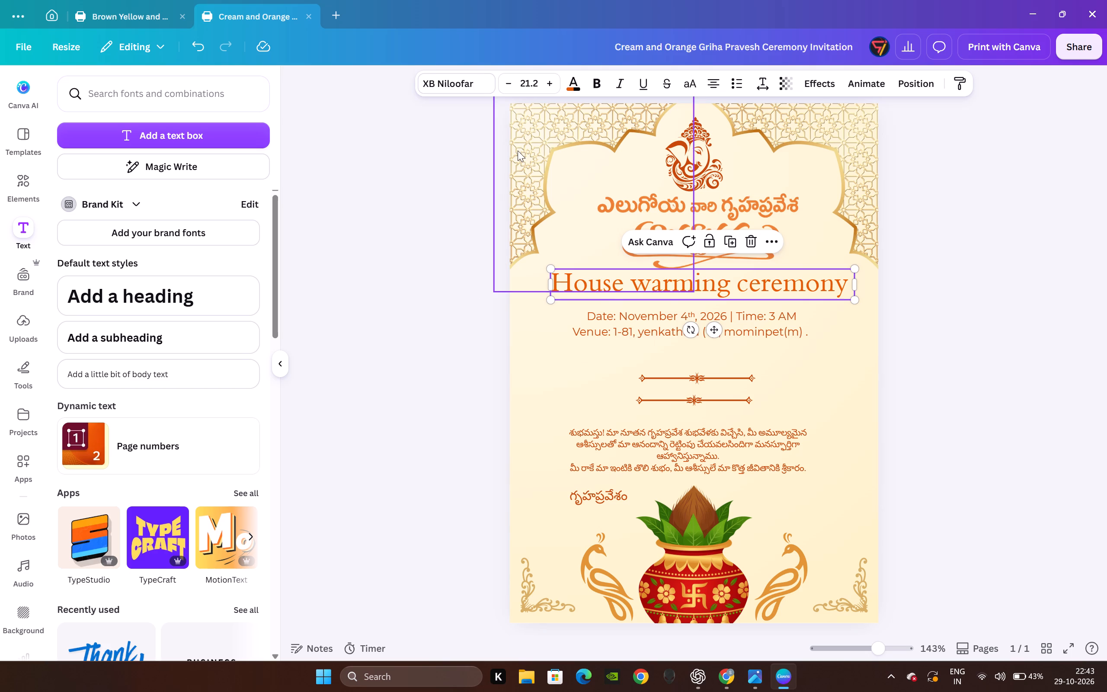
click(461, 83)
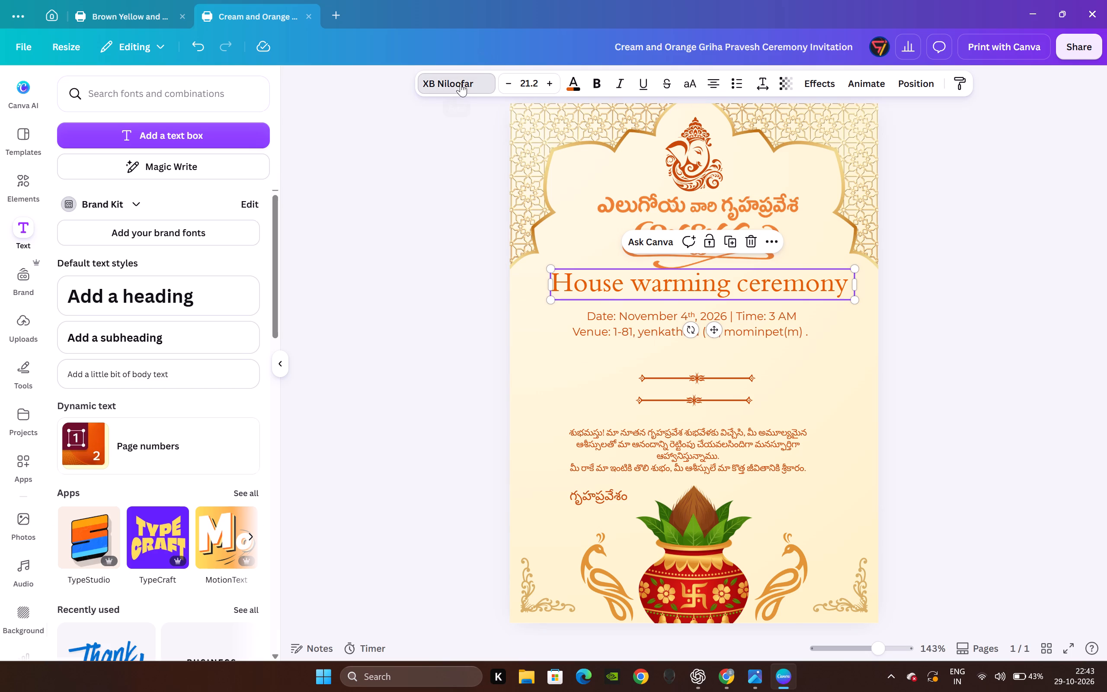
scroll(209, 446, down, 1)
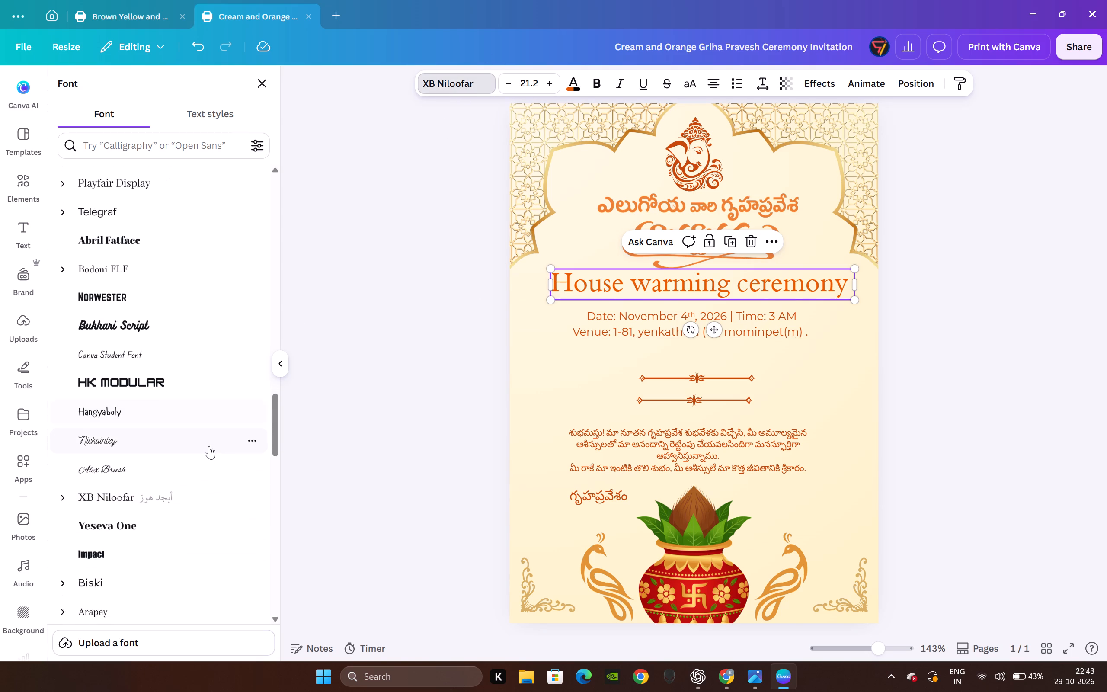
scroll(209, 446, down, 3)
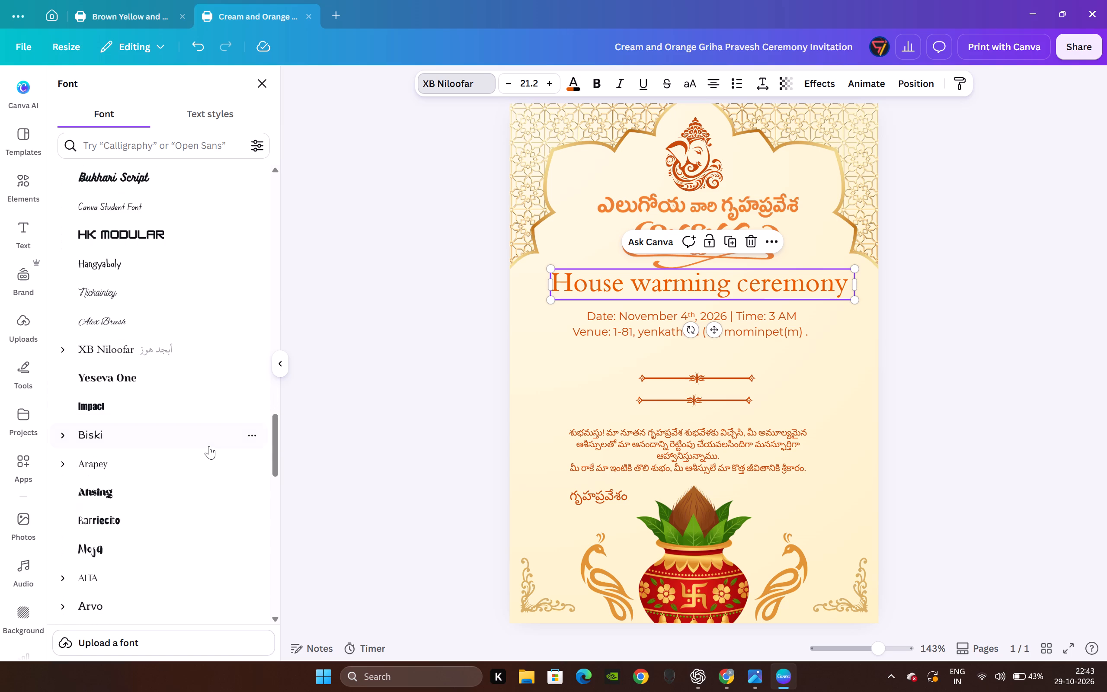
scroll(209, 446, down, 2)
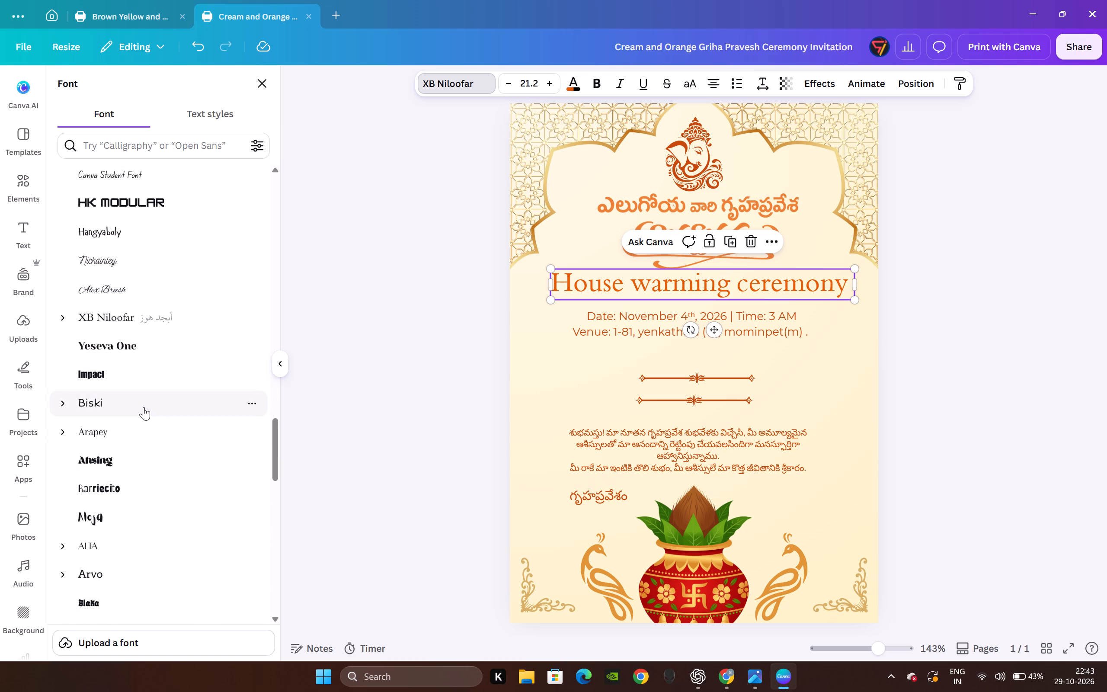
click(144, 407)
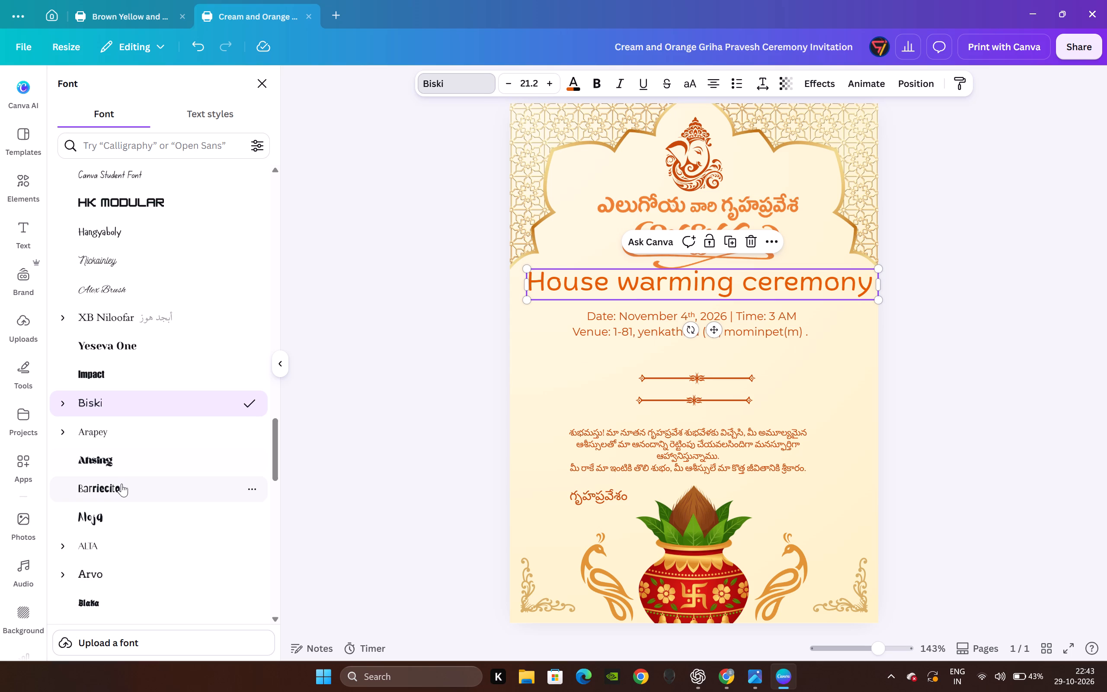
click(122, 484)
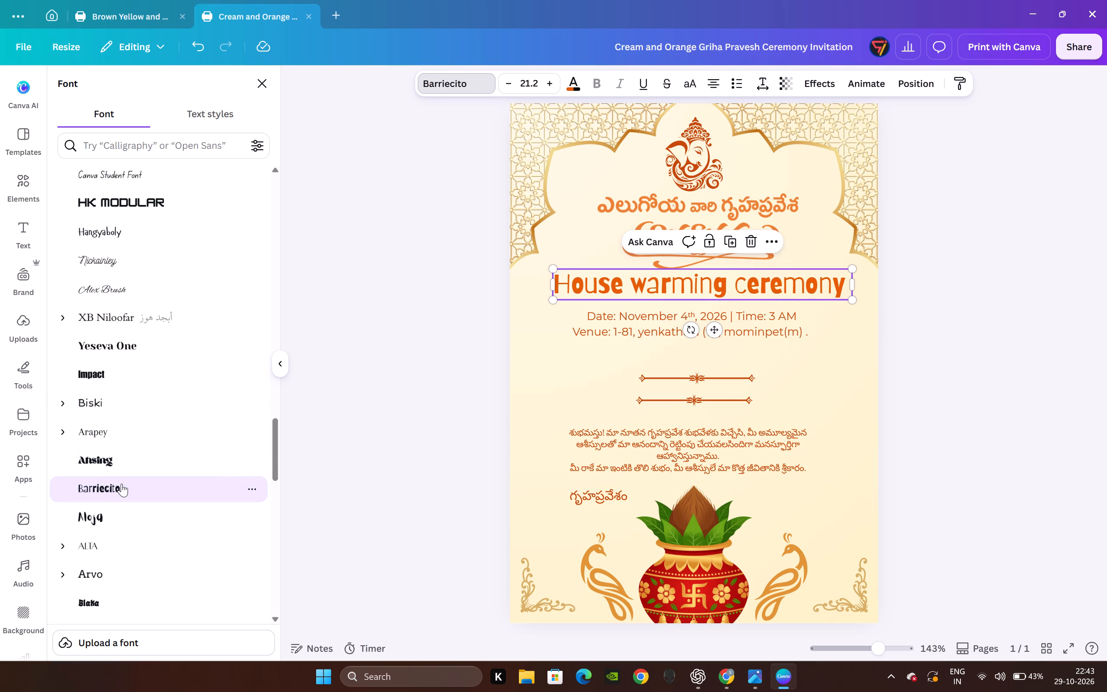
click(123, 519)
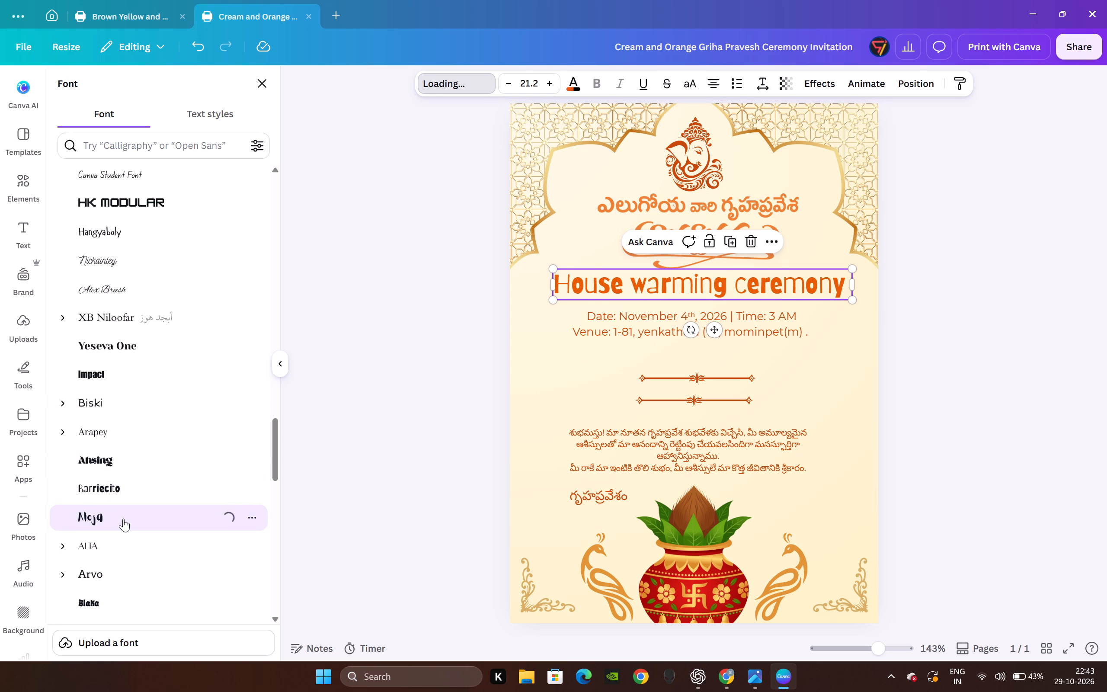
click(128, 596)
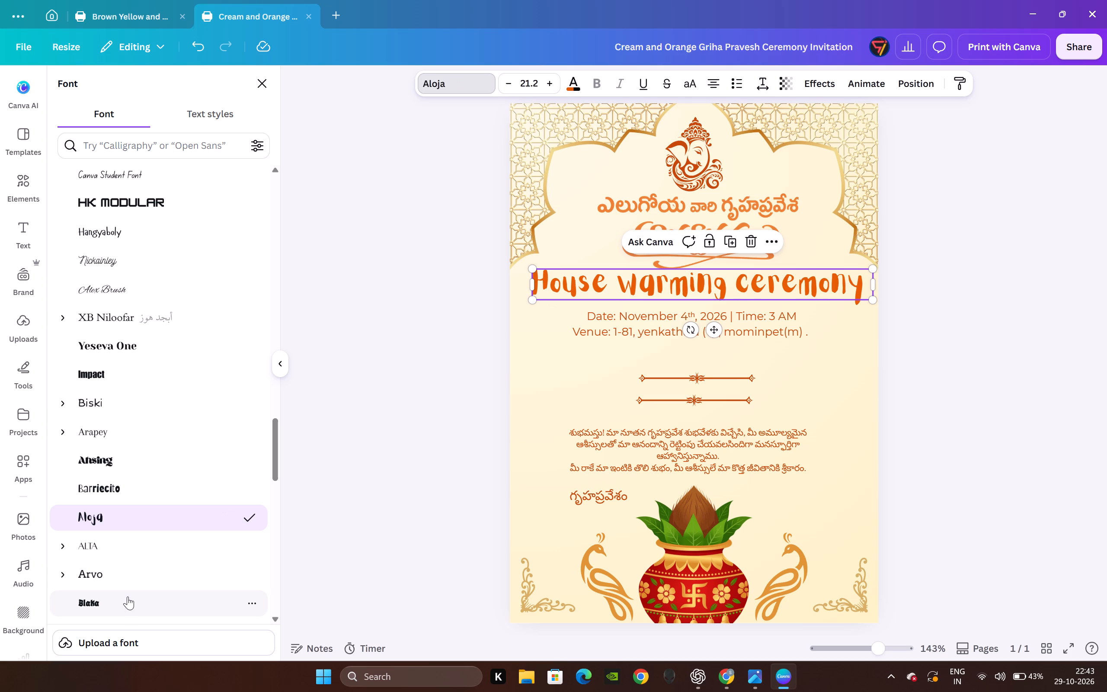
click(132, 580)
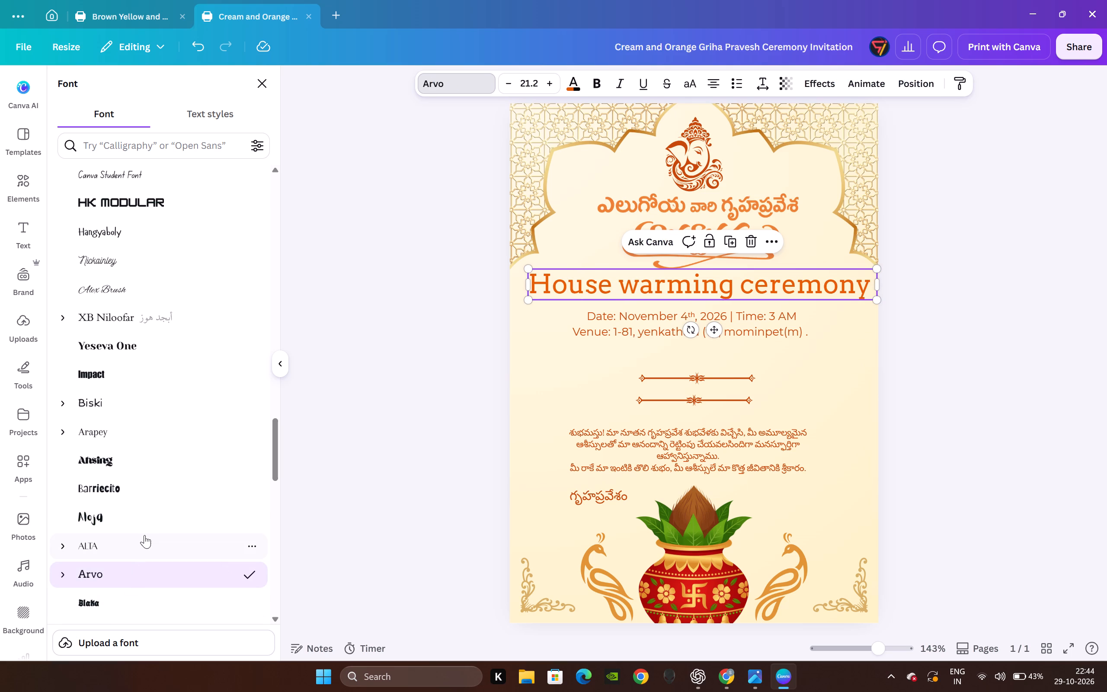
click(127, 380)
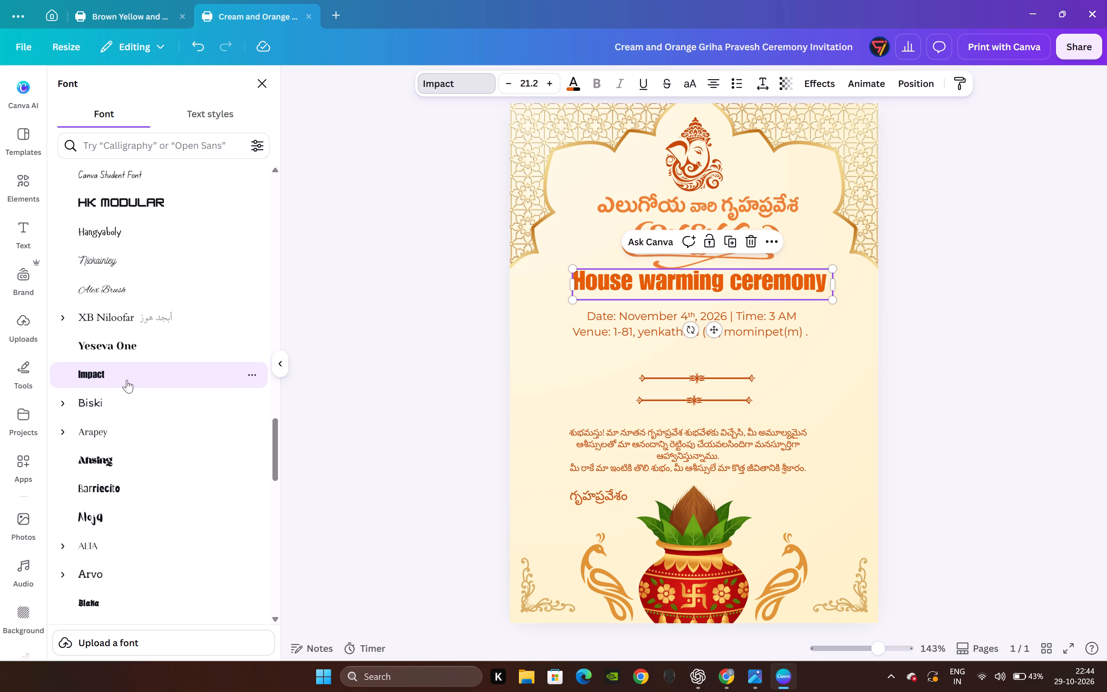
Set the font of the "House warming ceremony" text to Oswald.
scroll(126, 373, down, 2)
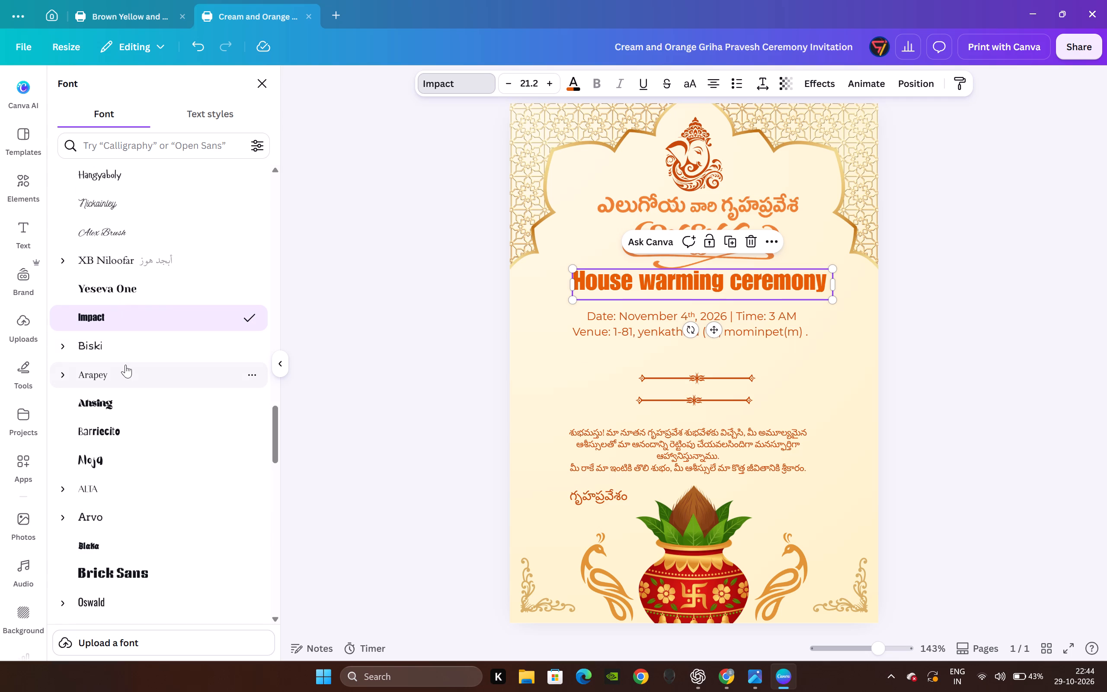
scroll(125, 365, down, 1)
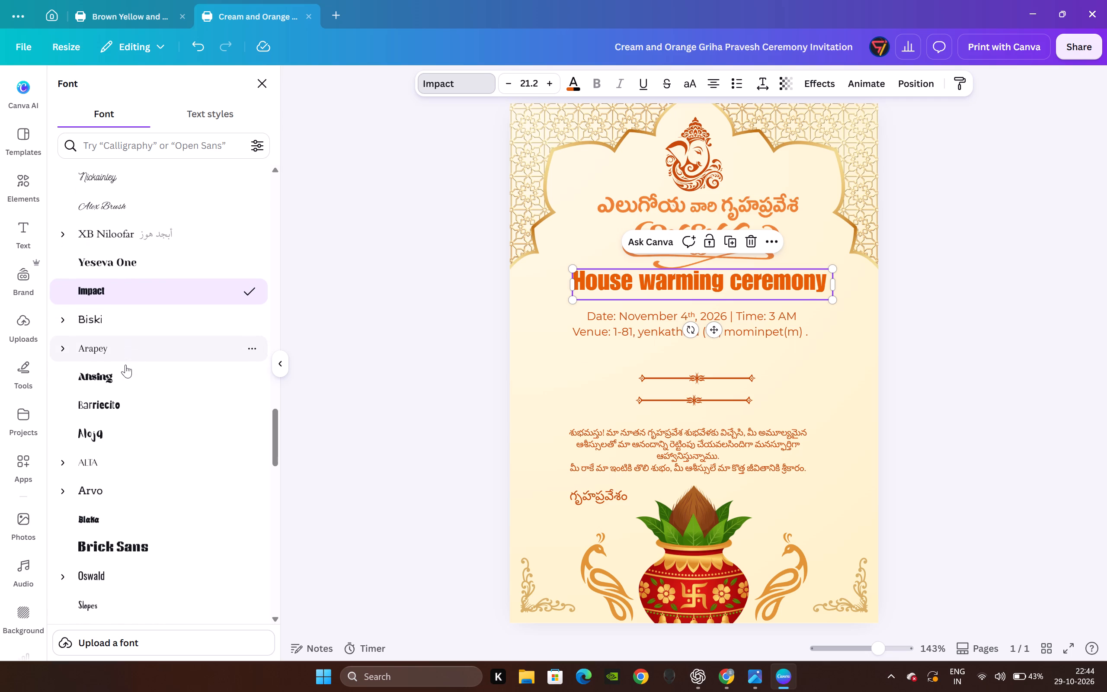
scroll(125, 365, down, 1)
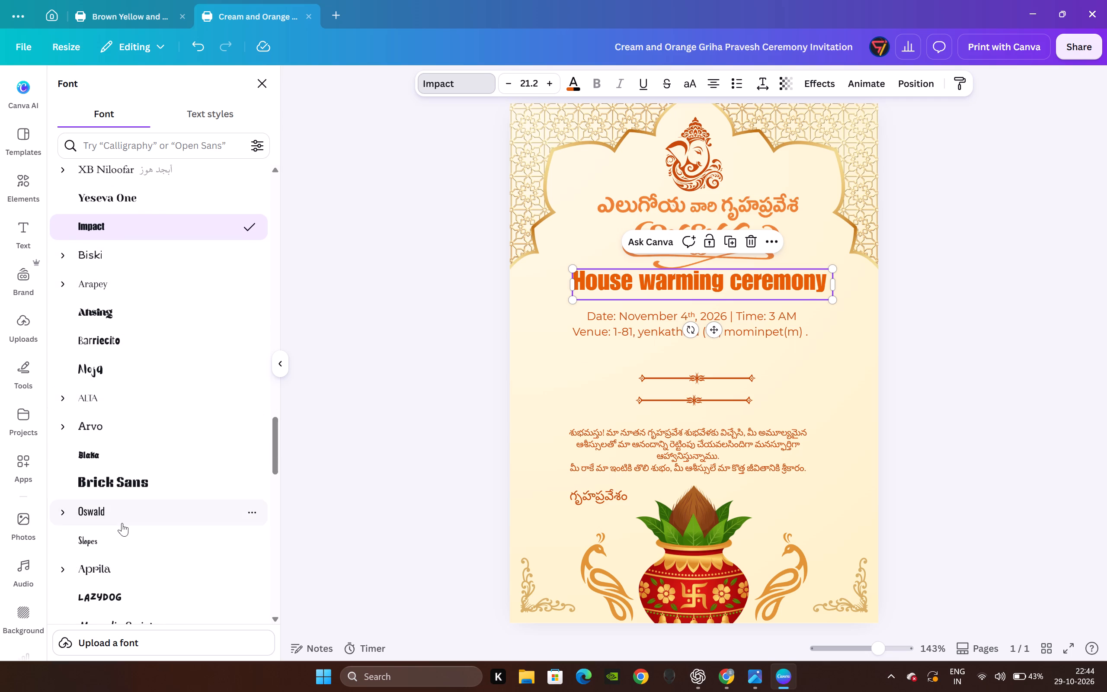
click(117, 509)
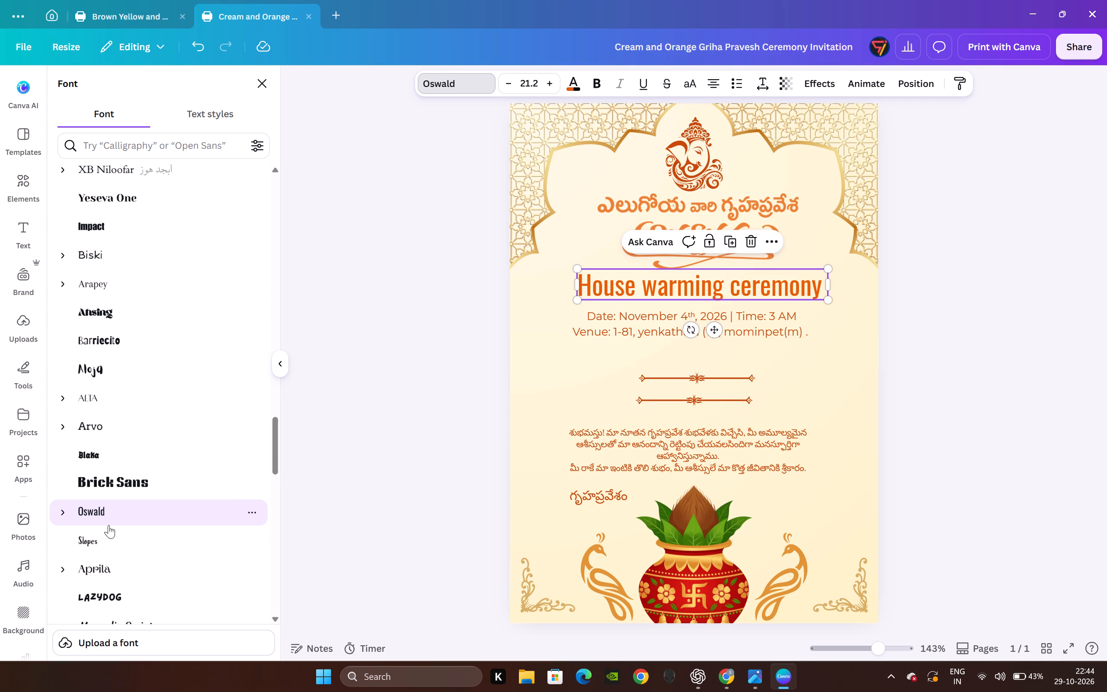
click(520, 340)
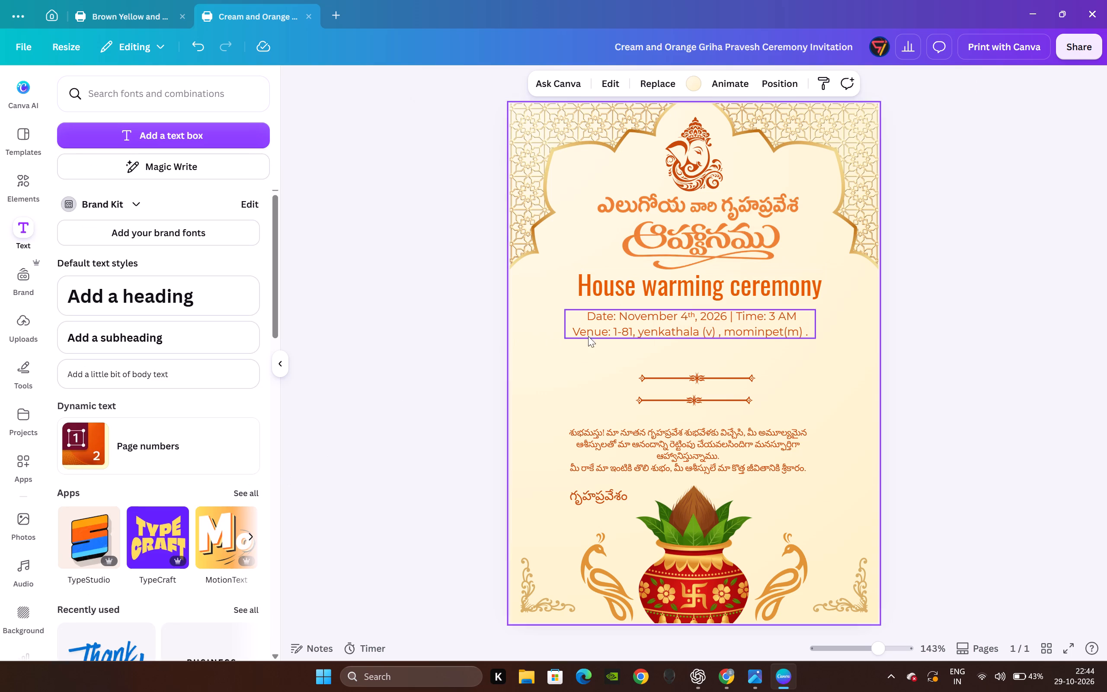
Enlarge the "House warming ceremony" text to size 23.3 and centre it on the page, slightly closer to the banner lettering.
click(693, 282)
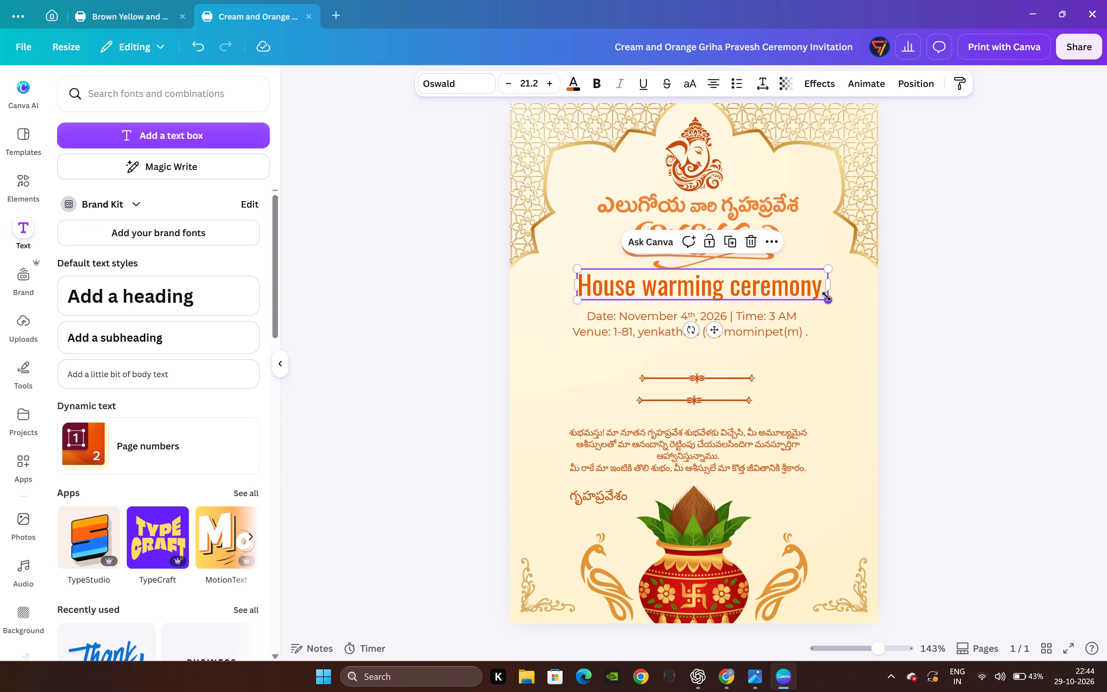
drag(827, 297, 838, 312)
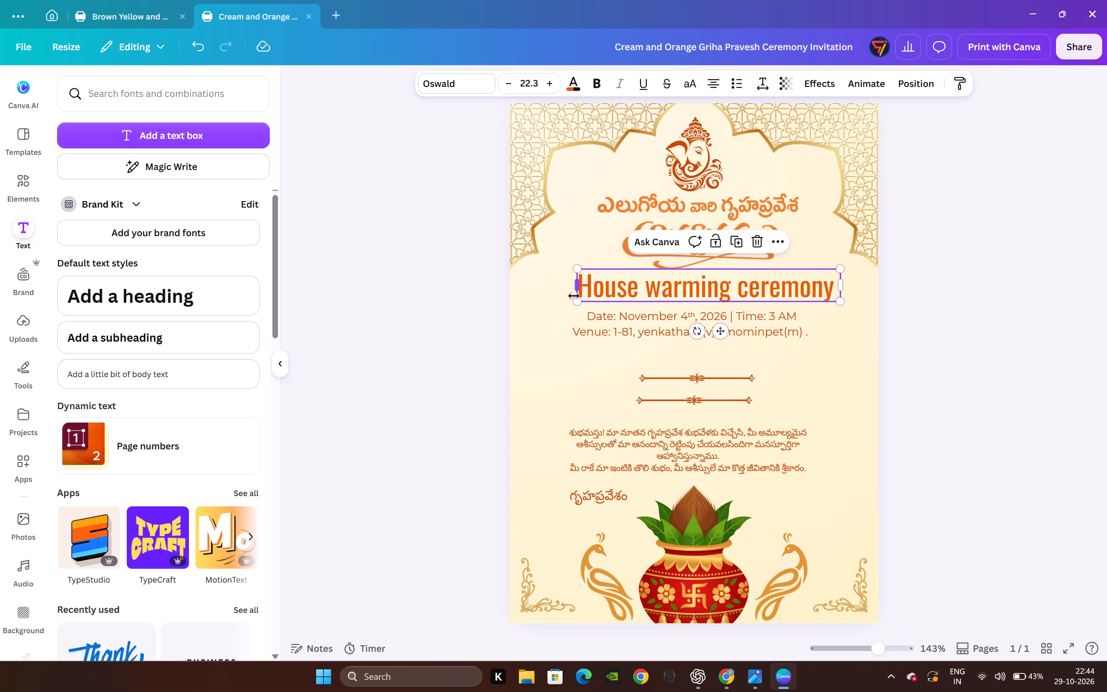
drag(577, 300, 563, 305)
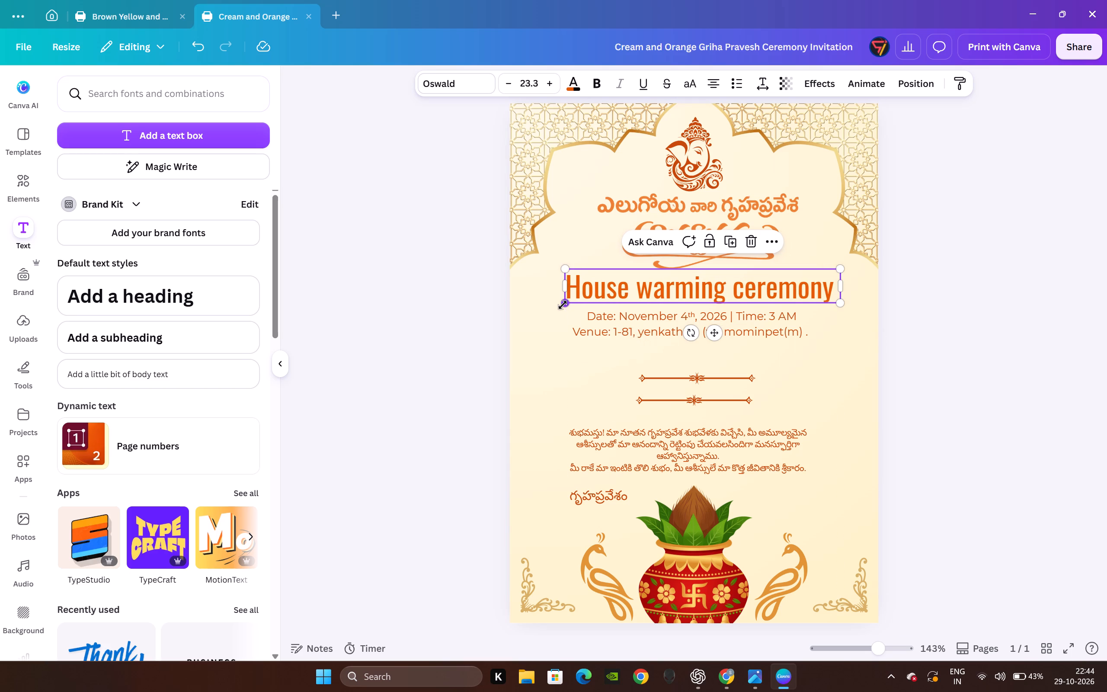
click(566, 349)
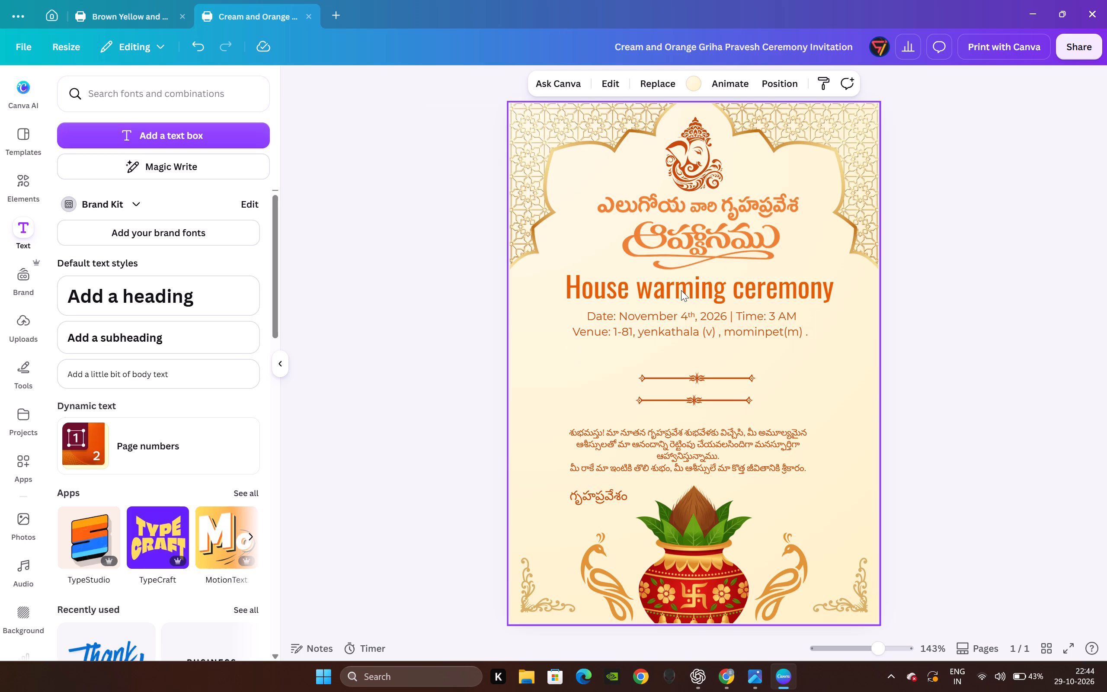
drag(688, 290, 681, 286)
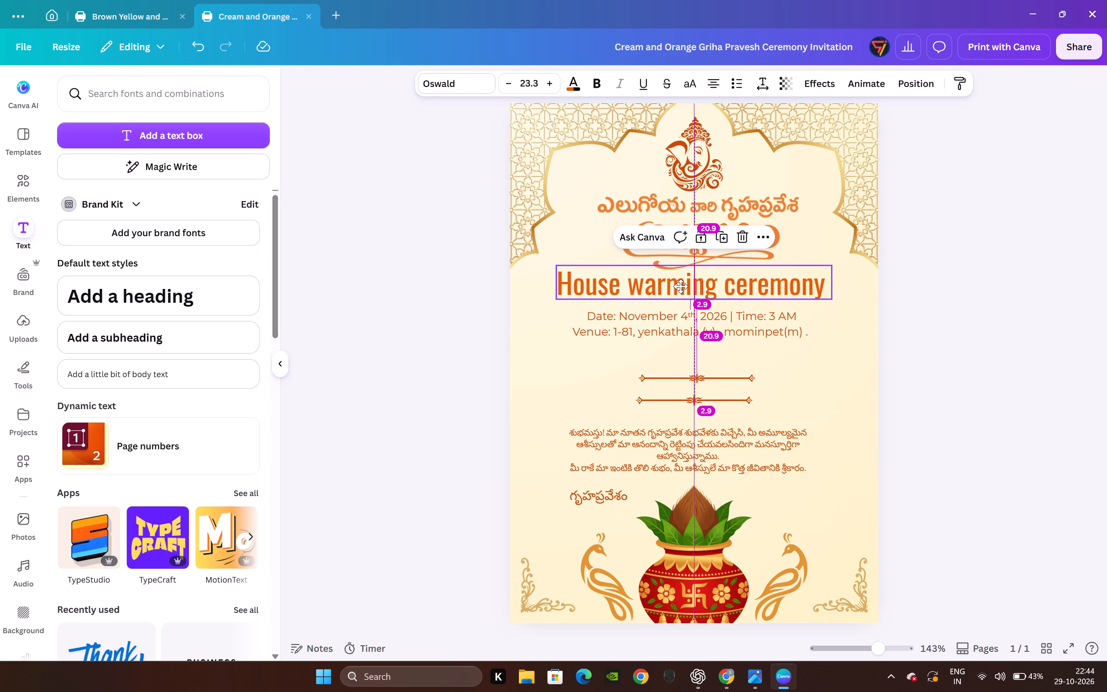
drag(681, 286, 679, 288)
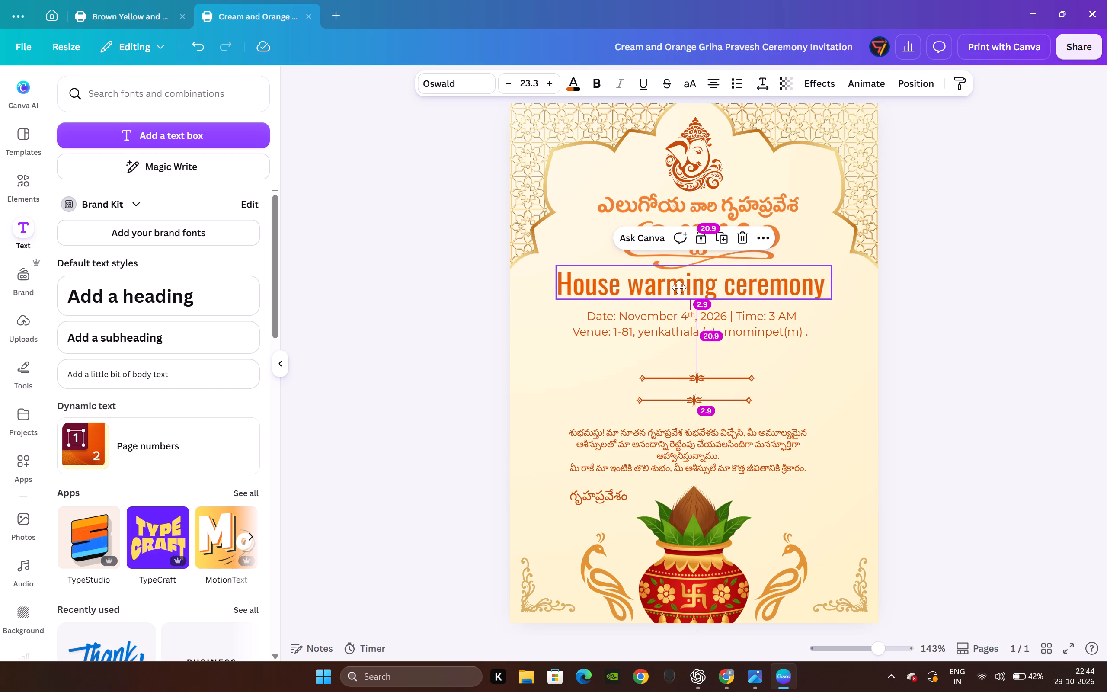
drag(679, 288, 680, 288)
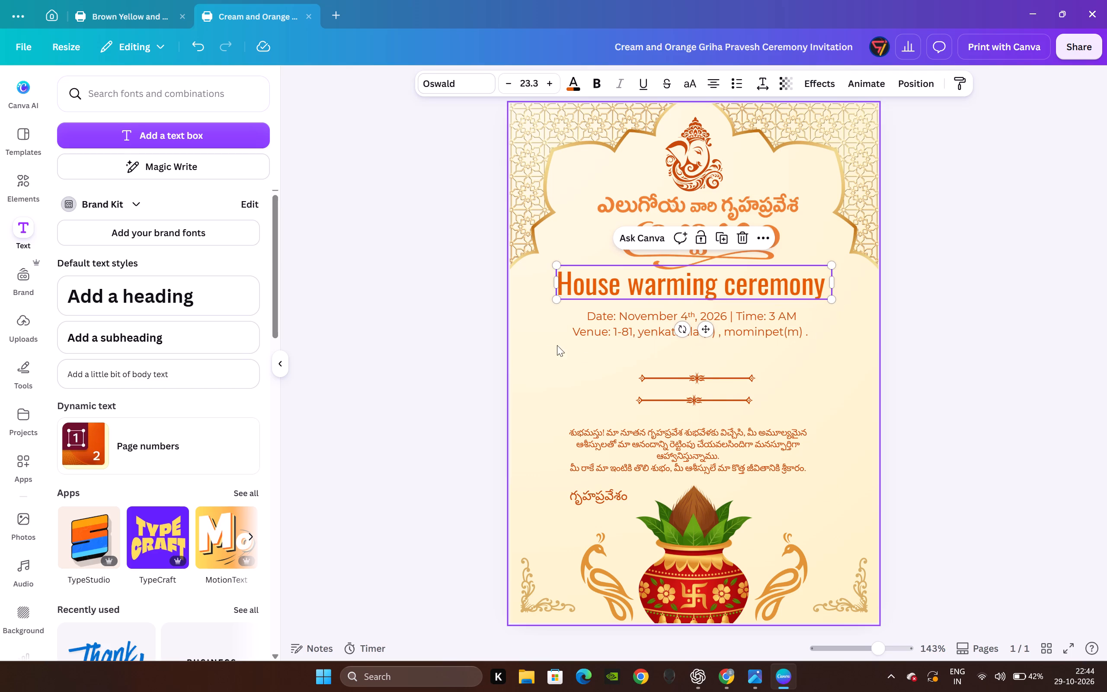
click(543, 348)
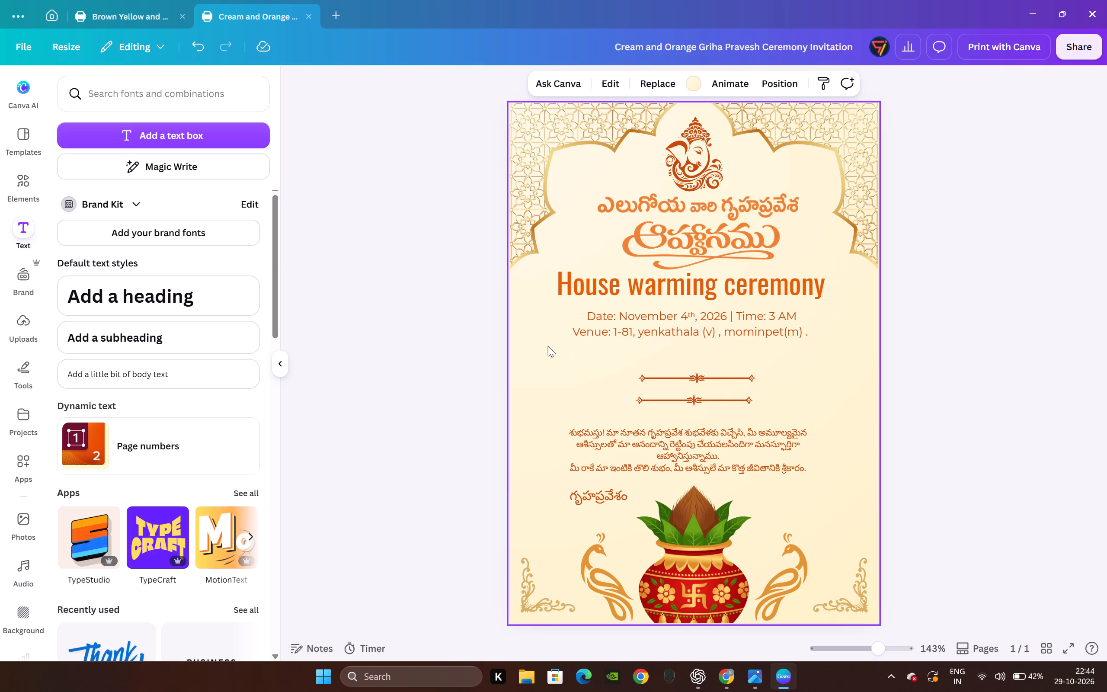
Try Lato on the "House warming ceremony" text, and set its font to Old Standard.
click(643, 285)
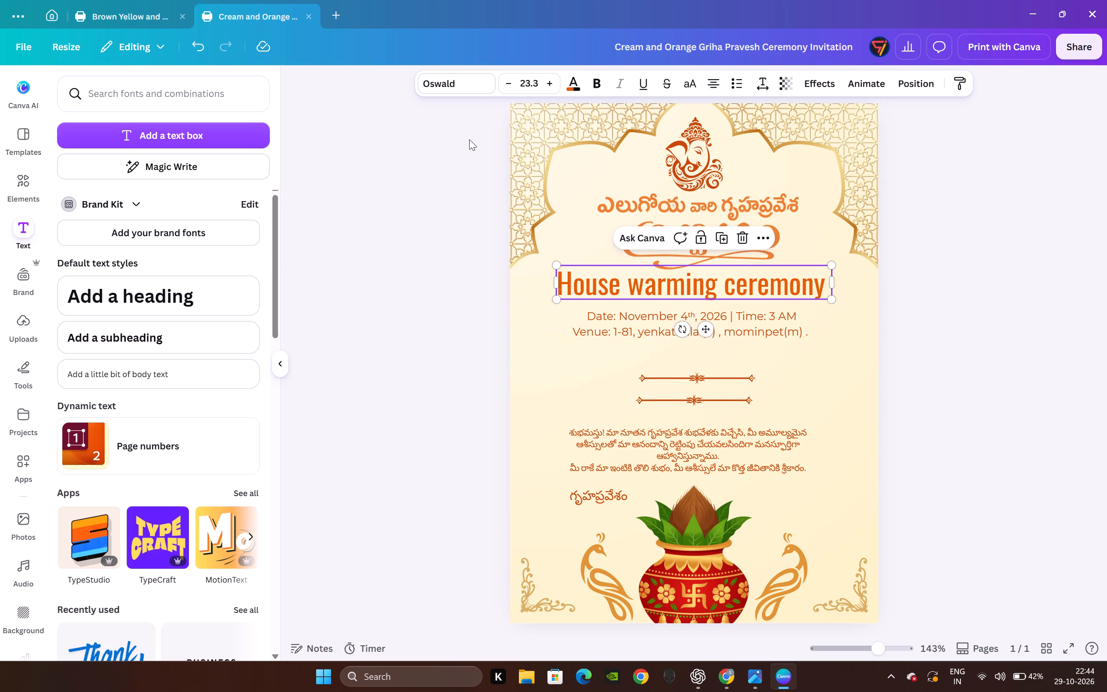
click(458, 87)
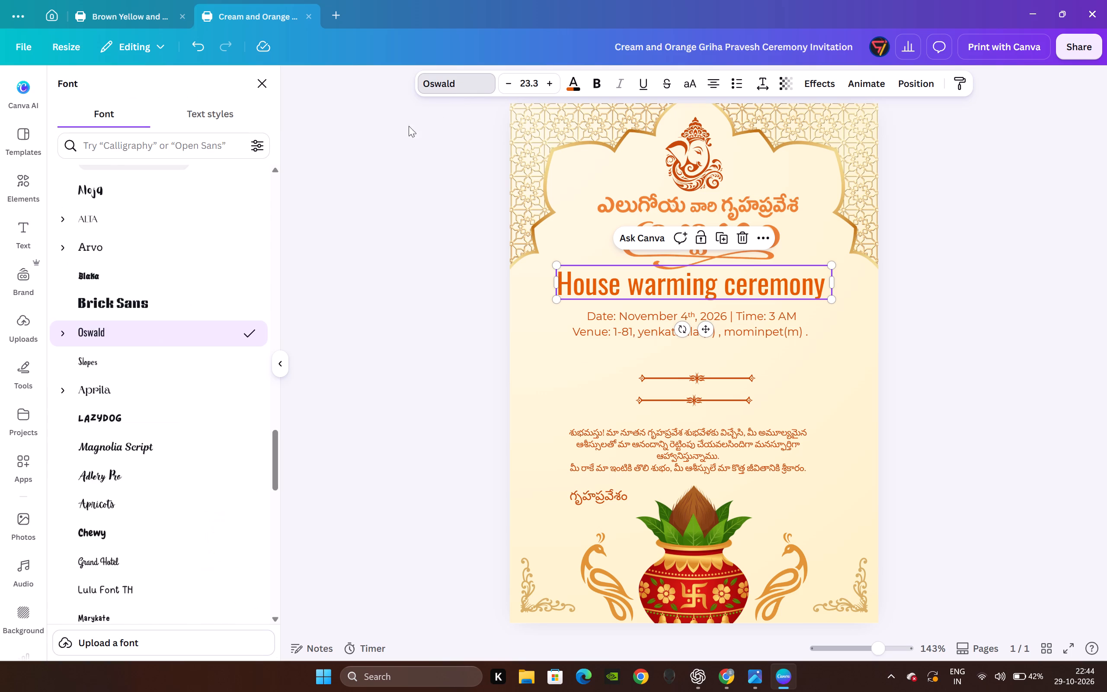
scroll(152, 594, down, 8)
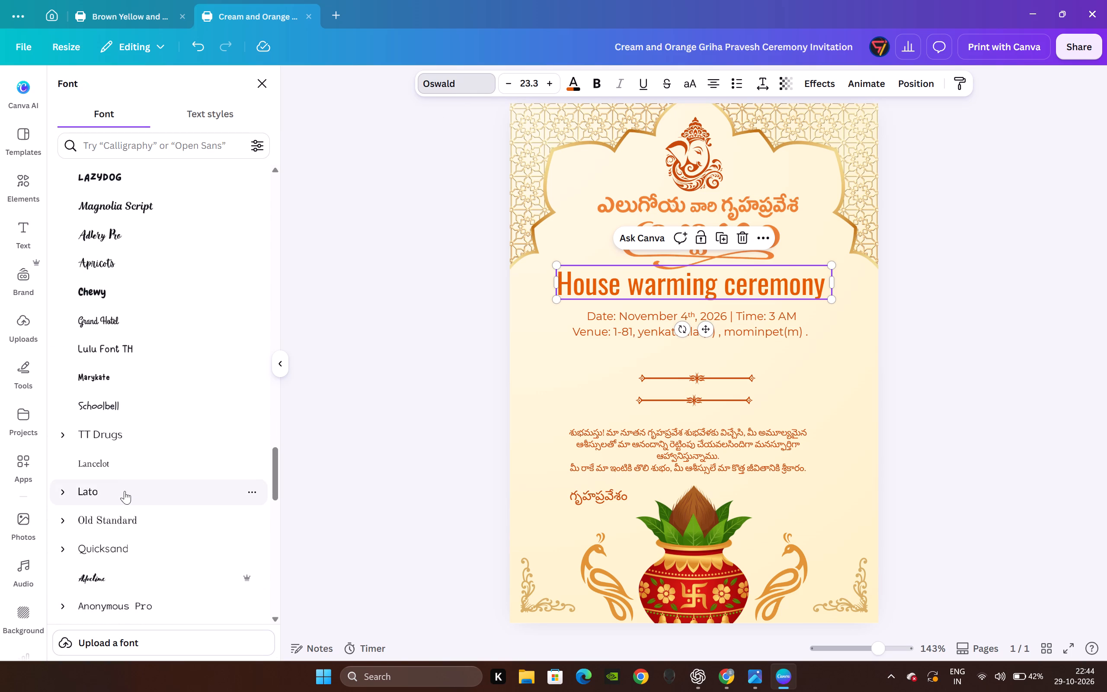
click(125, 491)
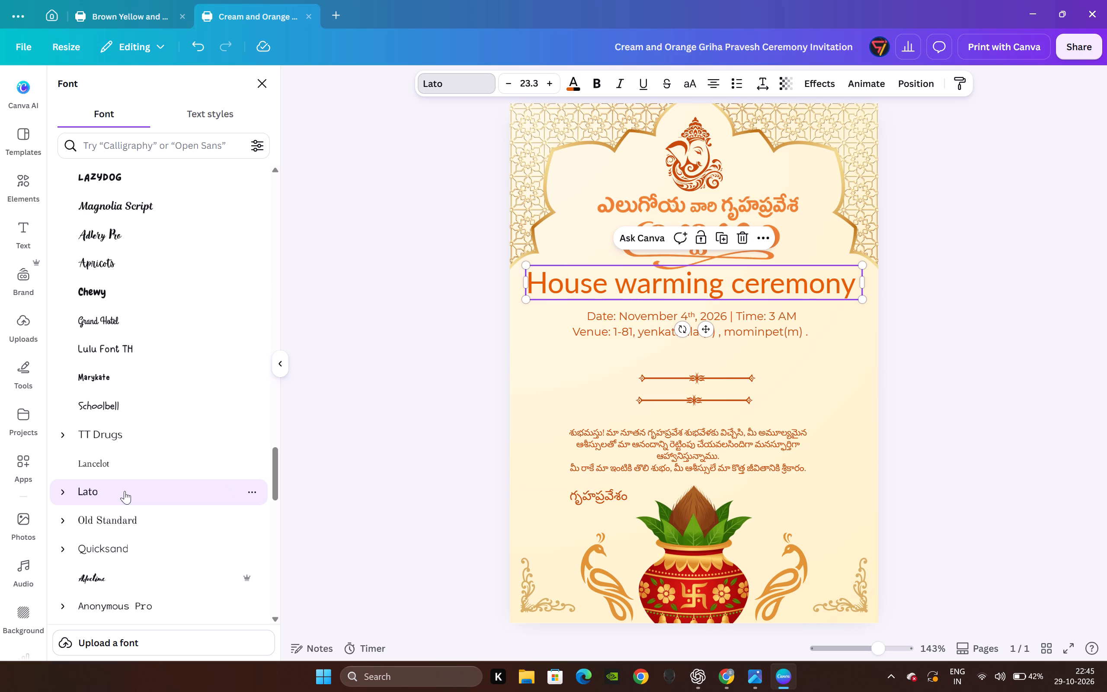
click(141, 523)
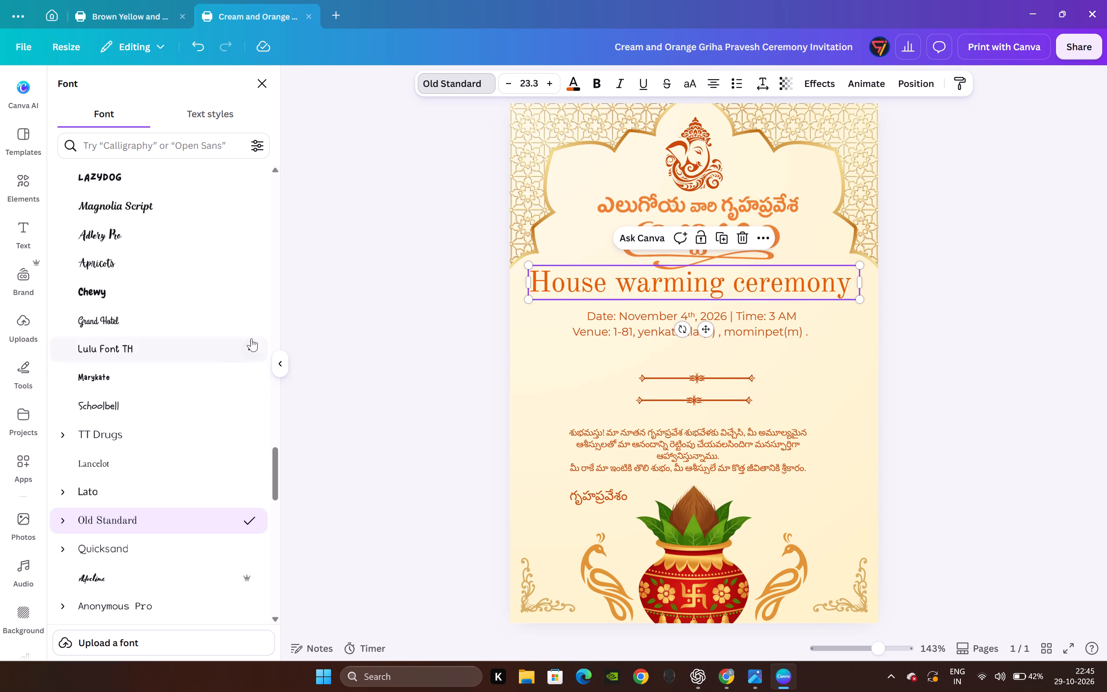
click(378, 349)
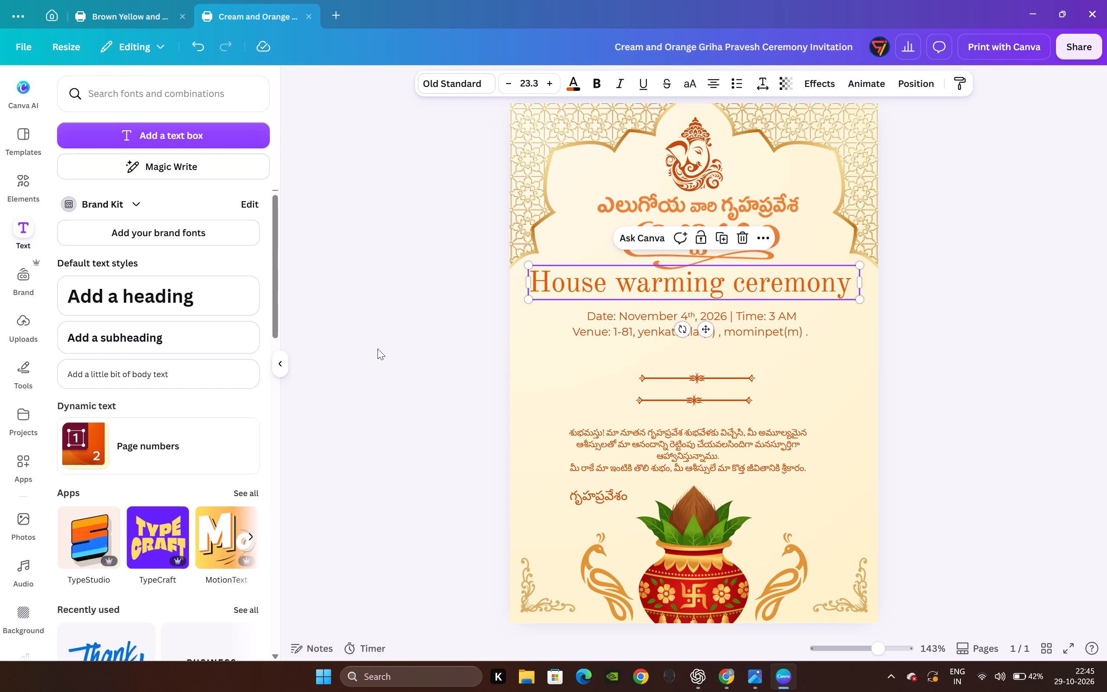
click(527, 378)
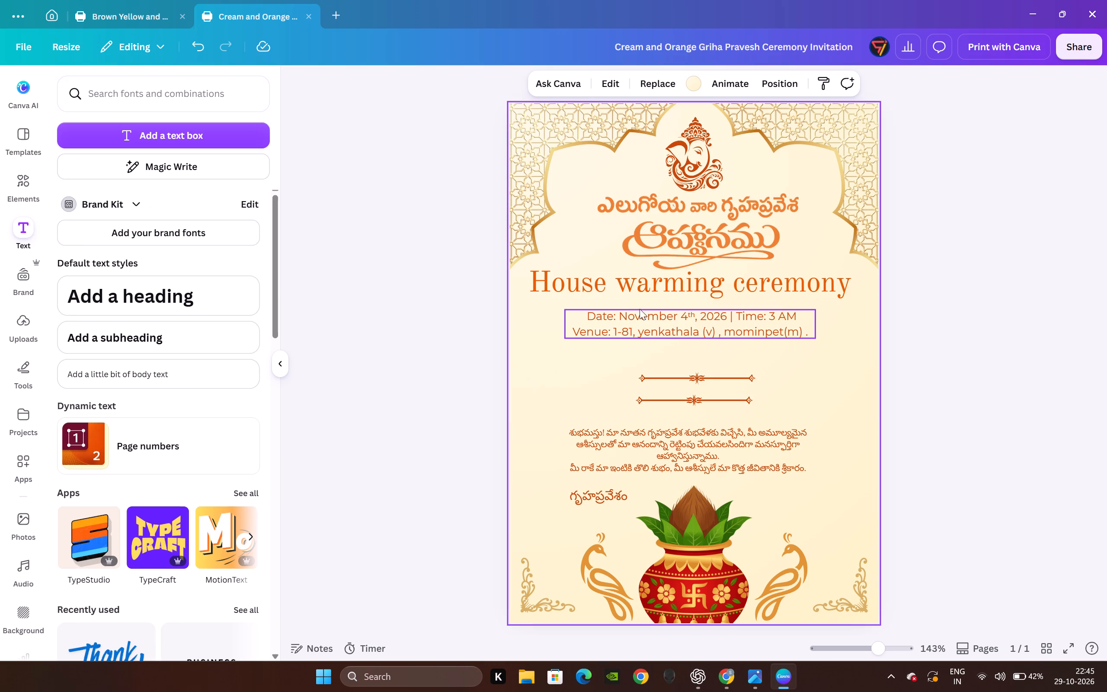
Shrink the "House warming ceremony" text to size 16.9, keeping it on one line above the date.
click(671, 276)
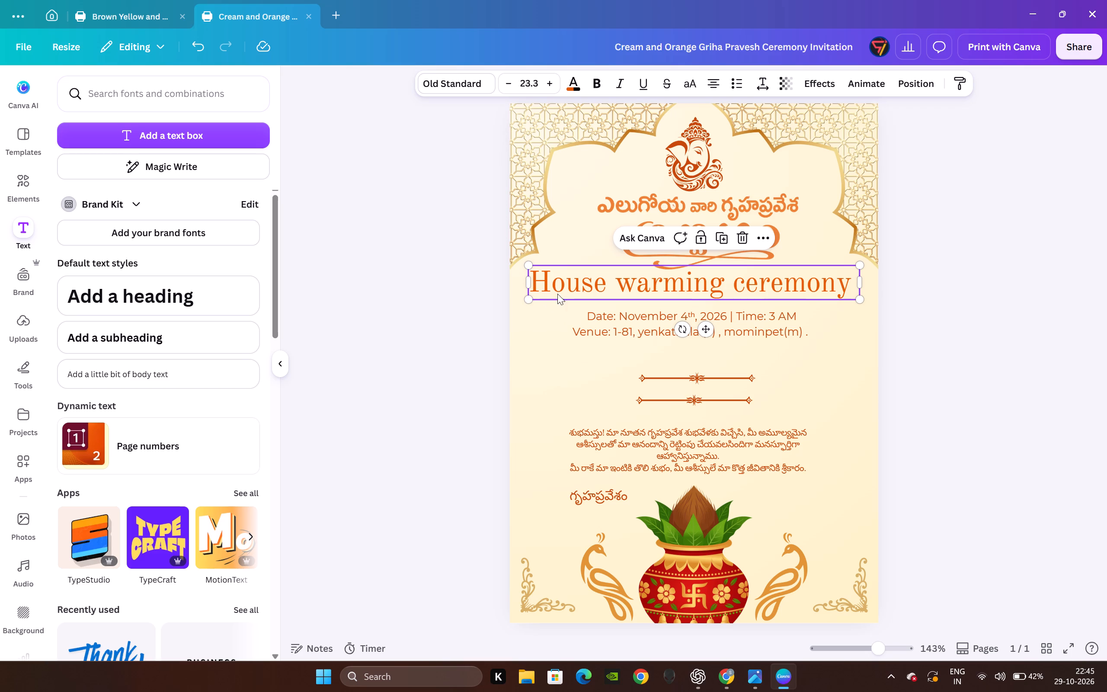
drag(530, 300, 584, 289)
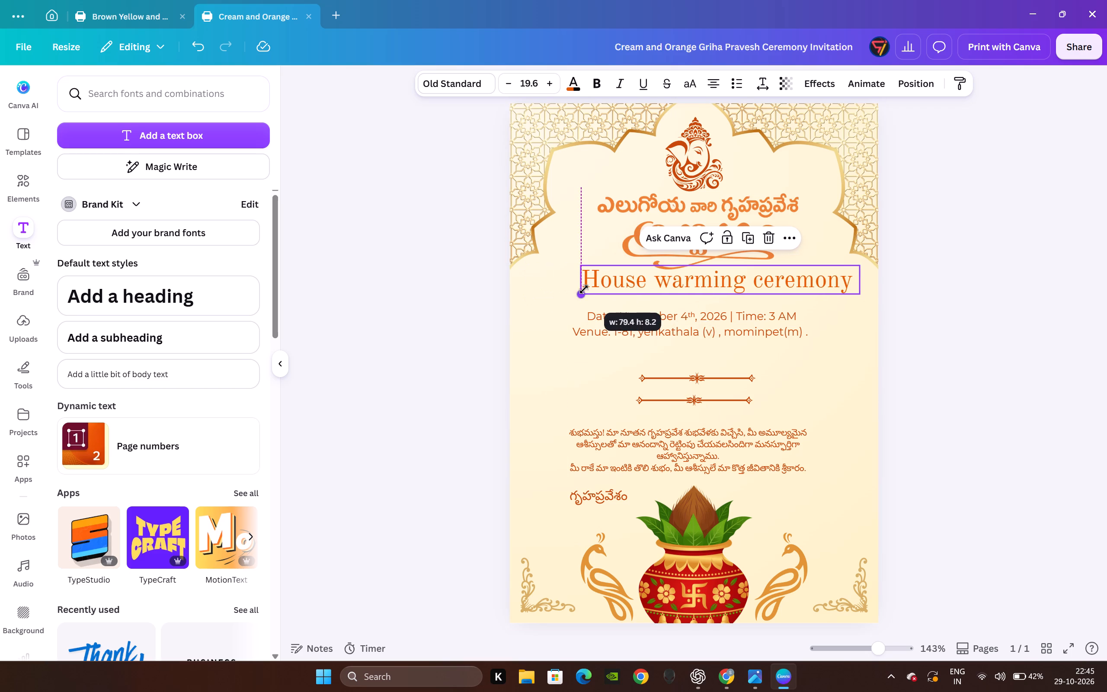
drag(584, 289, 595, 286)
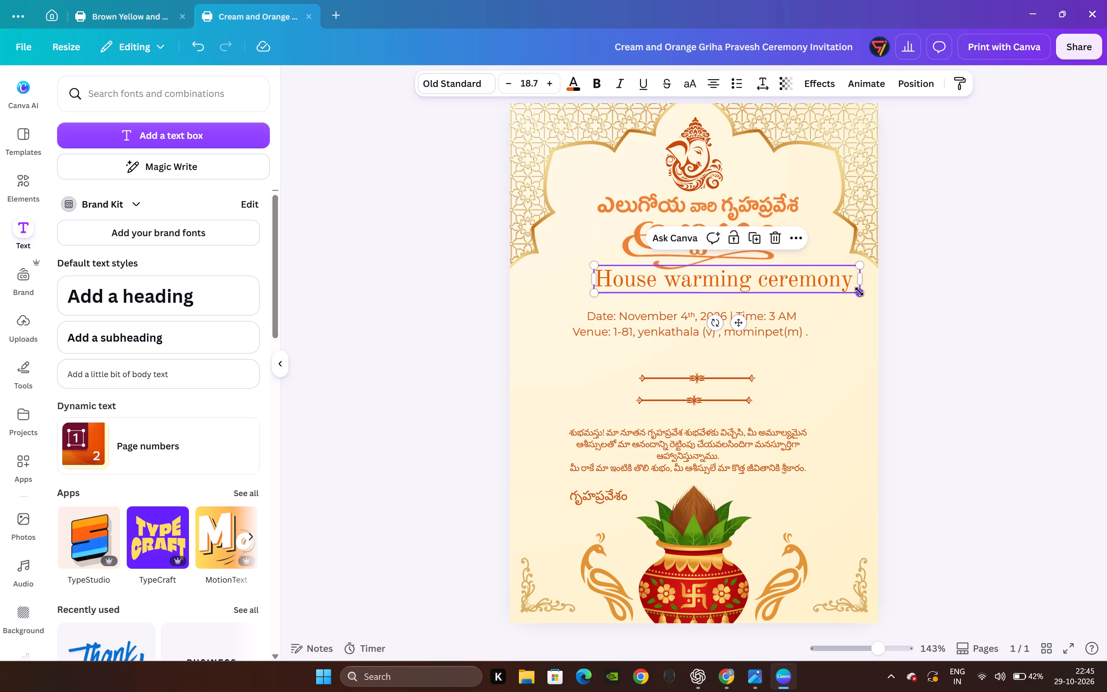
drag(859, 292, 833, 292)
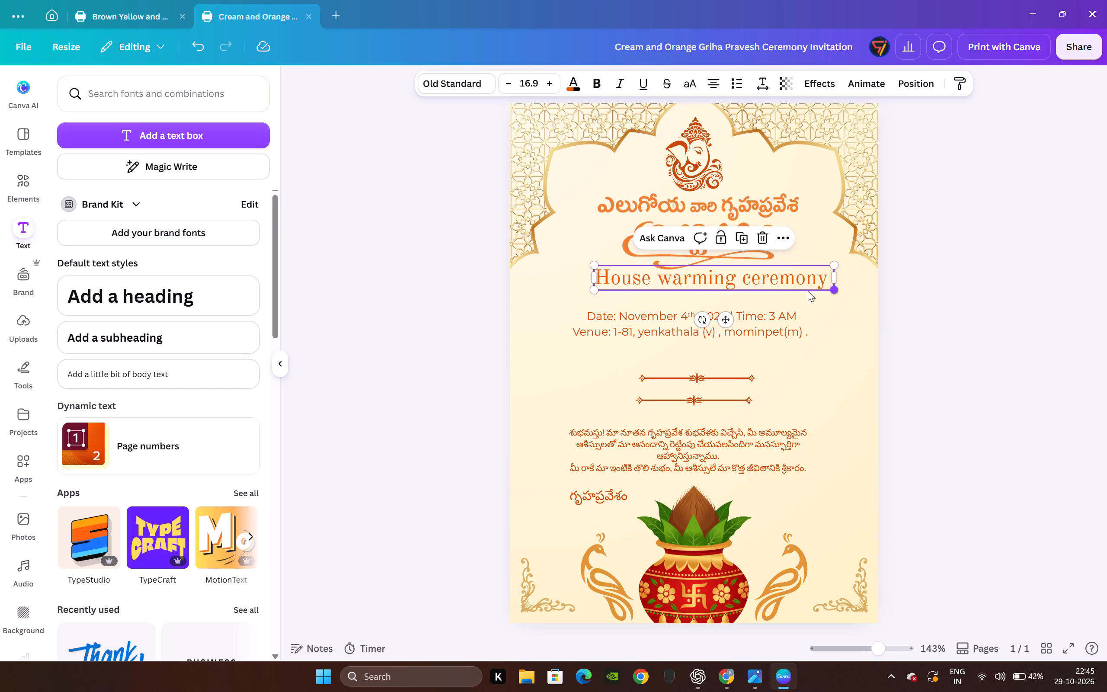
Centre the "House warming ceremony" text on the page, slightly closer to the date, and enlarge it to size 17.6.
drag(733, 274, 715, 276)
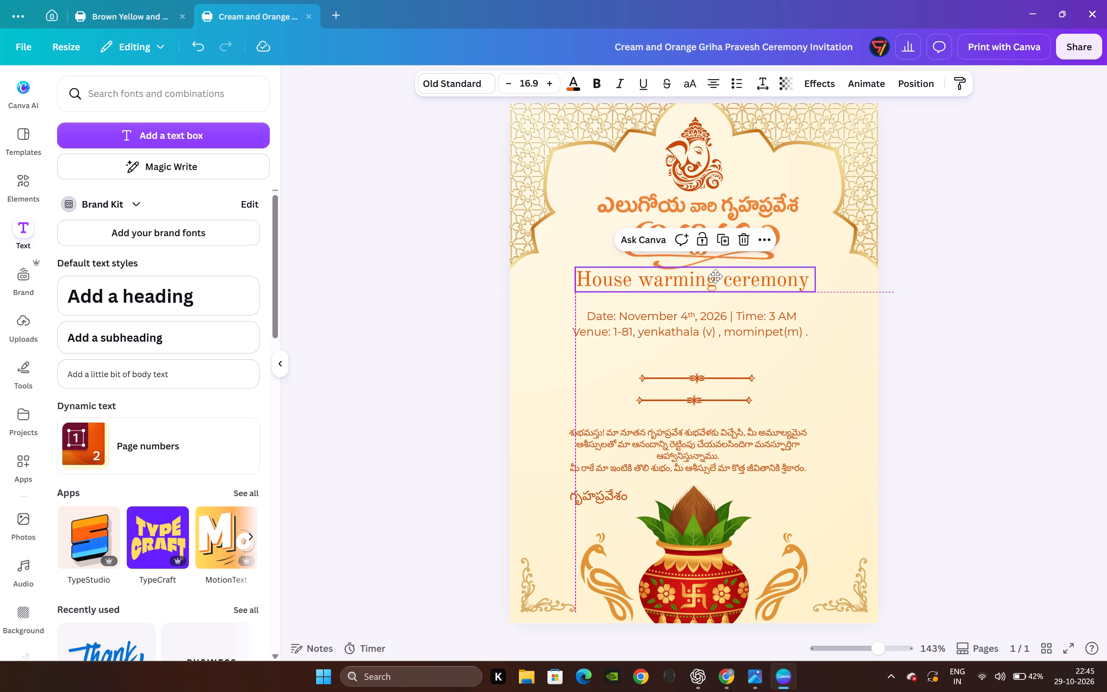
drag(715, 276, 713, 277)
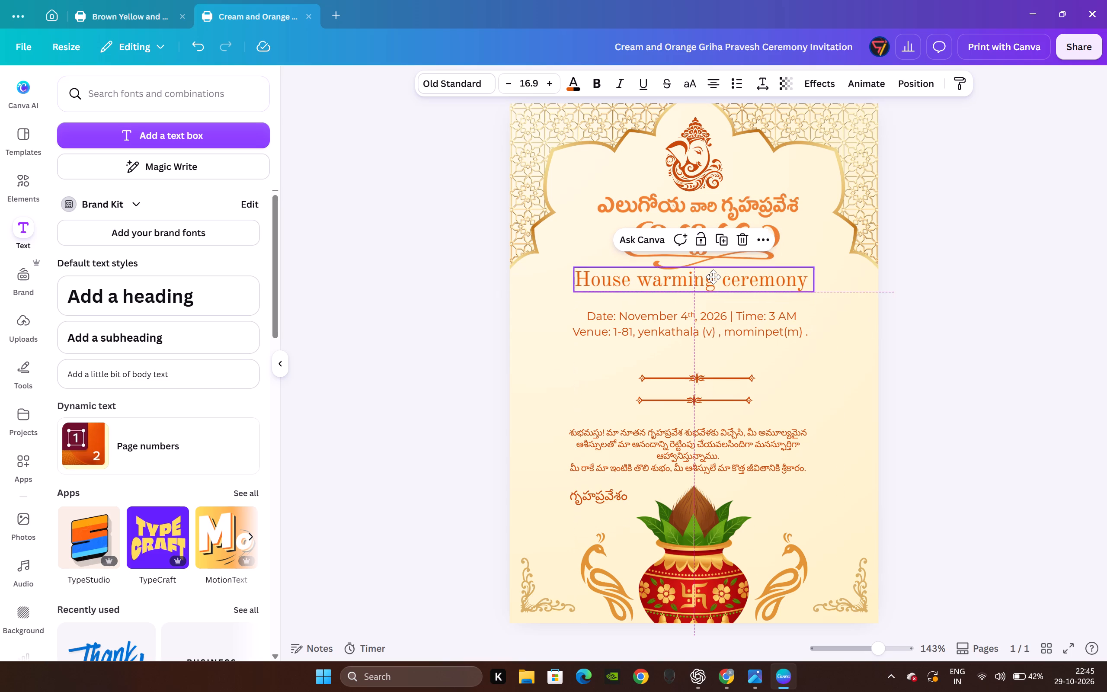
drag(713, 277, 714, 279)
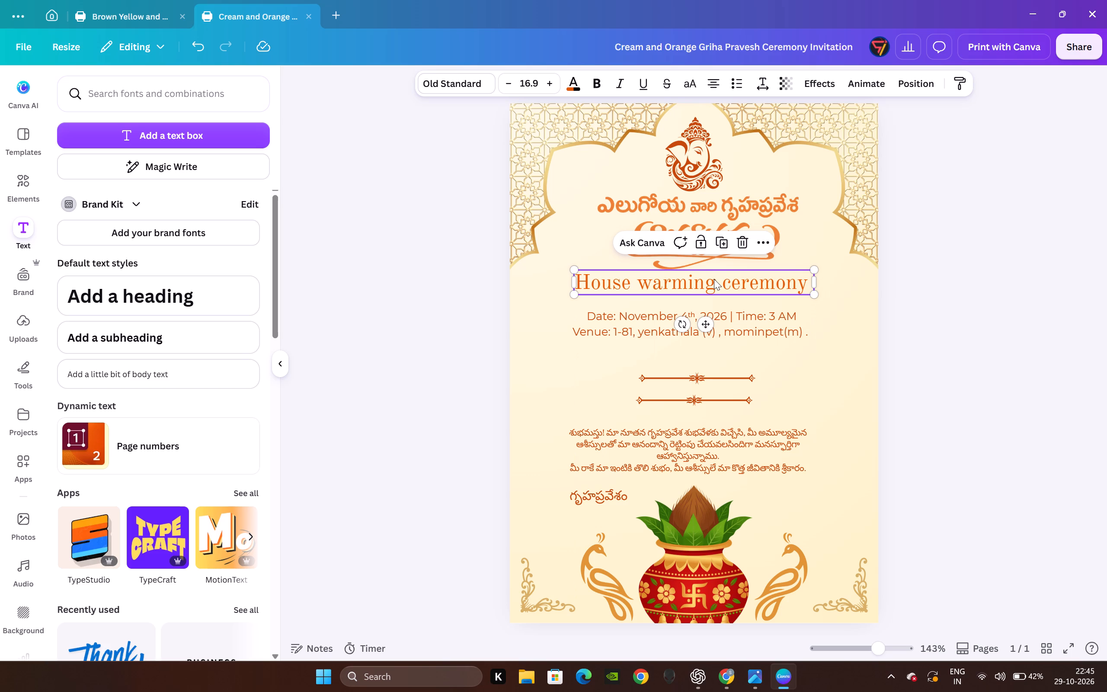
click(706, 279)
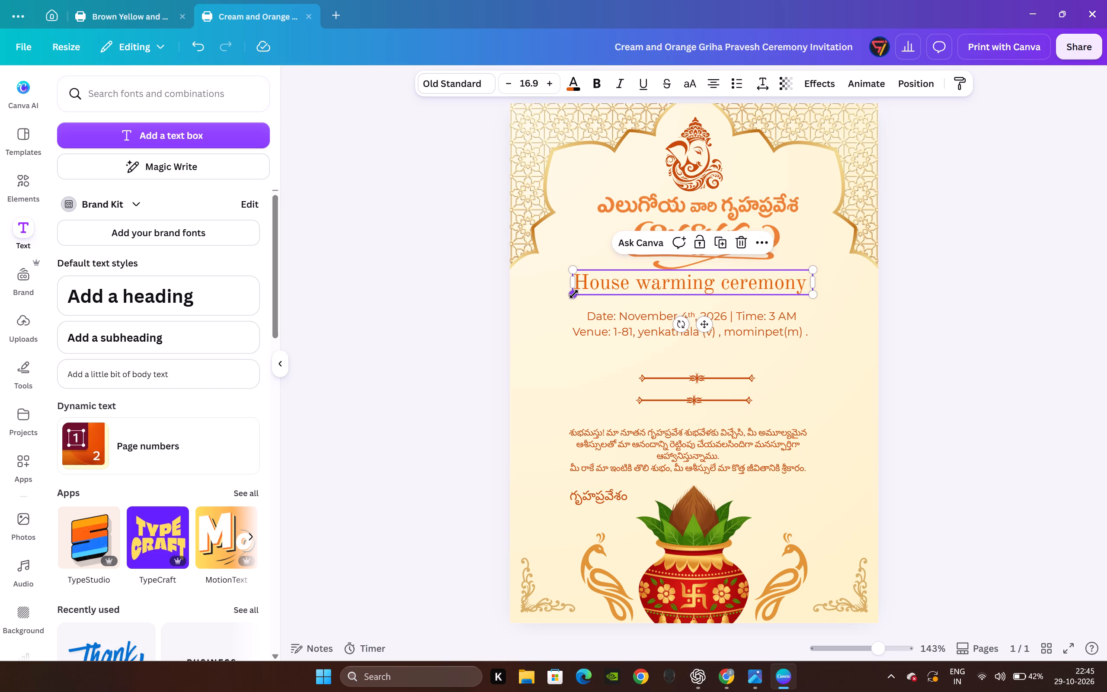
drag(574, 294, 570, 296)
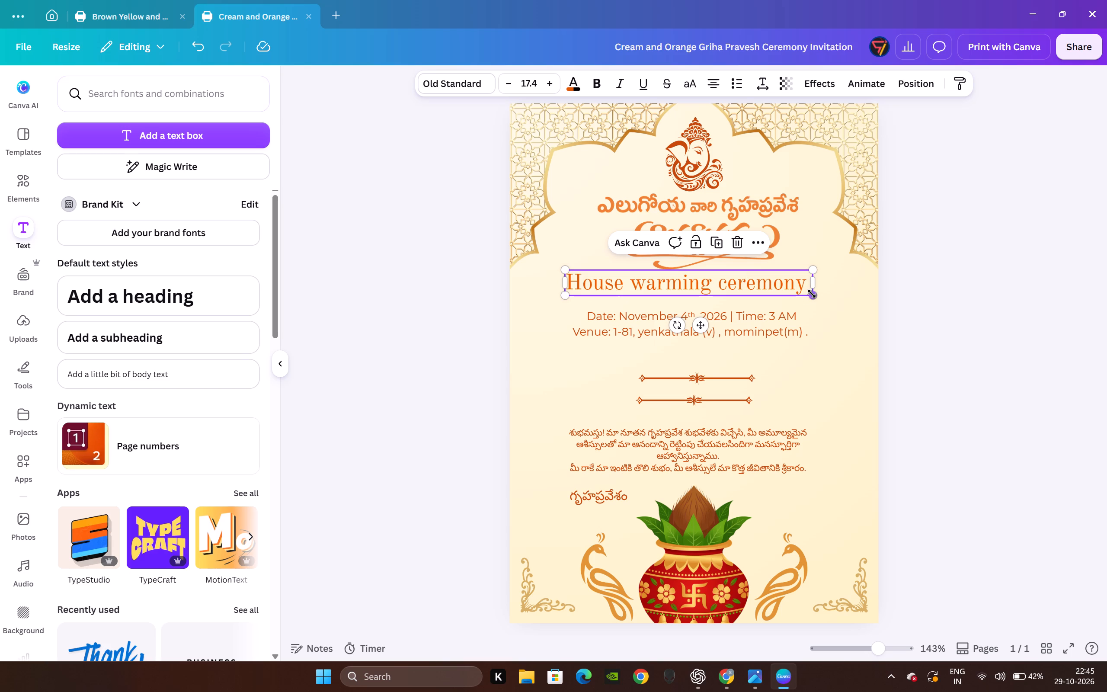
drag(812, 294, 816, 298)
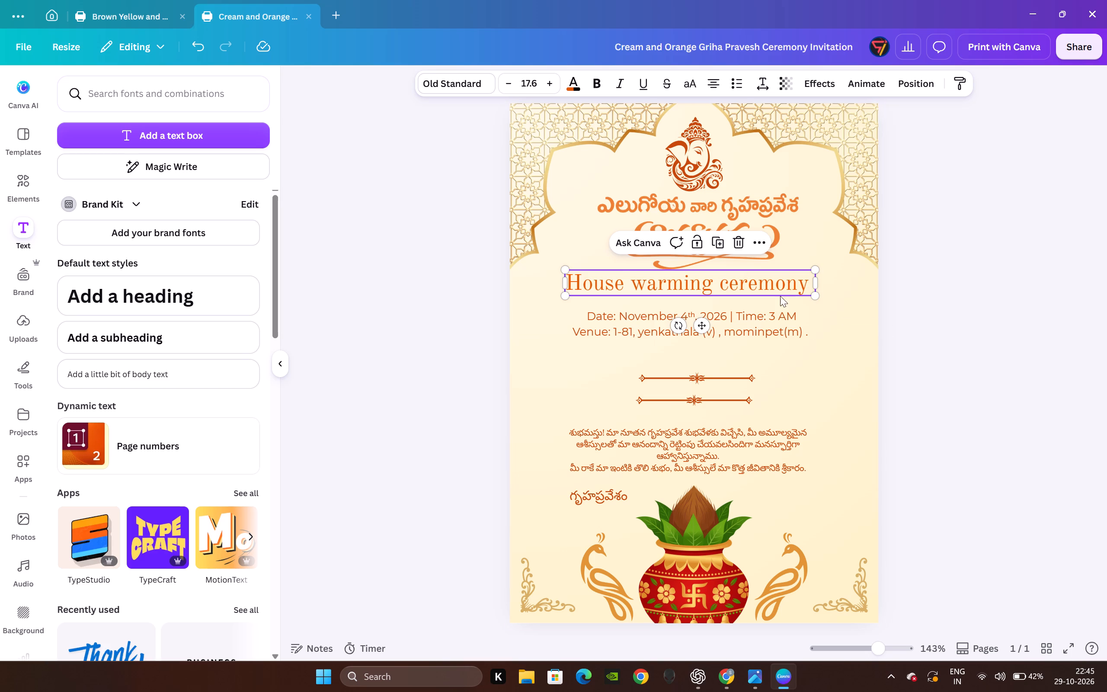
click(834, 322)
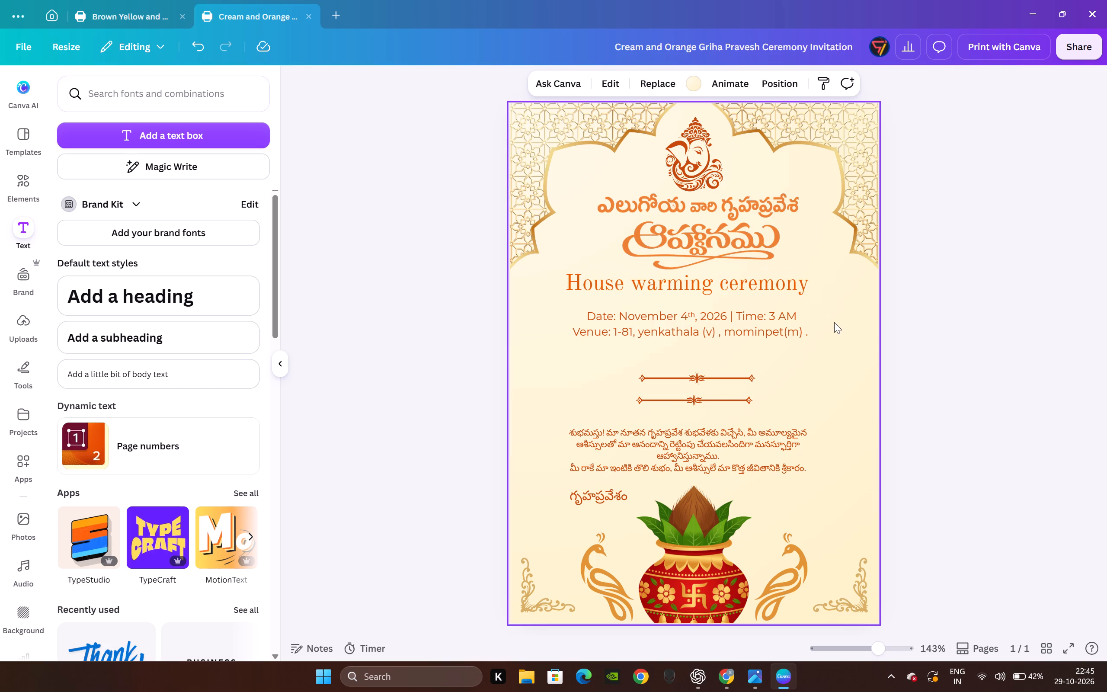
click(717, 285)
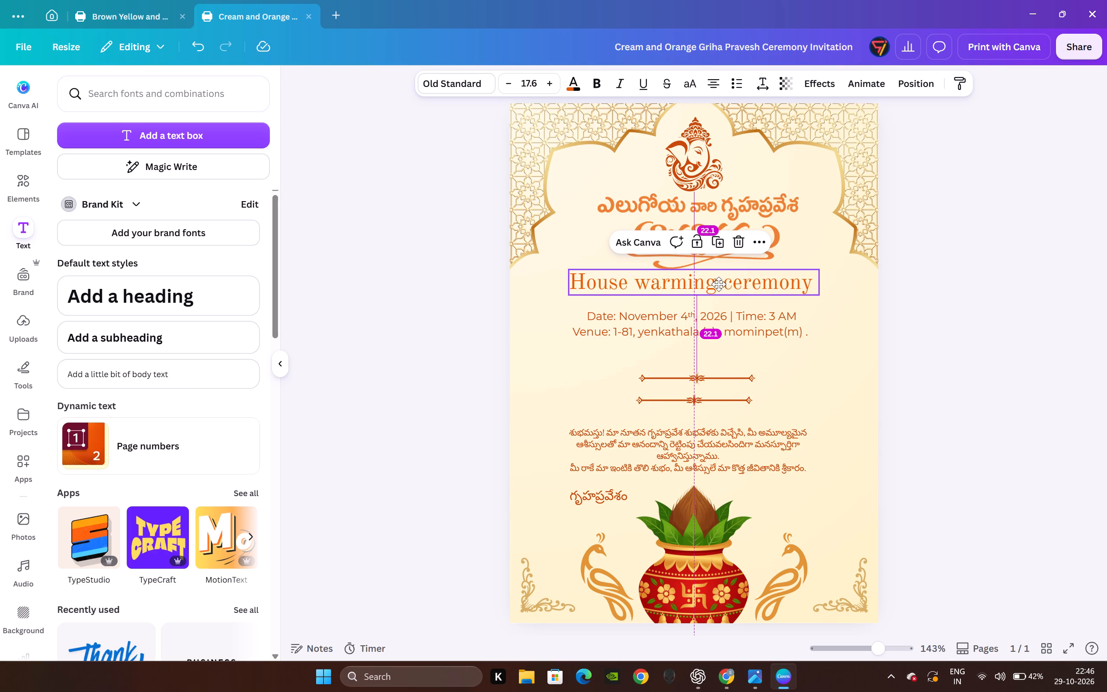
click(841, 341)
Move the date and venue text up, closer beneath the "House warming ceremony" line.
drag(750, 325, 750, 321)
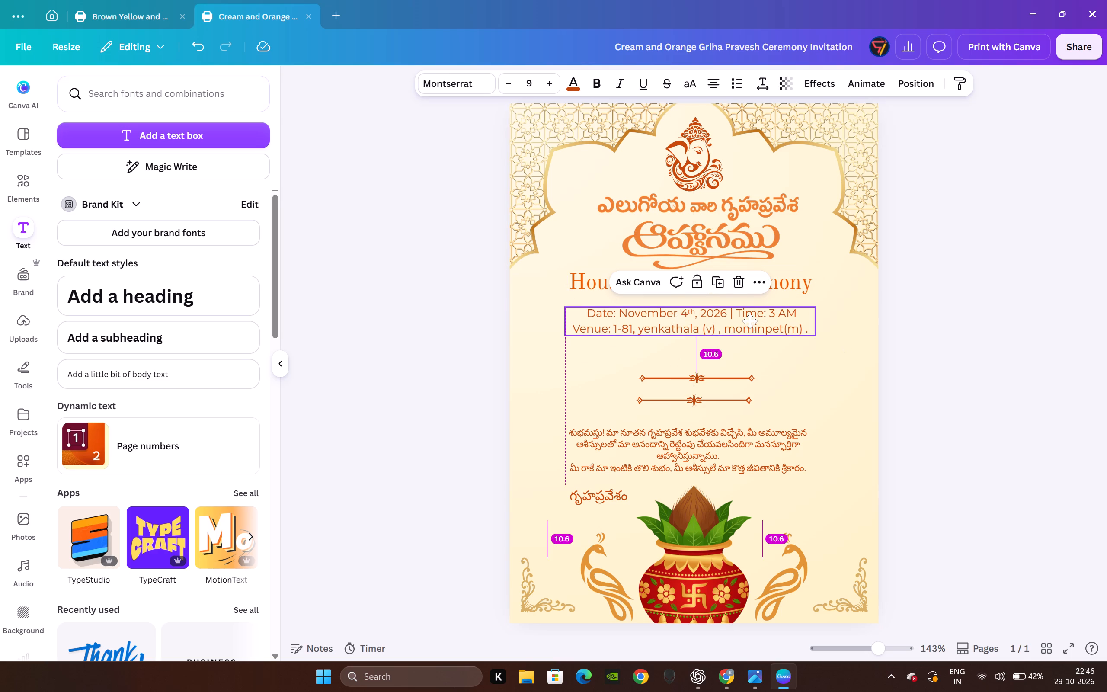
drag(750, 321, 750, 319)
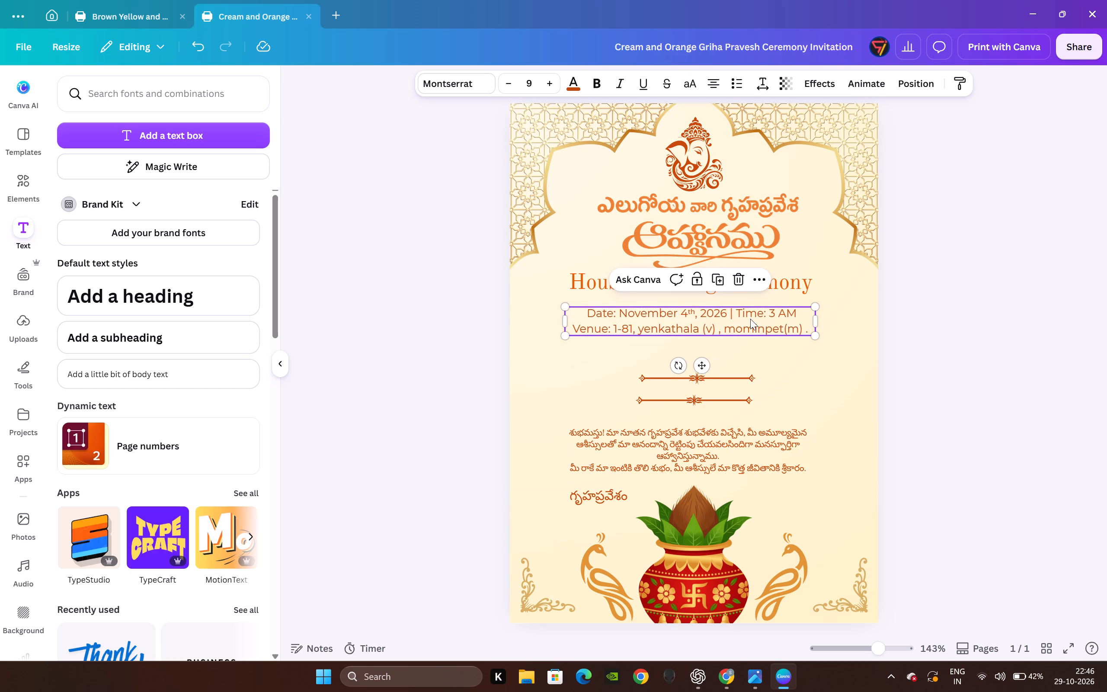
drag(750, 319, 750, 314)
click(826, 343)
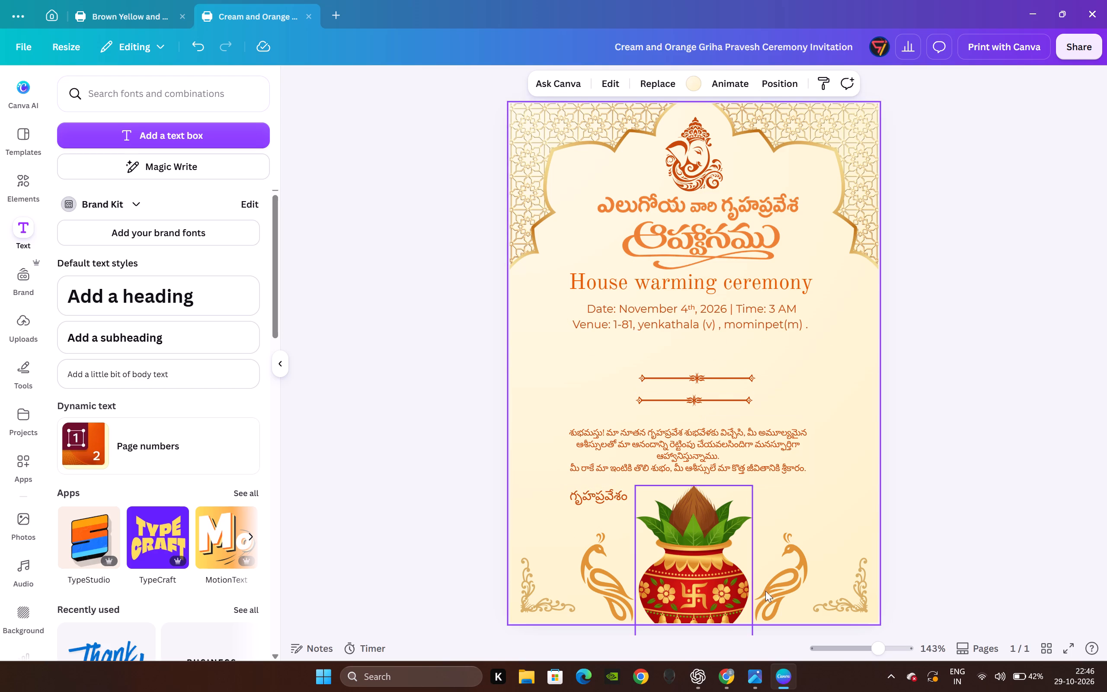
Switch to Chrome to examine the Telugu gruhapravesam sample invitation, and return to the Canva design.
click(724, 676)
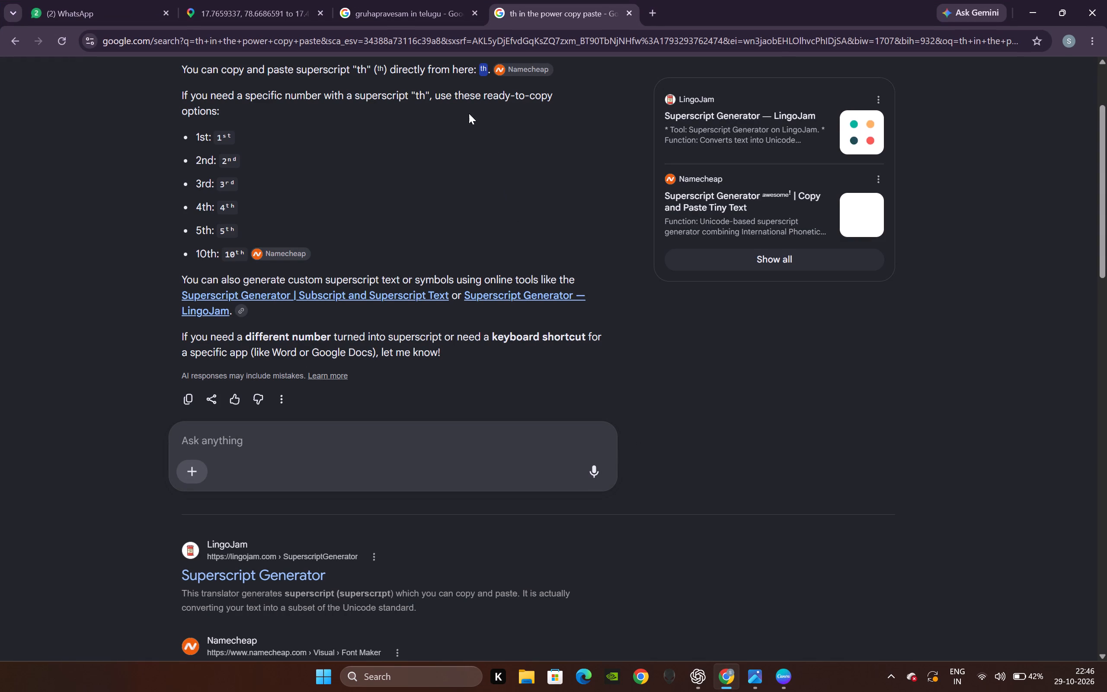
click(441, 18)
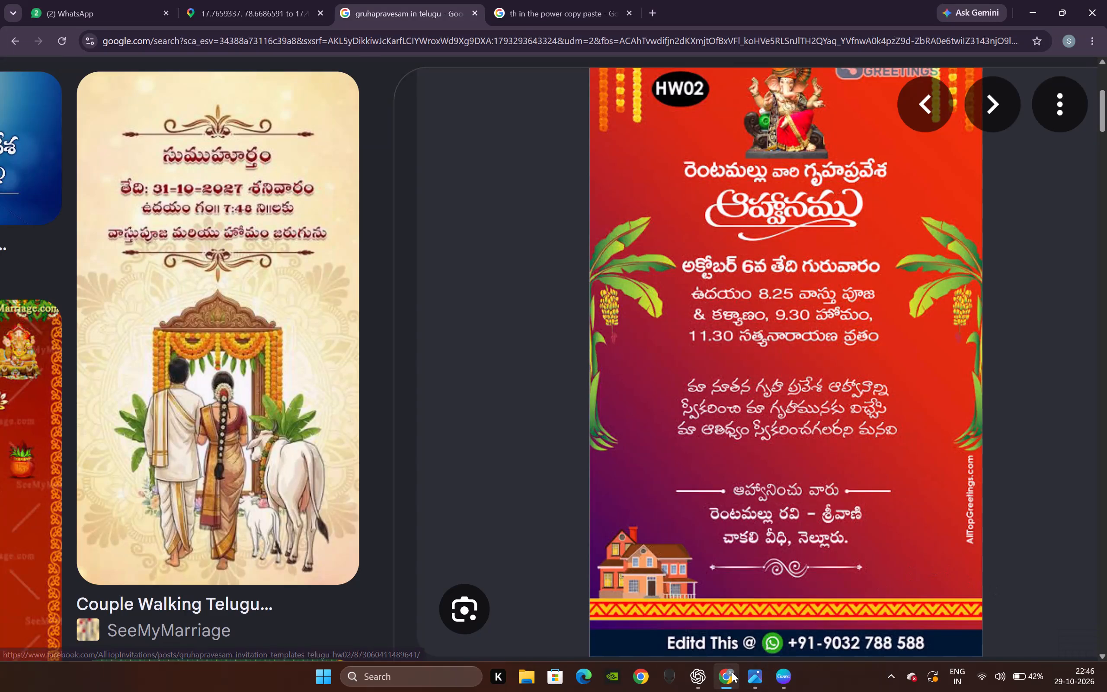
click(787, 681)
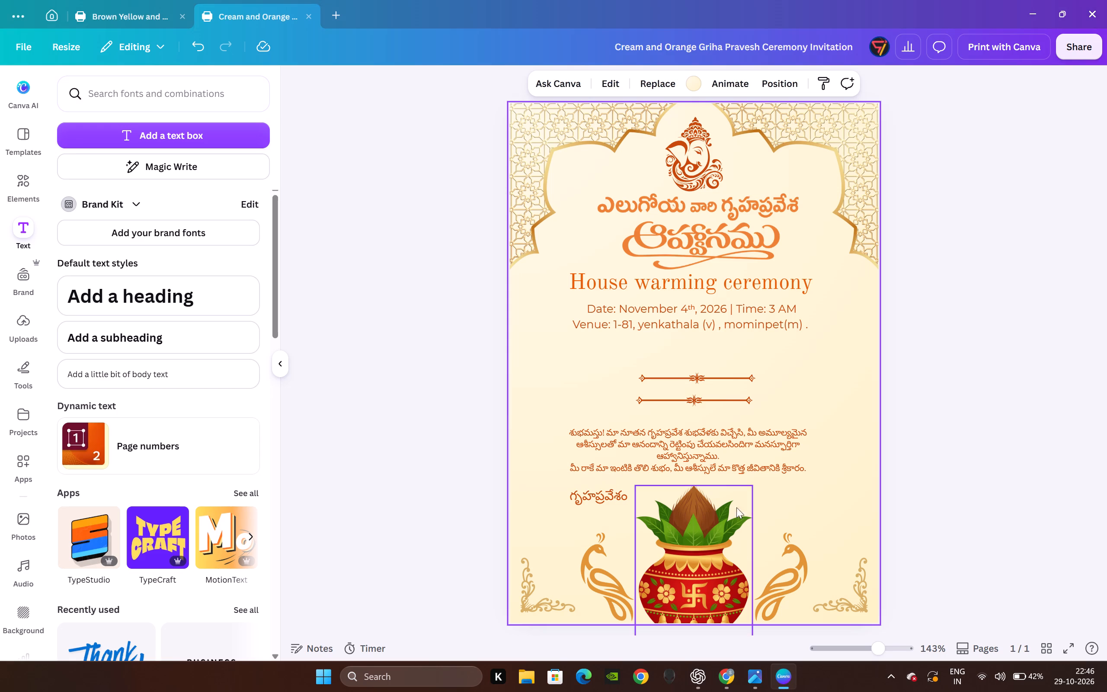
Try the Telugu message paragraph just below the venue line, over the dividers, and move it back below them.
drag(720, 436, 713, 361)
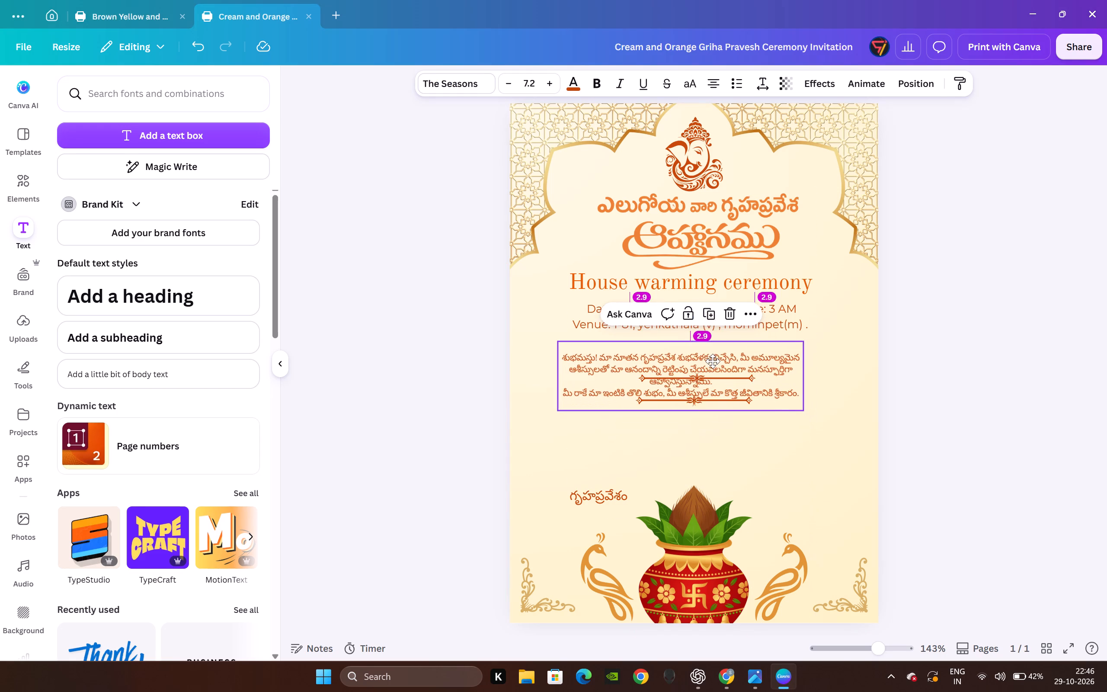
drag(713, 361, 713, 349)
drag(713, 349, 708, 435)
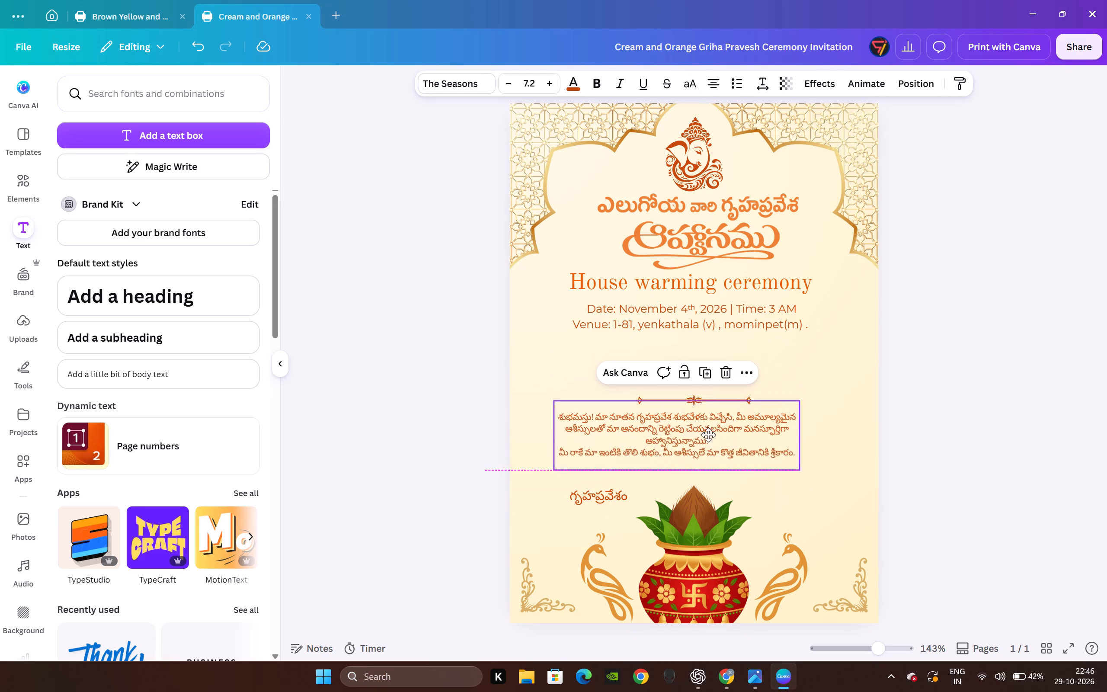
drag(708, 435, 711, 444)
Move the upper divider down beside the kalash, above the right peacock, and lower the other divider slightly.
drag(725, 374, 726, 375)
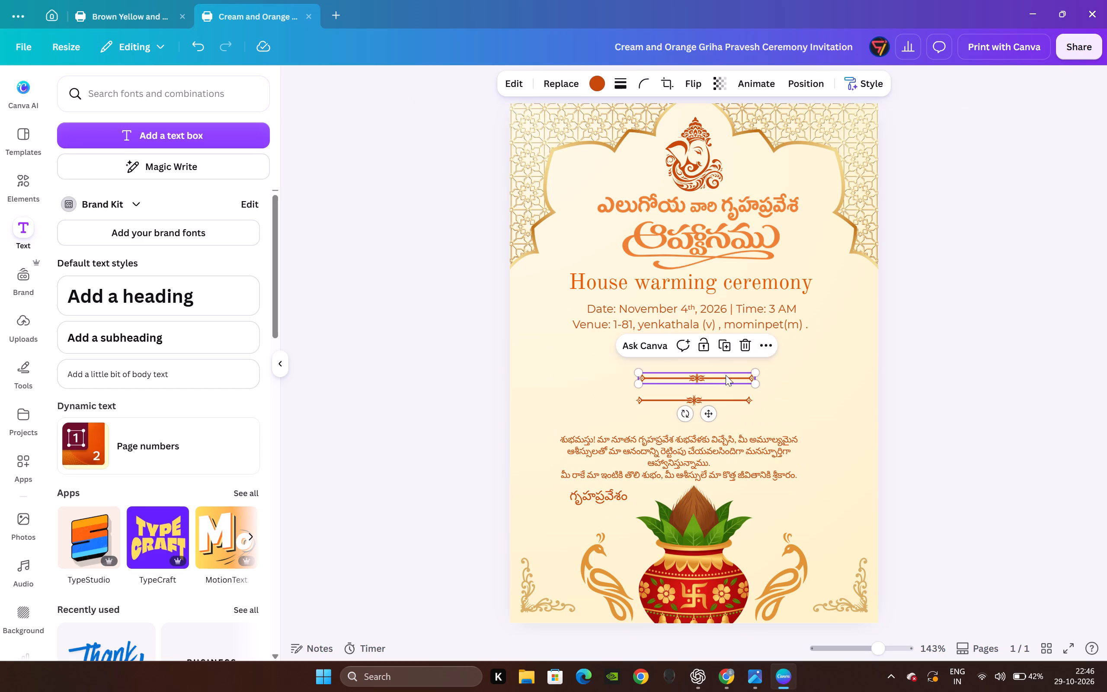
drag(726, 375, 845, 507)
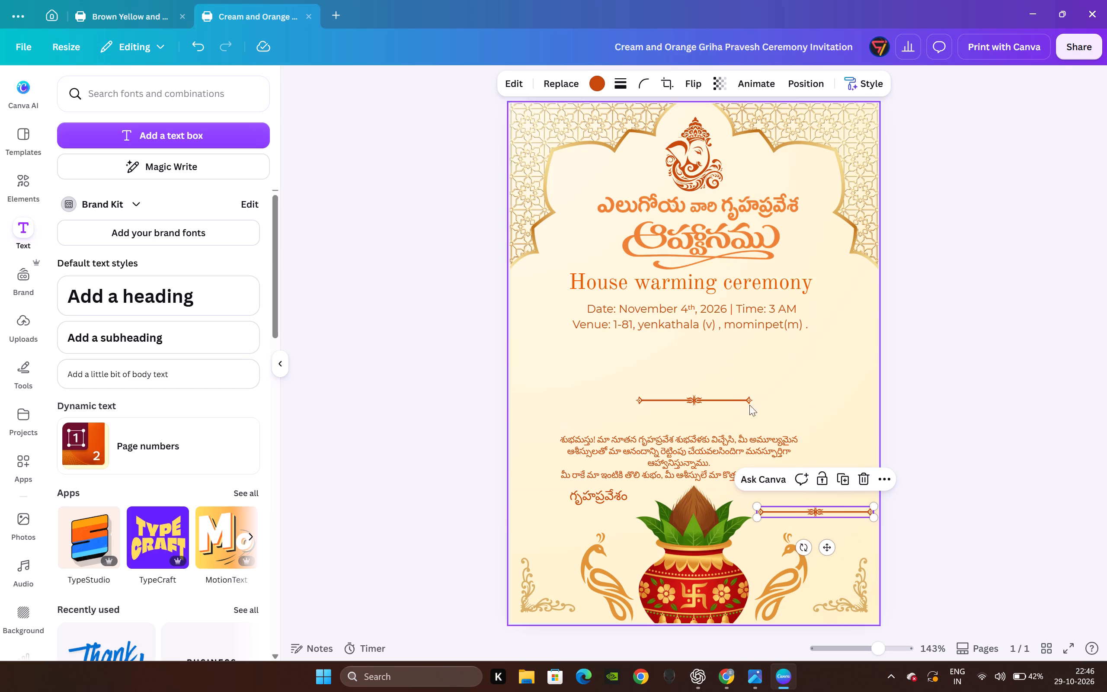
drag(733, 398, 734, 411)
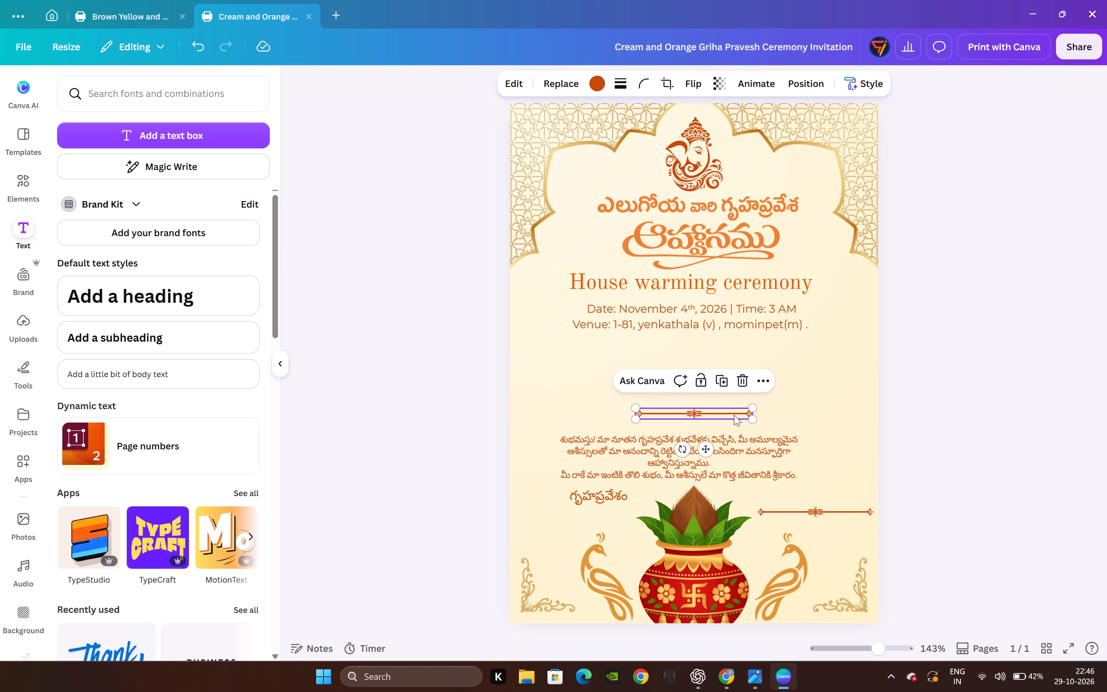
Place the Telugu message paragraph directly beneath the venue line, roughly centred on the page and above the central divider.
drag(747, 447, 747, 376)
scroll(747, 381, down, 2)
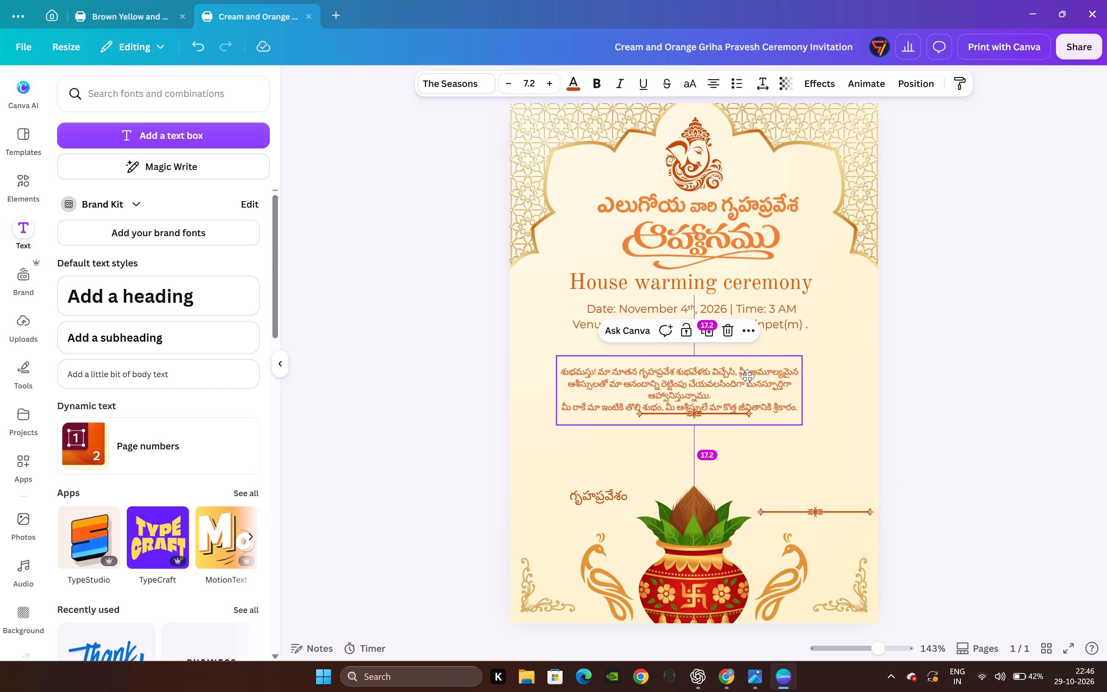
drag(747, 376, 749, 362)
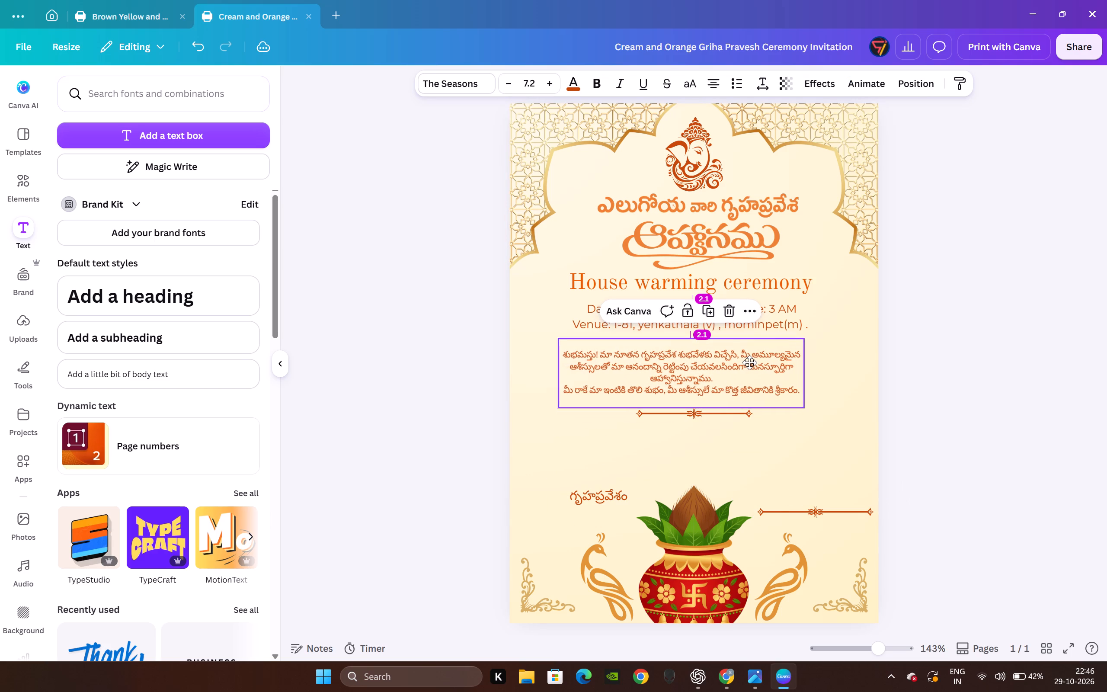
drag(749, 362, 756, 362)
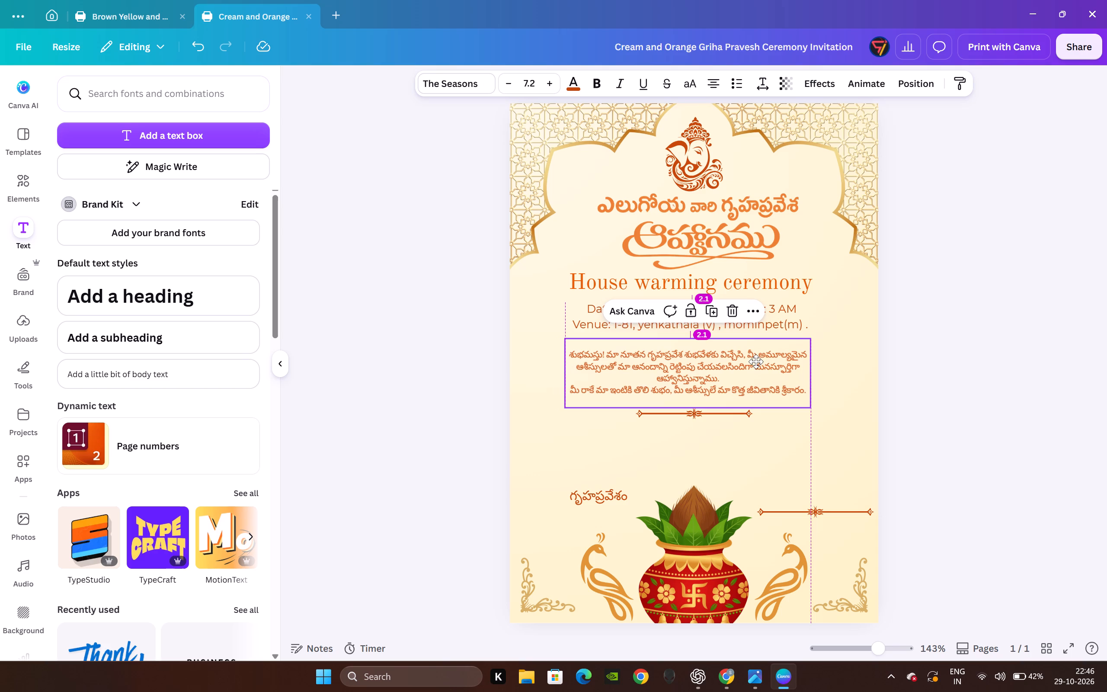
drag(756, 362, 774, 303)
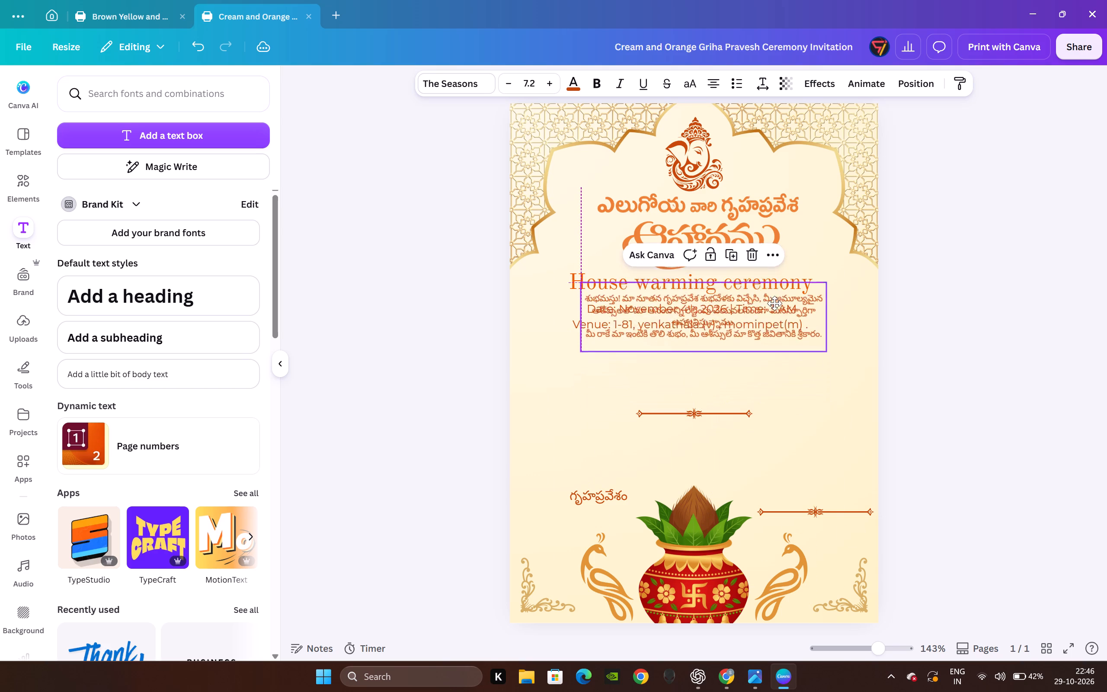
drag(774, 303, 768, 358)
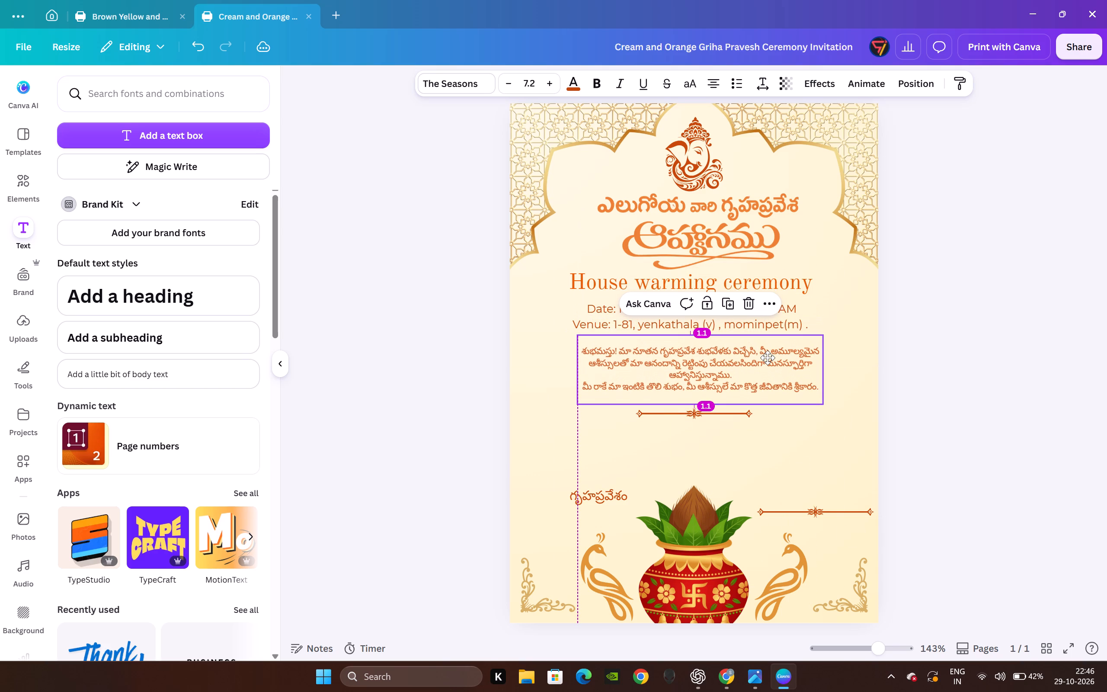
drag(768, 358, 768, 356)
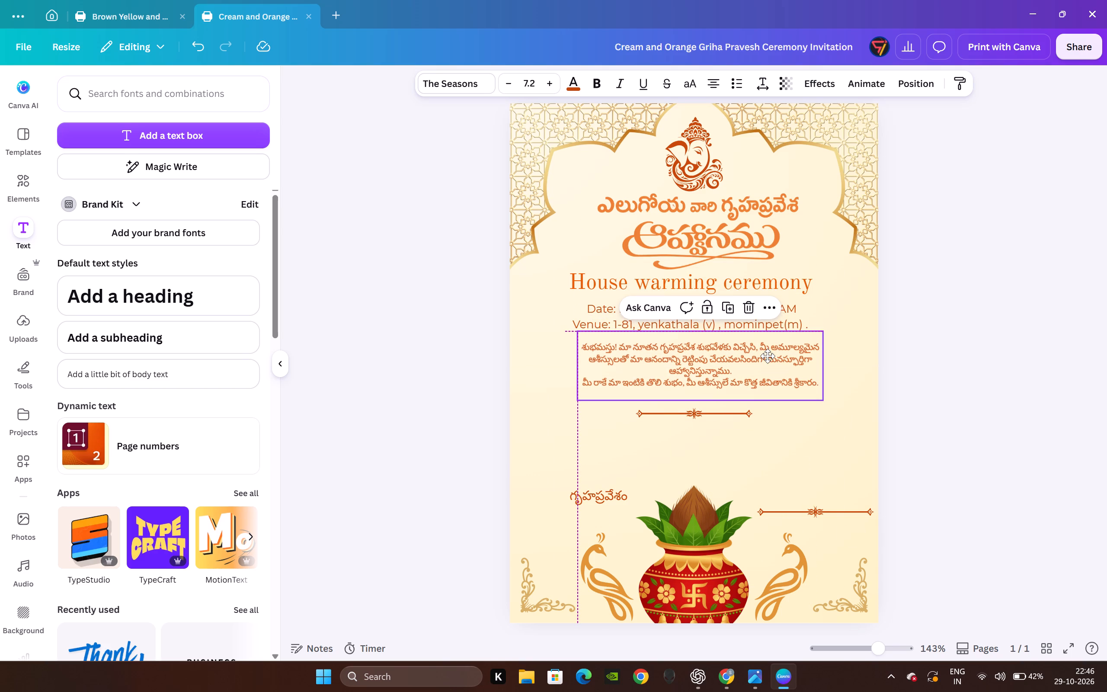
drag(768, 356, 765, 357)
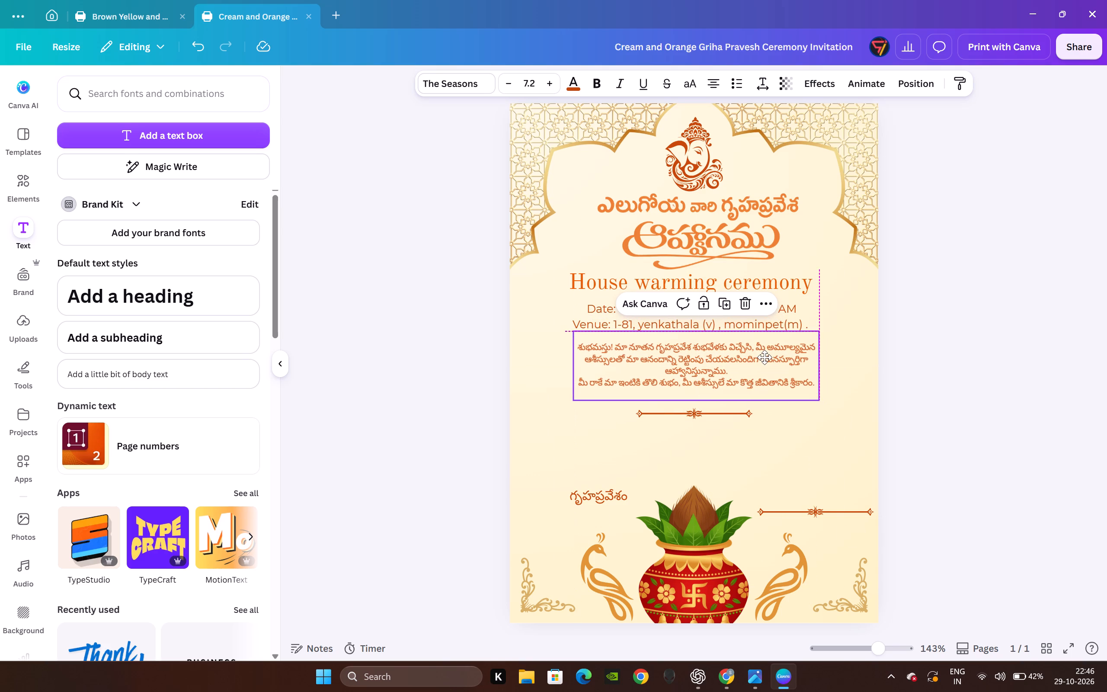
drag(765, 357, 765, 357)
drag(765, 357, 765, 356)
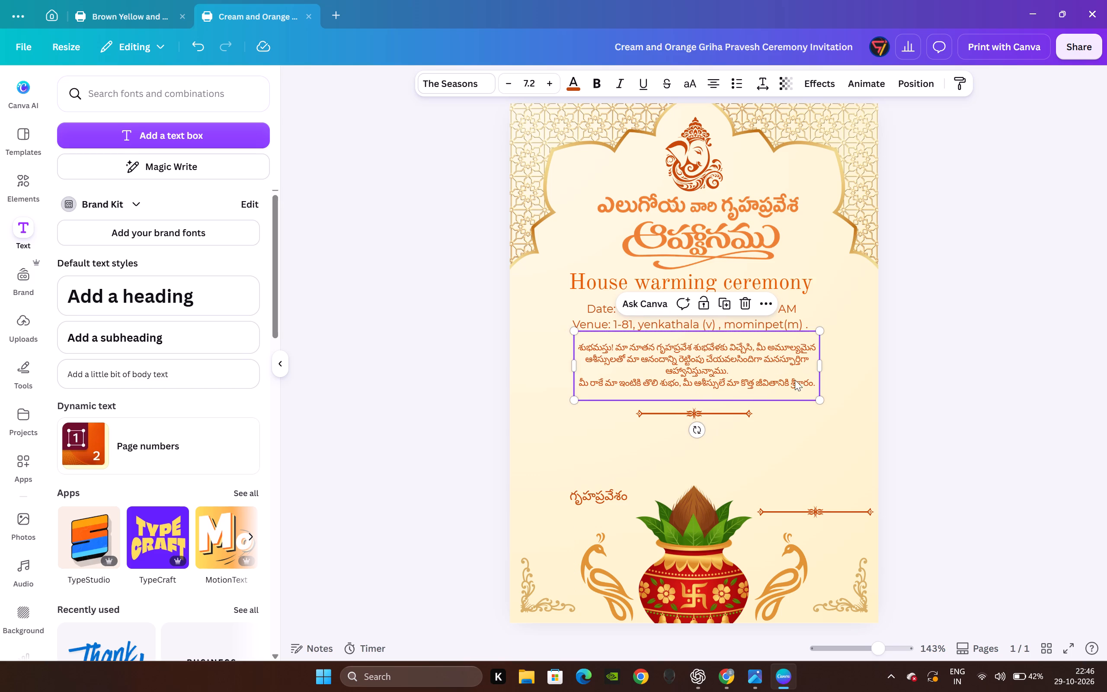
click(813, 425)
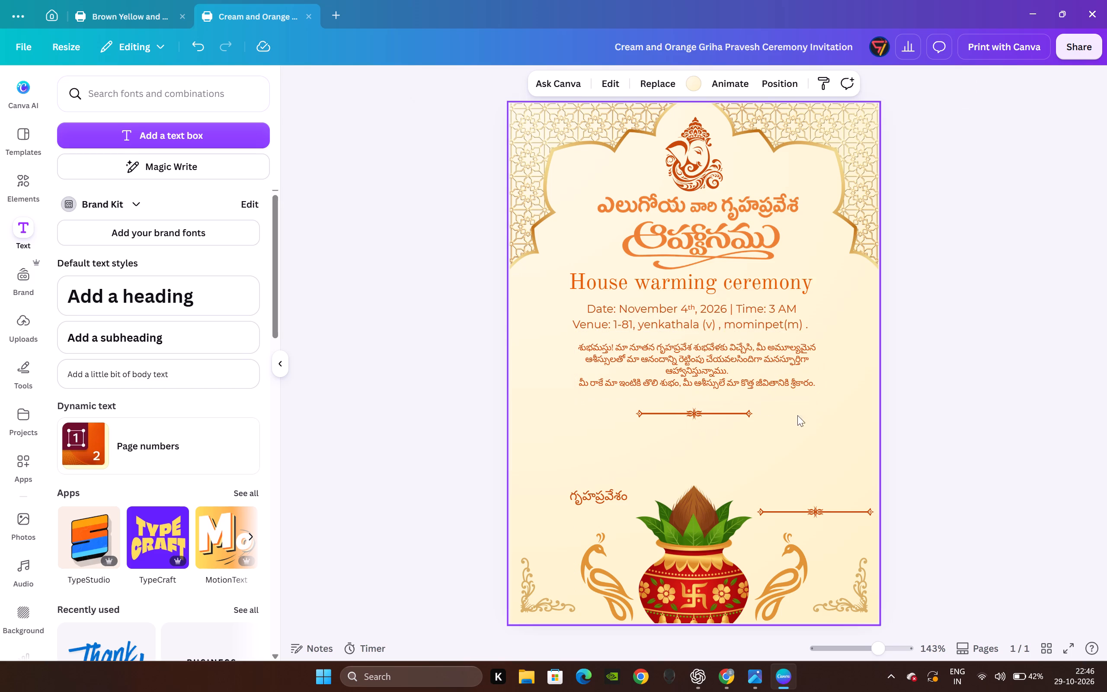
Enlarge the Telugu message paragraph to size 7.7, extending it on both sides while keeping it between venue and divider.
click(707, 375)
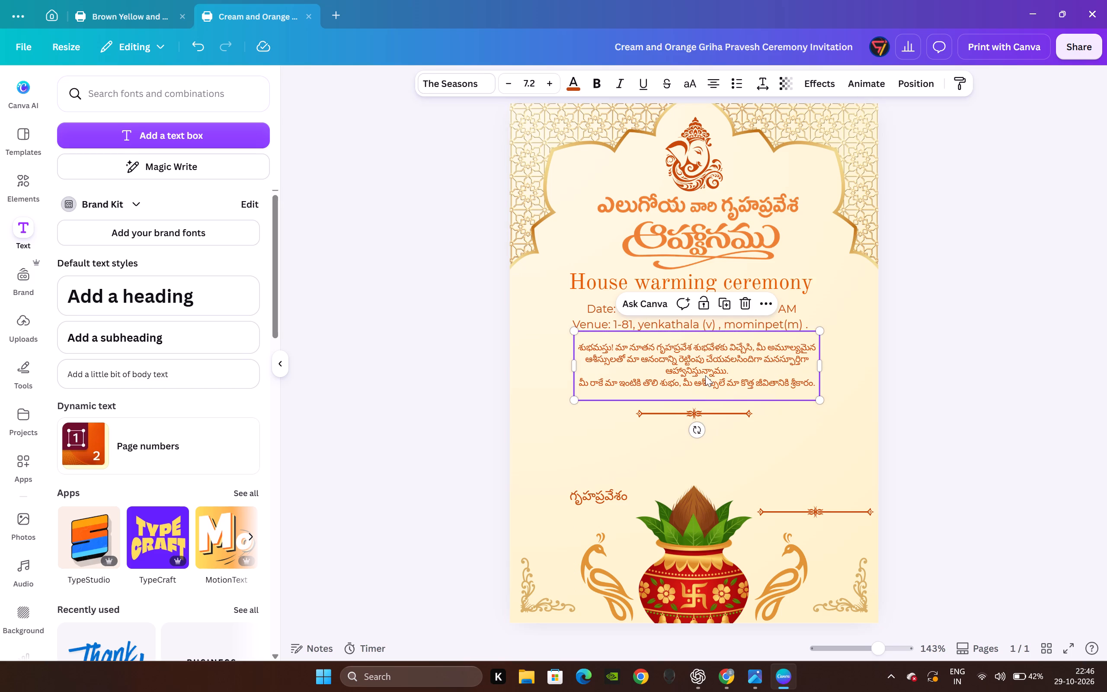
click(771, 436)
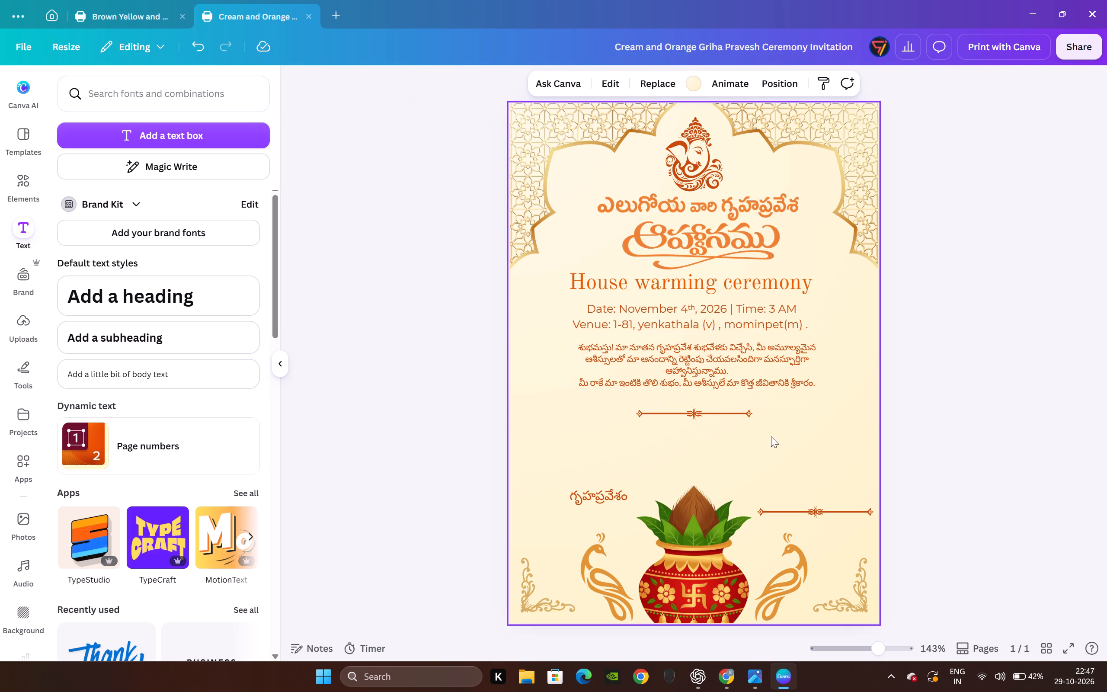
click(713, 371)
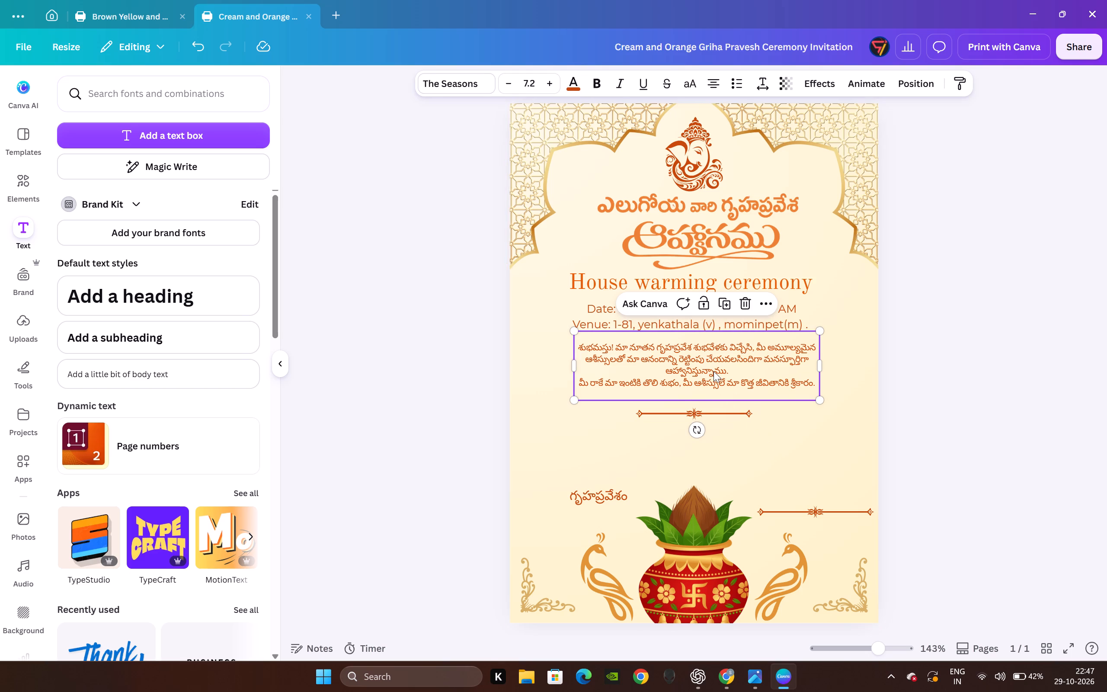
drag(575, 401, 575, 402)
drag(575, 402, 566, 413)
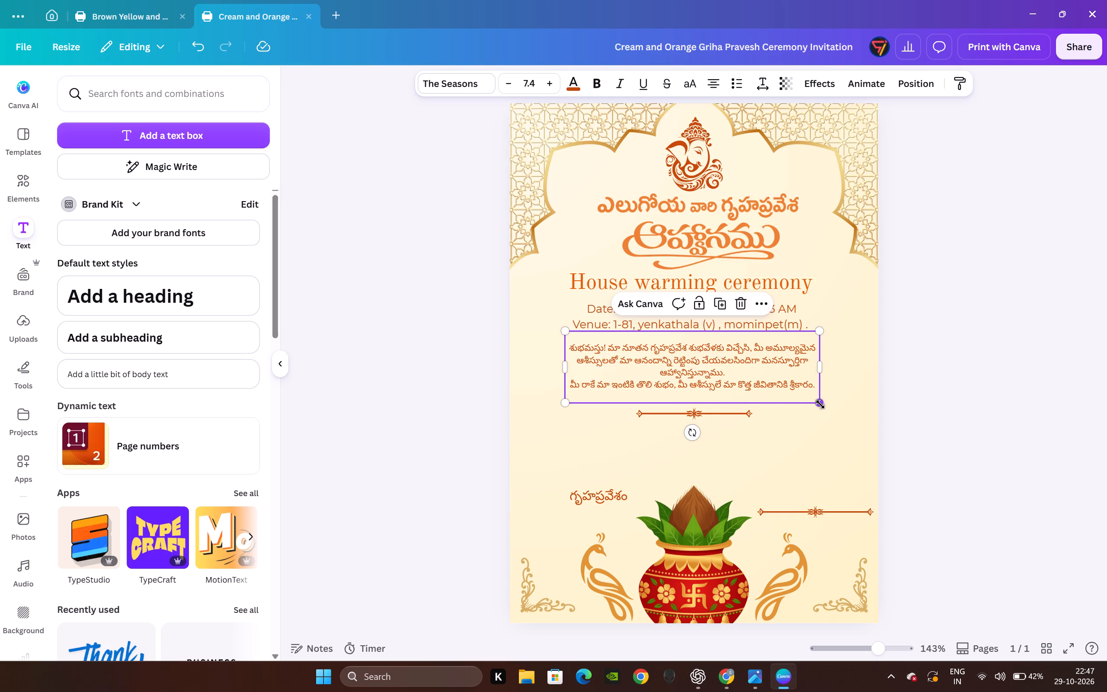
drag(820, 404, 829, 410)
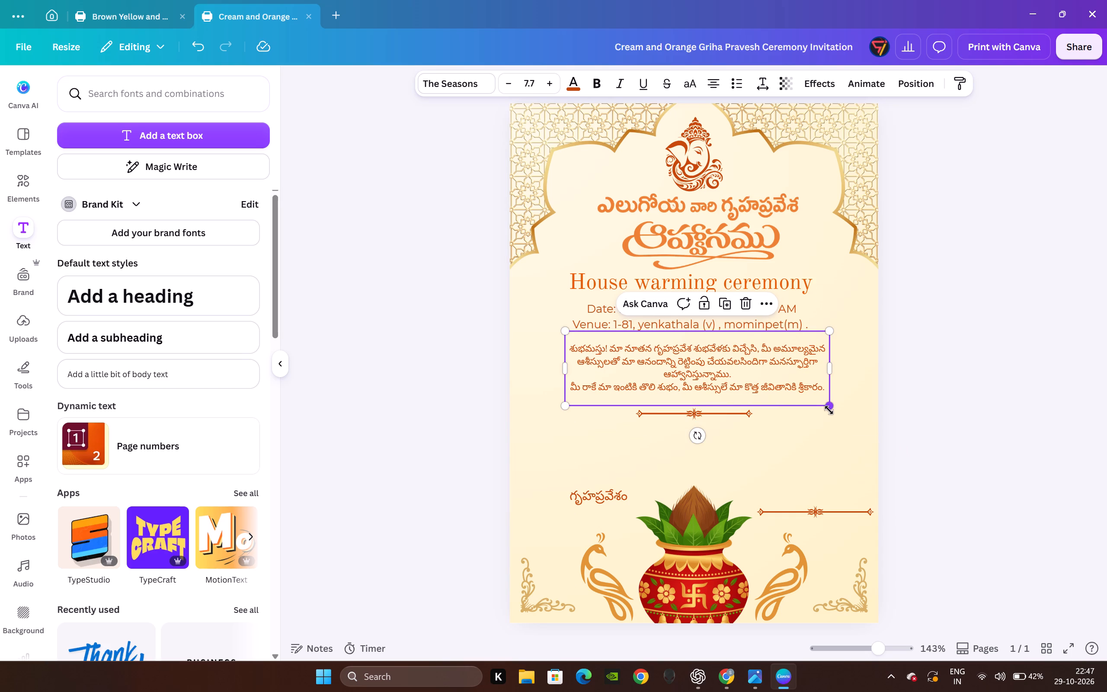
Nudge the Telugu message paragraph slightly lower, leaving a small gap beneath the venue line and staying above the central divider.
drag(685, 375, 684, 379)
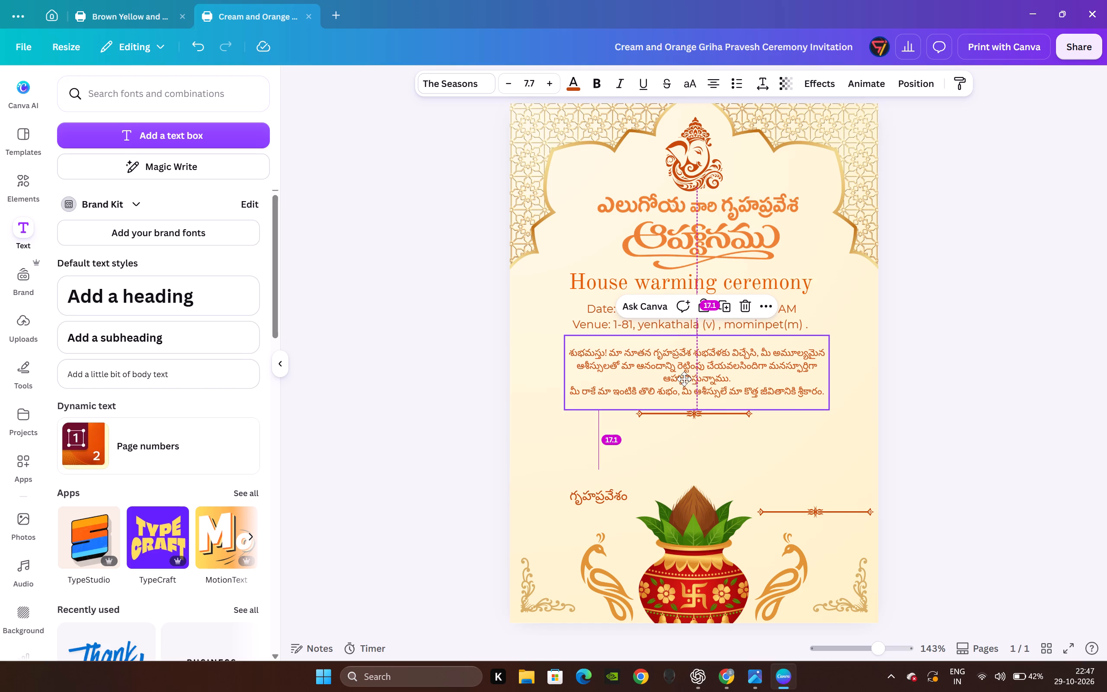
drag(684, 379, 684, 379)
click(585, 422)
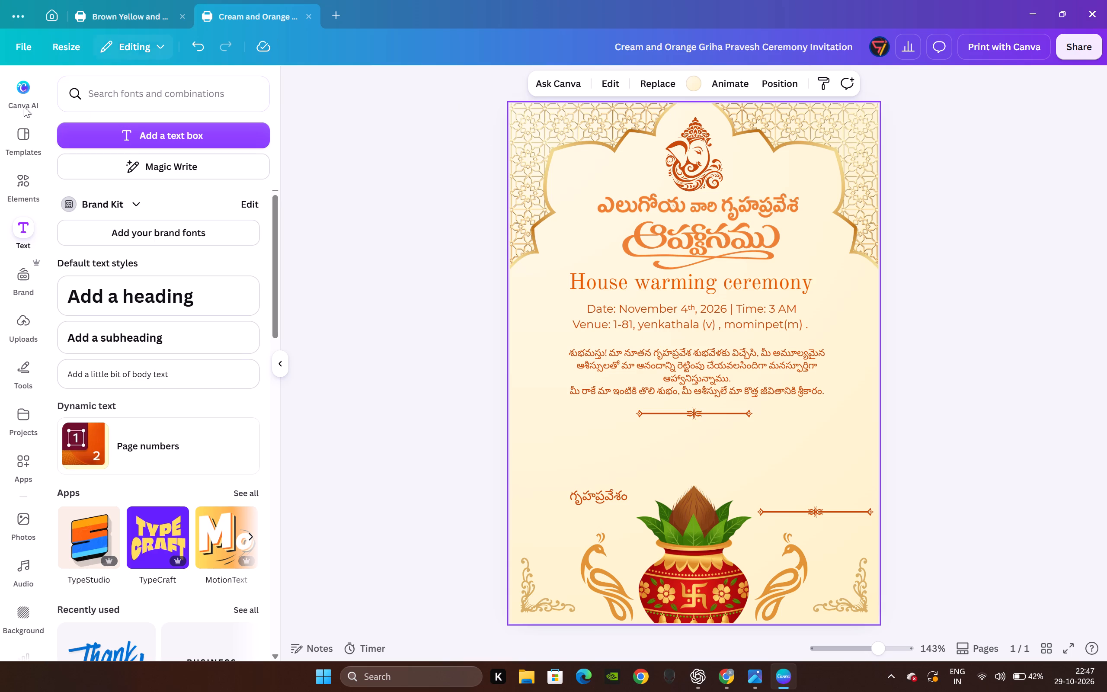
Add a rounded square shape from the recently used elements to the invitation.
click(19, 184)
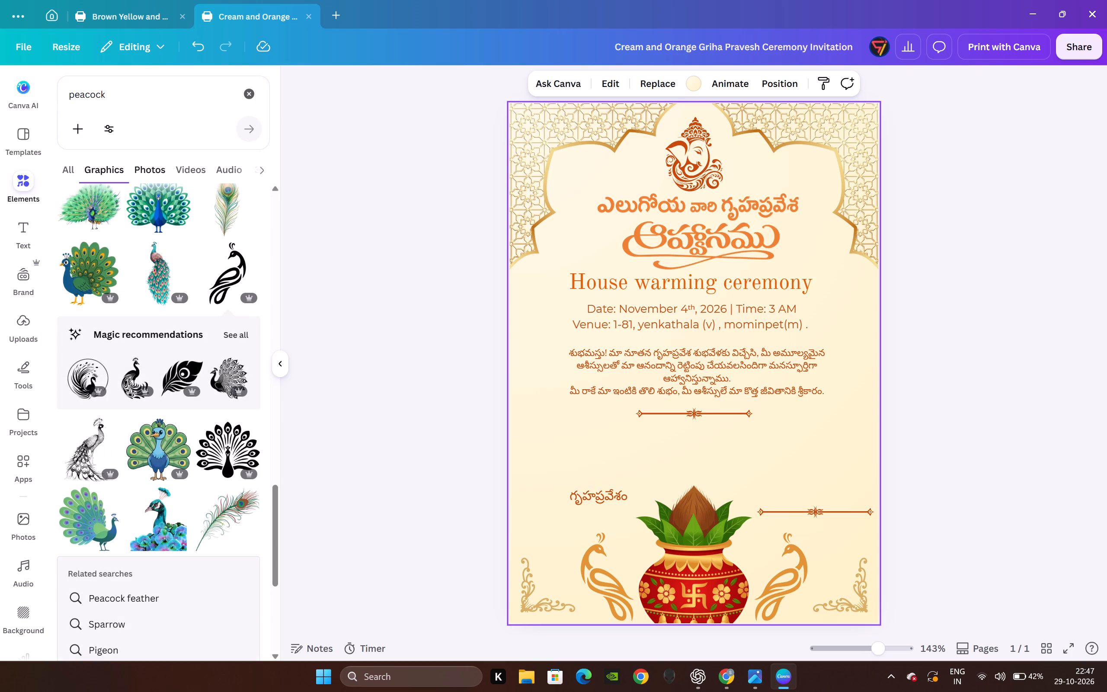
click(250, 93)
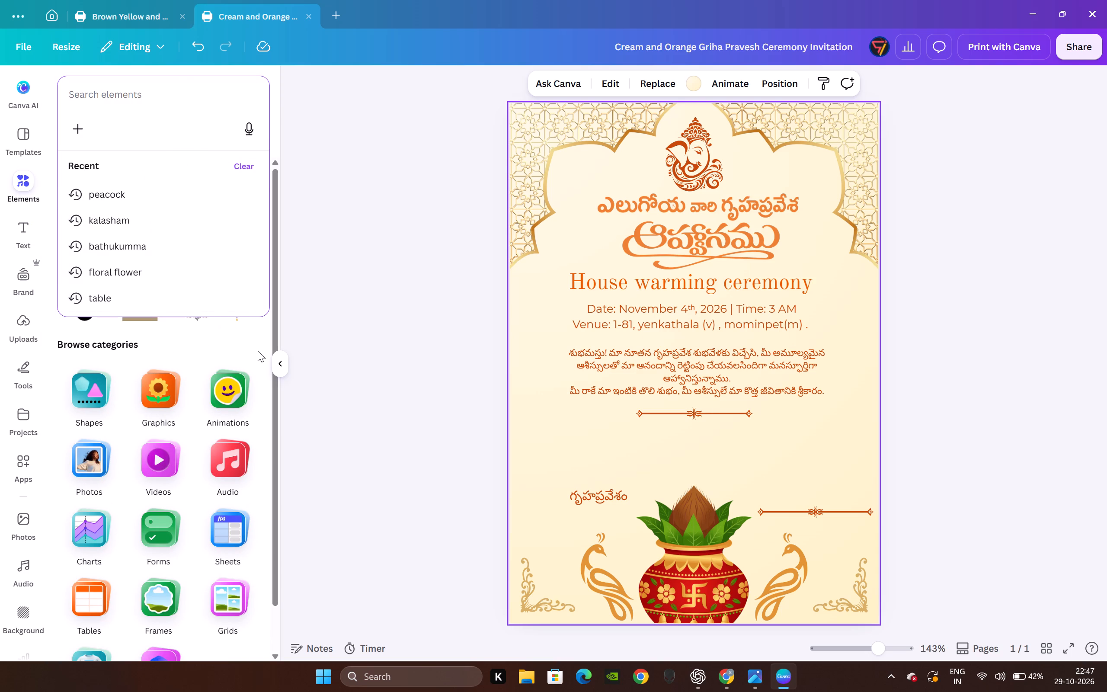
click(258, 351)
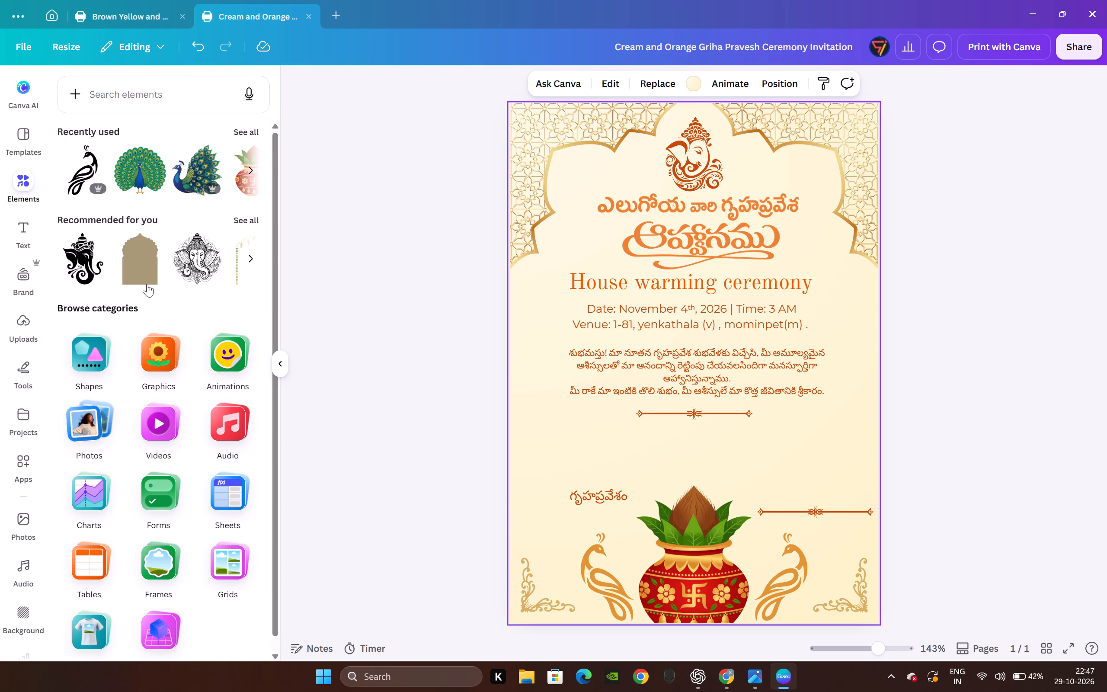
click(258, 133)
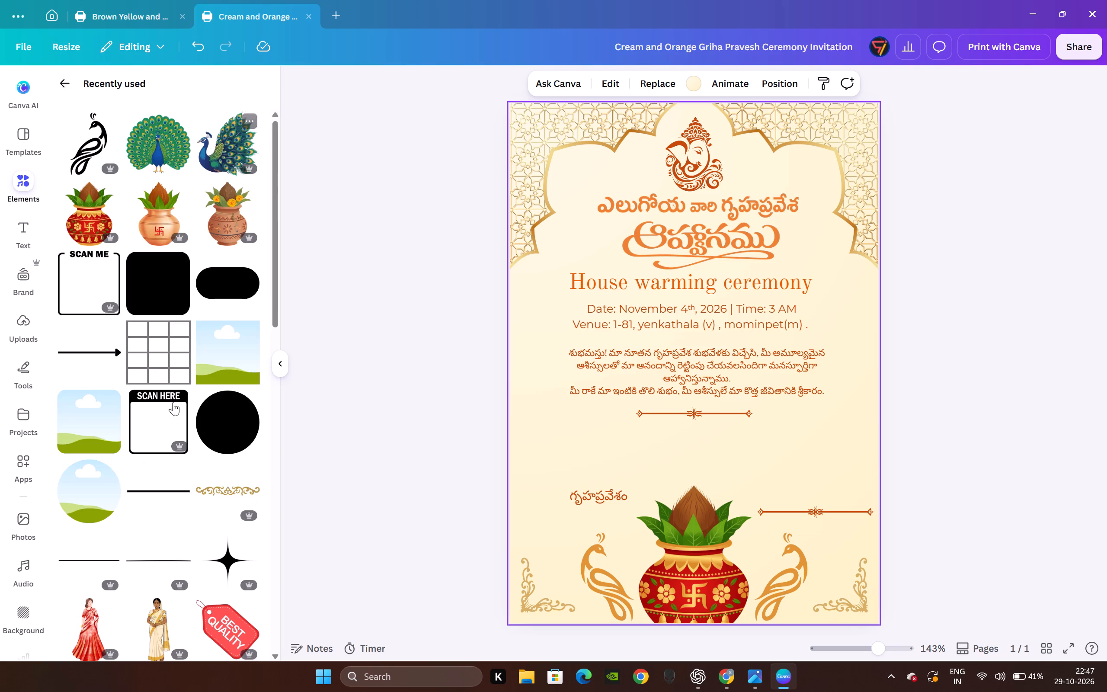
click(176, 288)
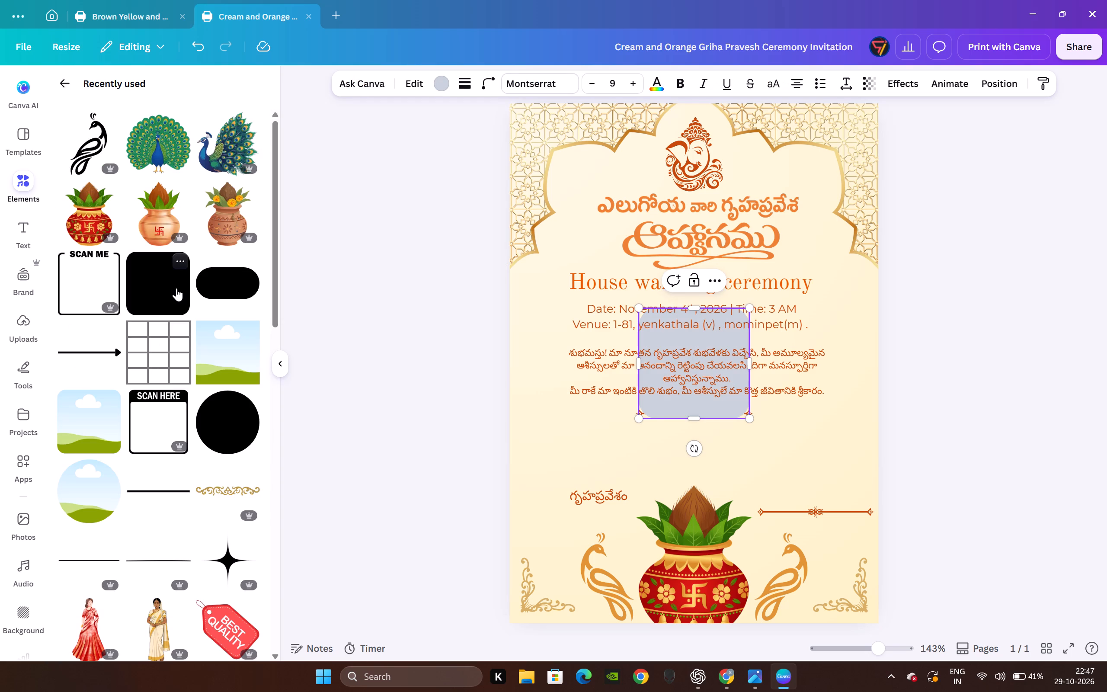
click(285, 362)
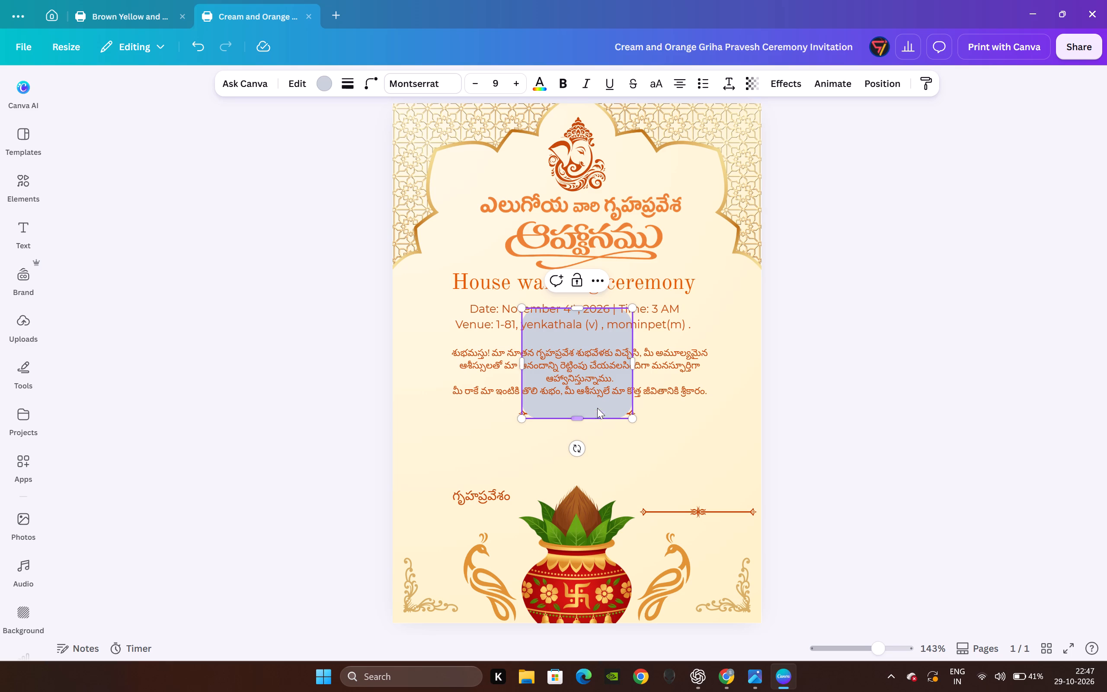
Move and reshape the rounded square into a wide band about 73 by 13 behind the date and venue lines.
drag(596, 413, 521, 347)
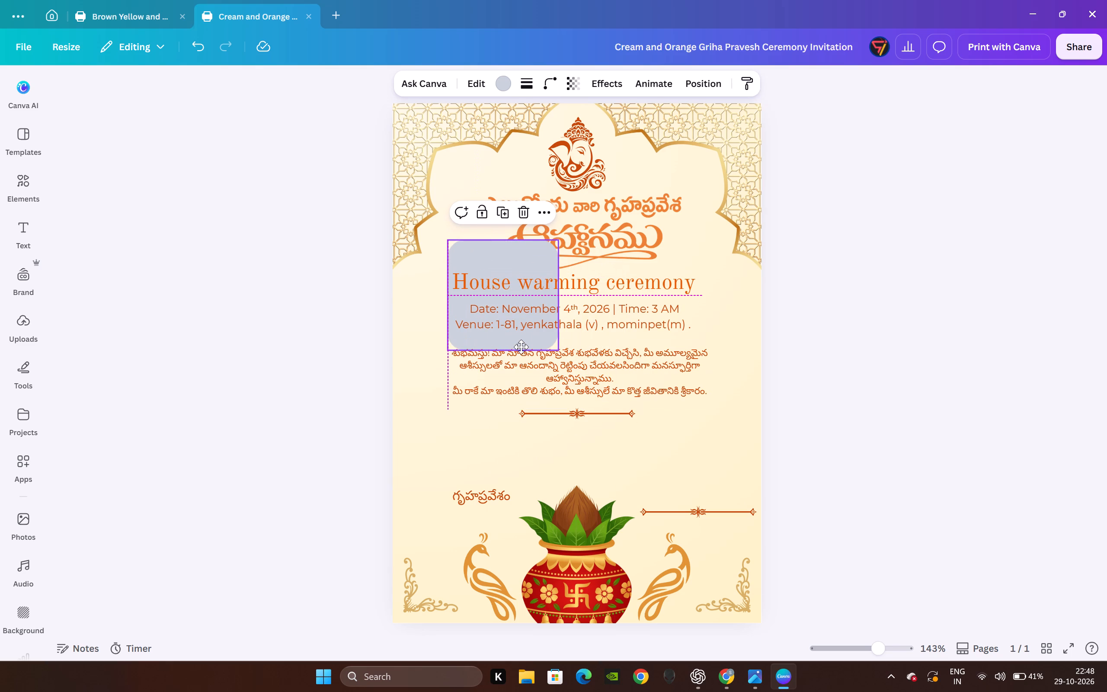
drag(521, 347, 517, 338)
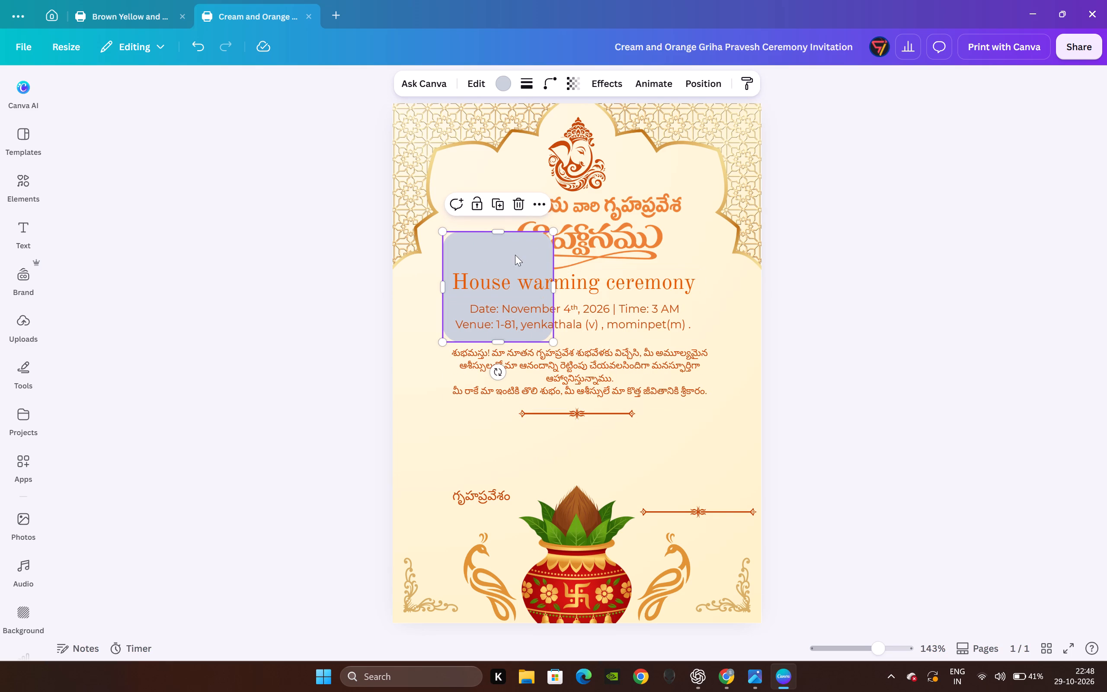
drag(491, 230, 493, 287)
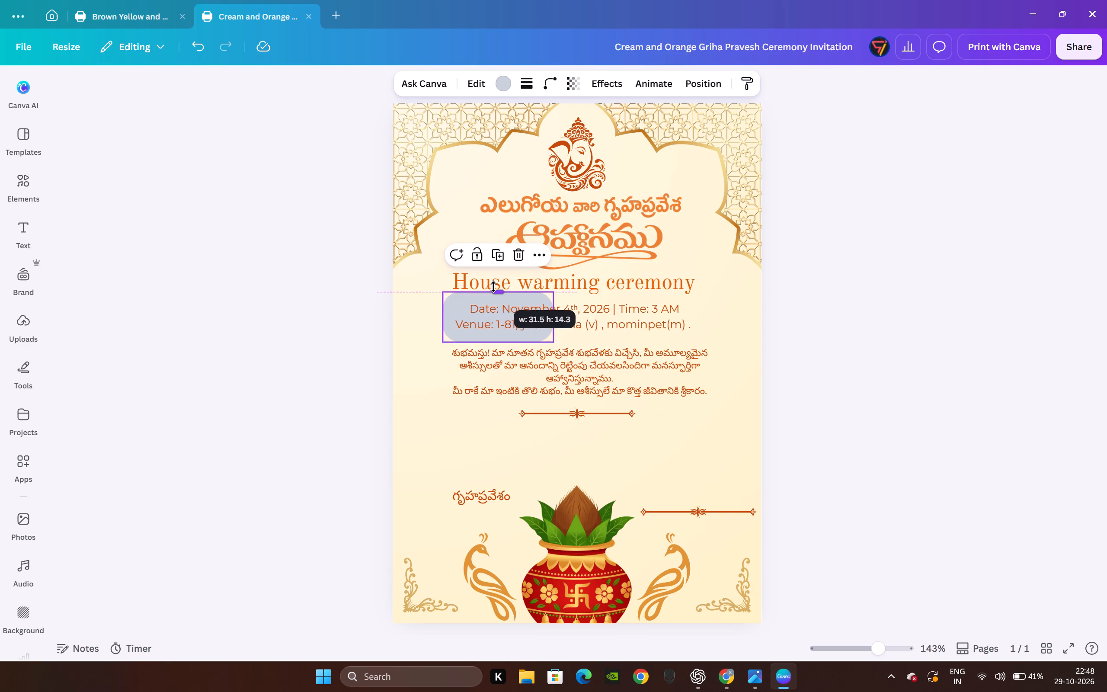
drag(493, 287, 494, 292)
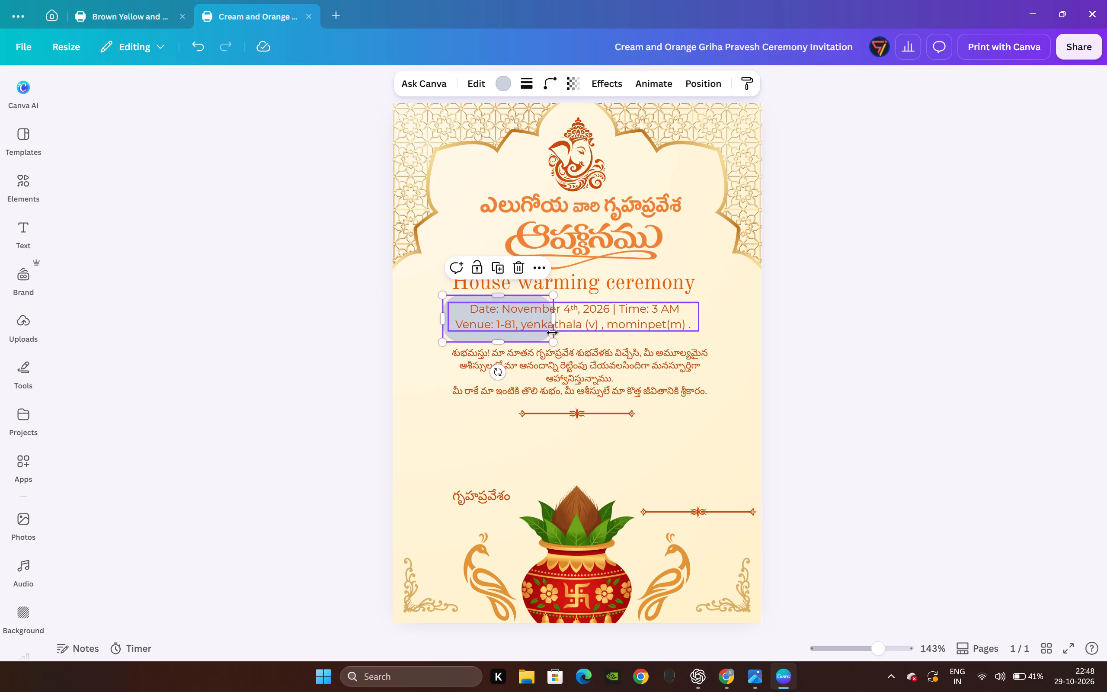
drag(556, 320, 700, 327)
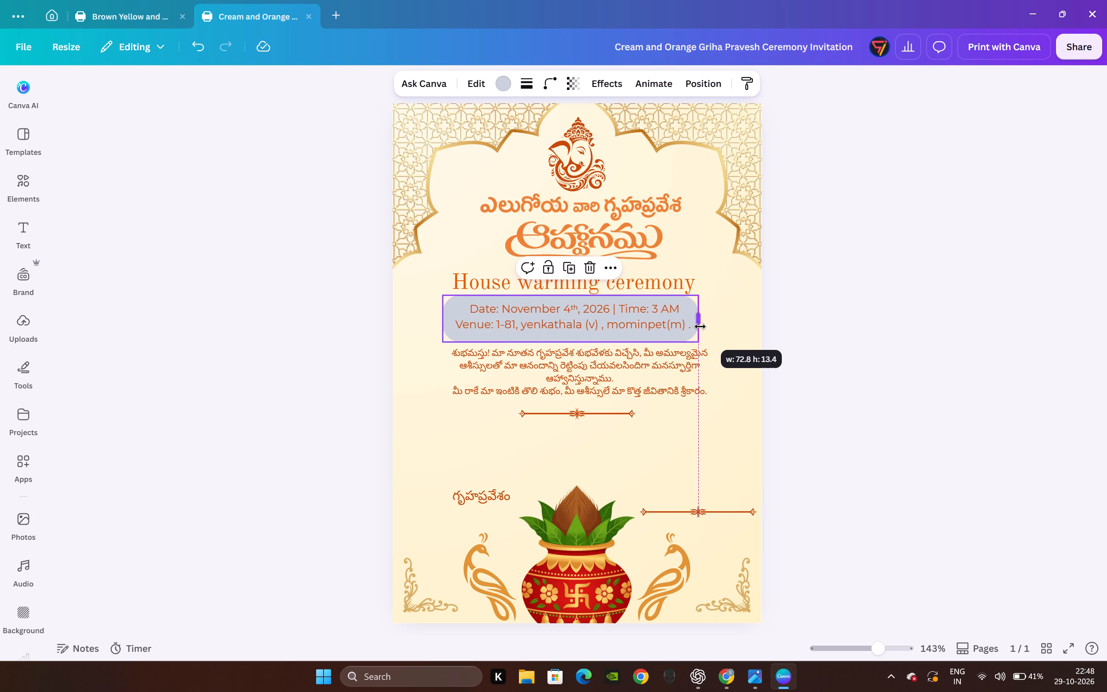
drag(700, 327, 707, 326)
click(931, 317)
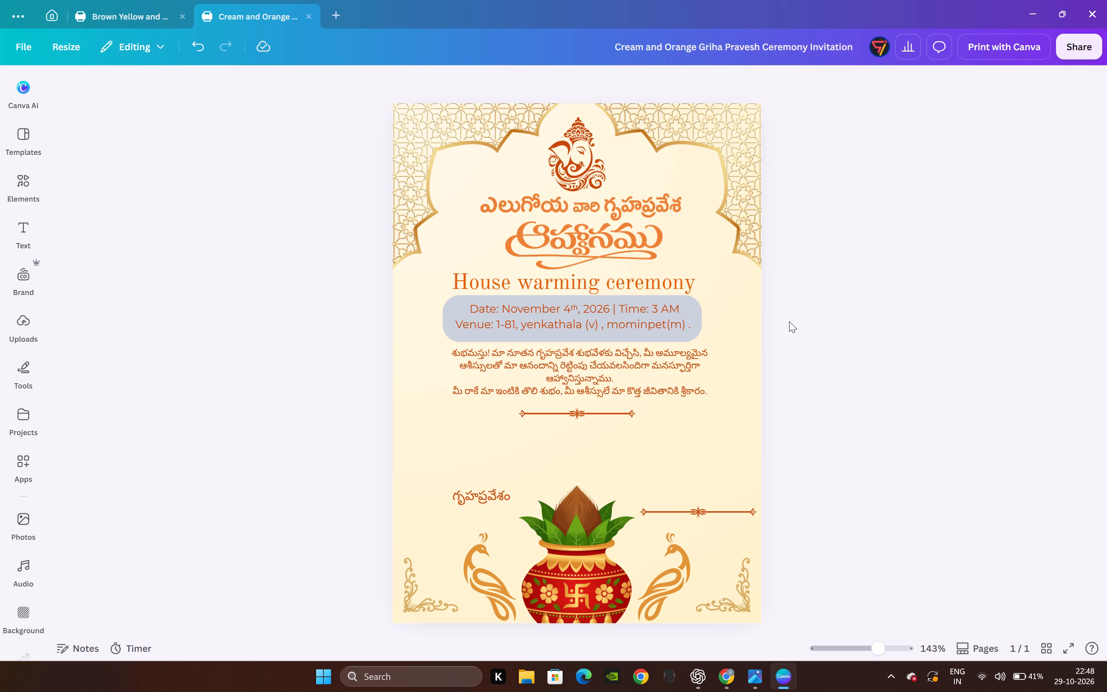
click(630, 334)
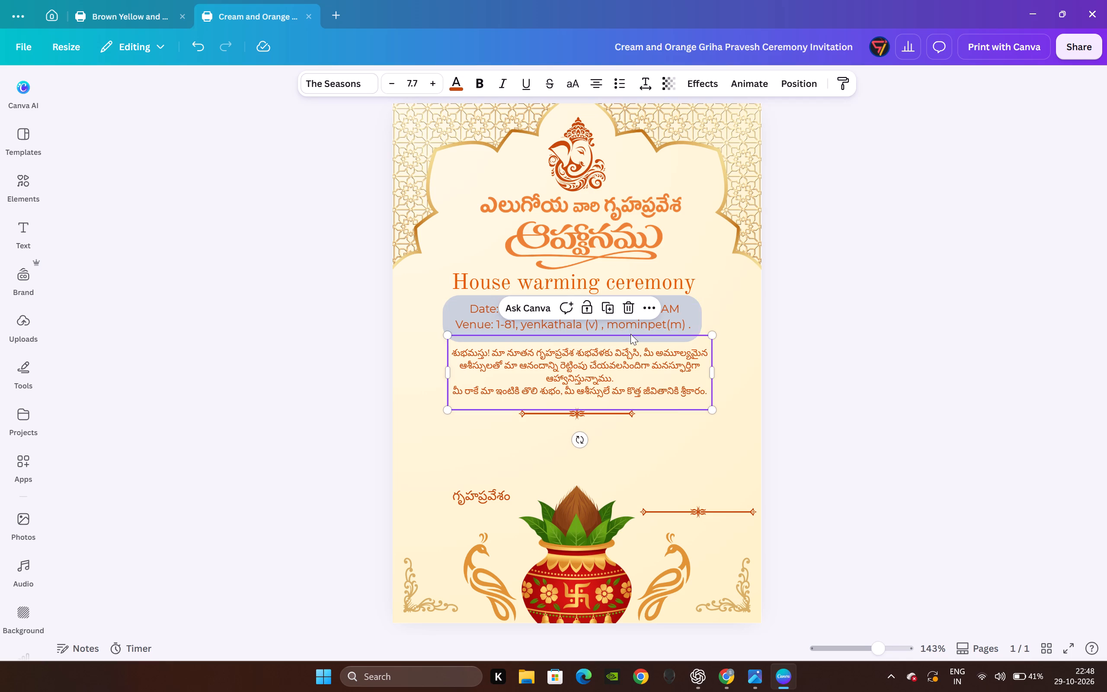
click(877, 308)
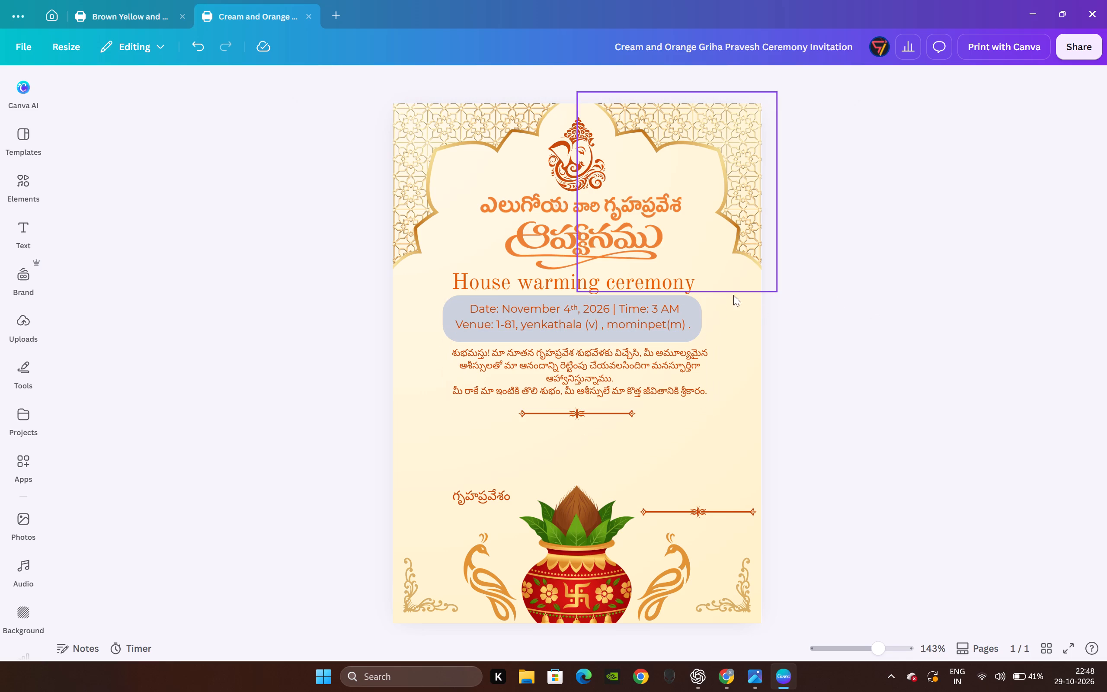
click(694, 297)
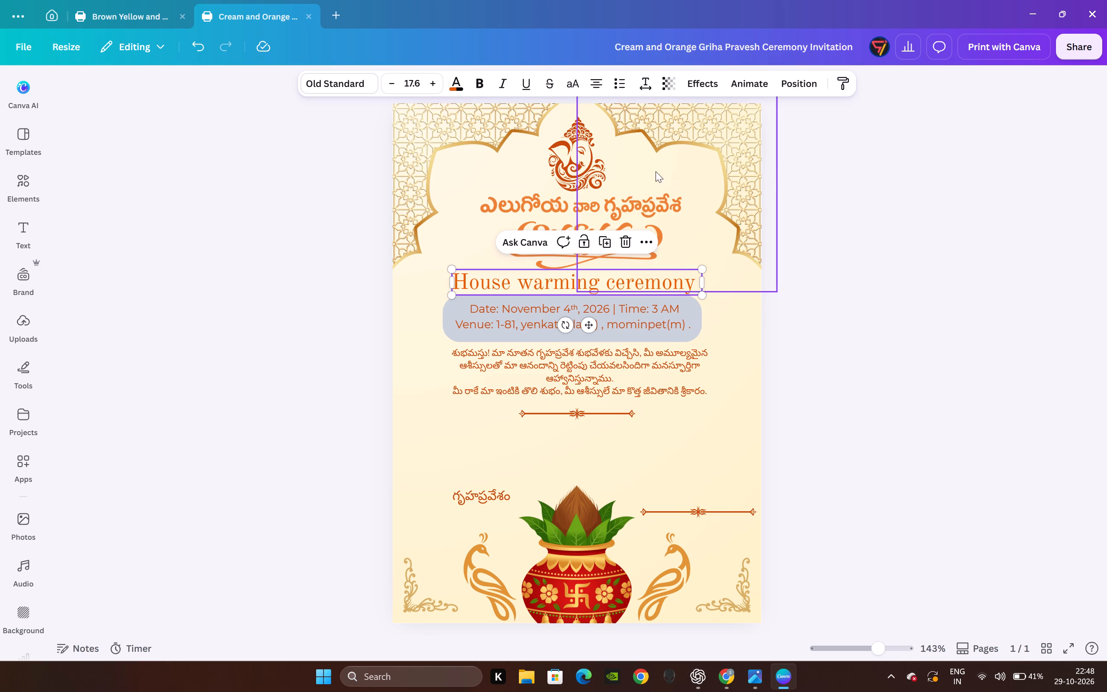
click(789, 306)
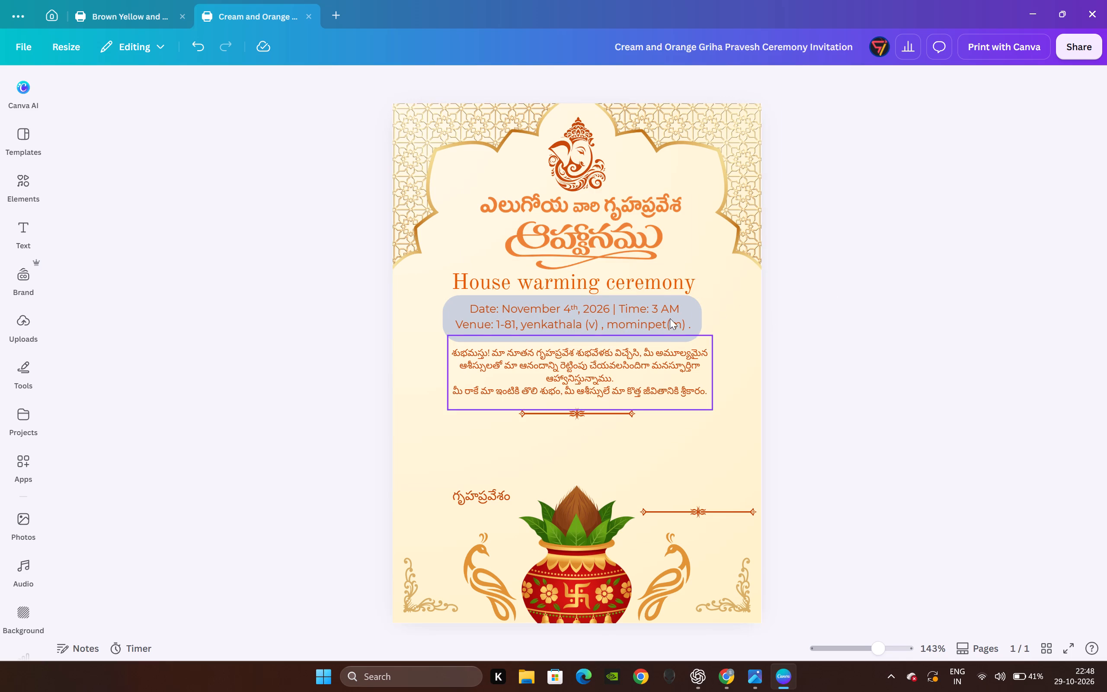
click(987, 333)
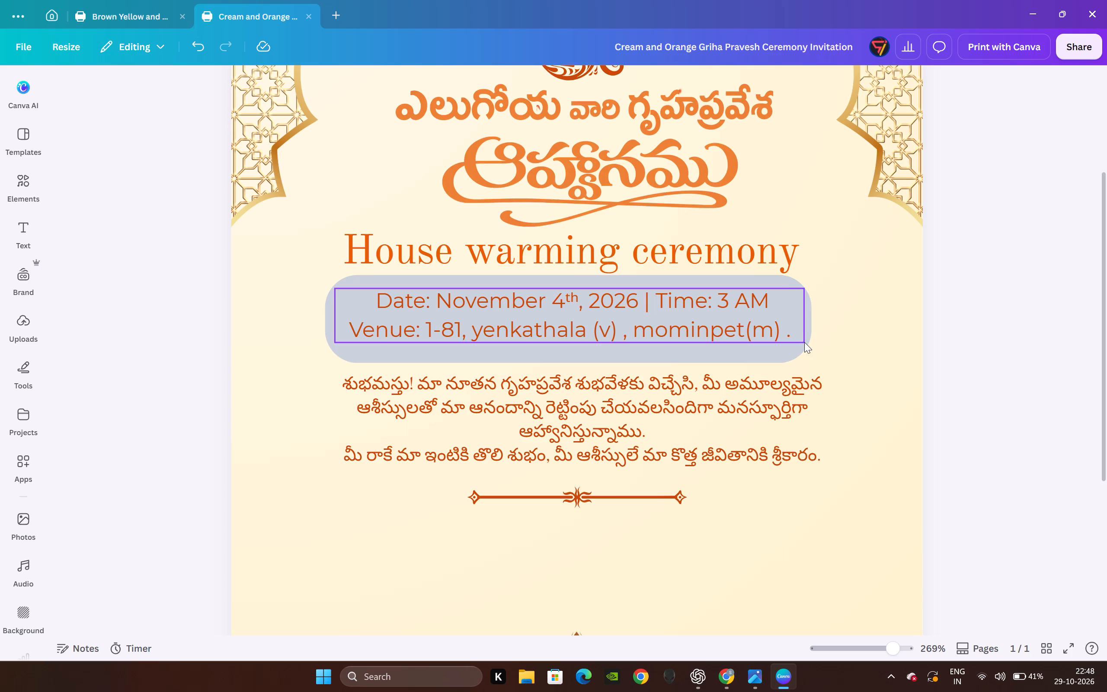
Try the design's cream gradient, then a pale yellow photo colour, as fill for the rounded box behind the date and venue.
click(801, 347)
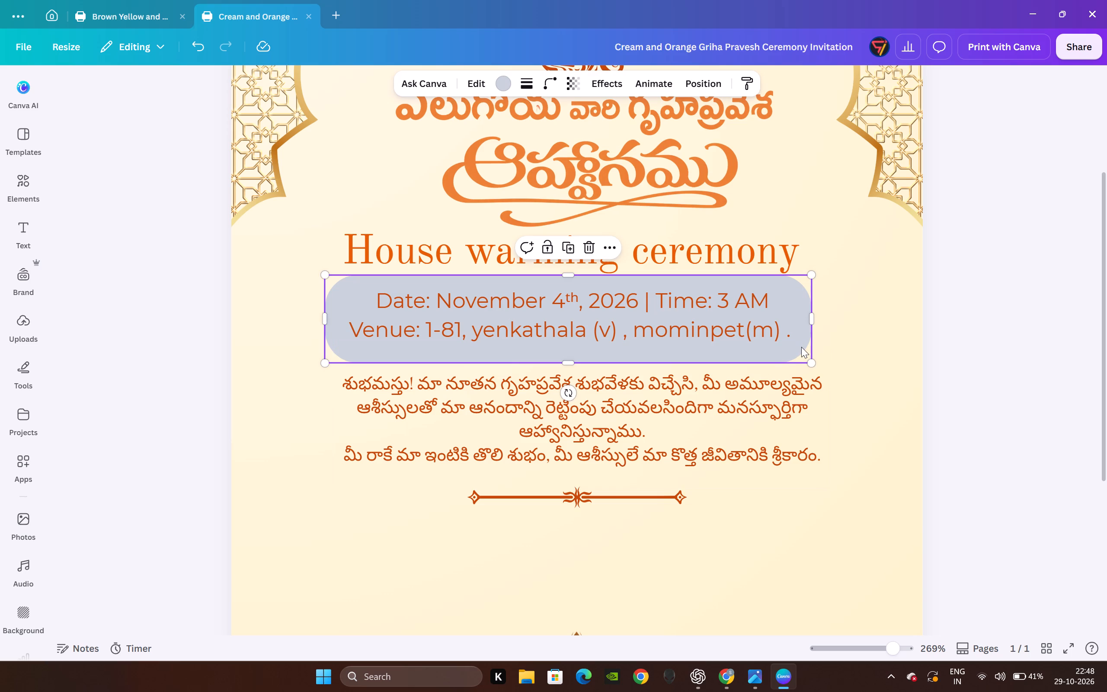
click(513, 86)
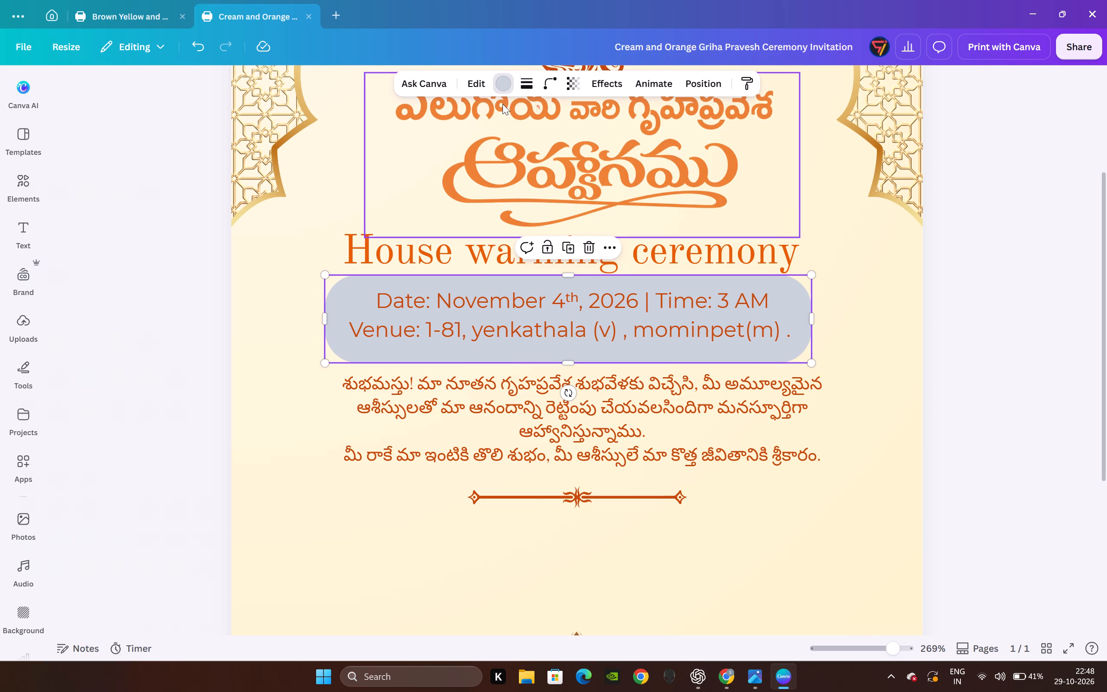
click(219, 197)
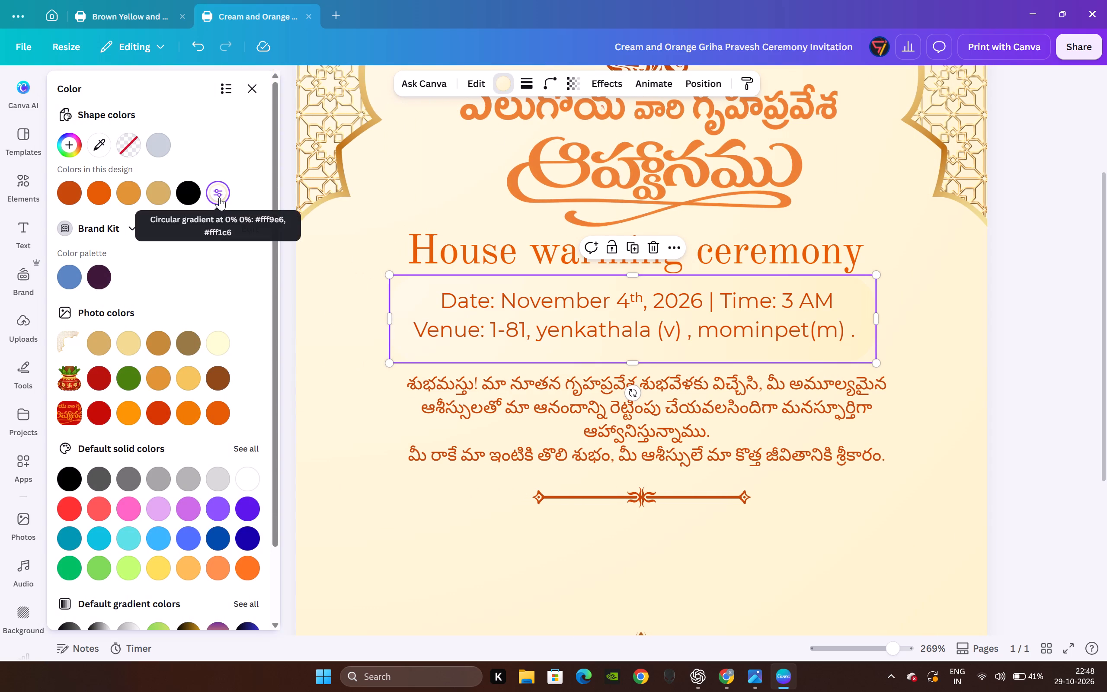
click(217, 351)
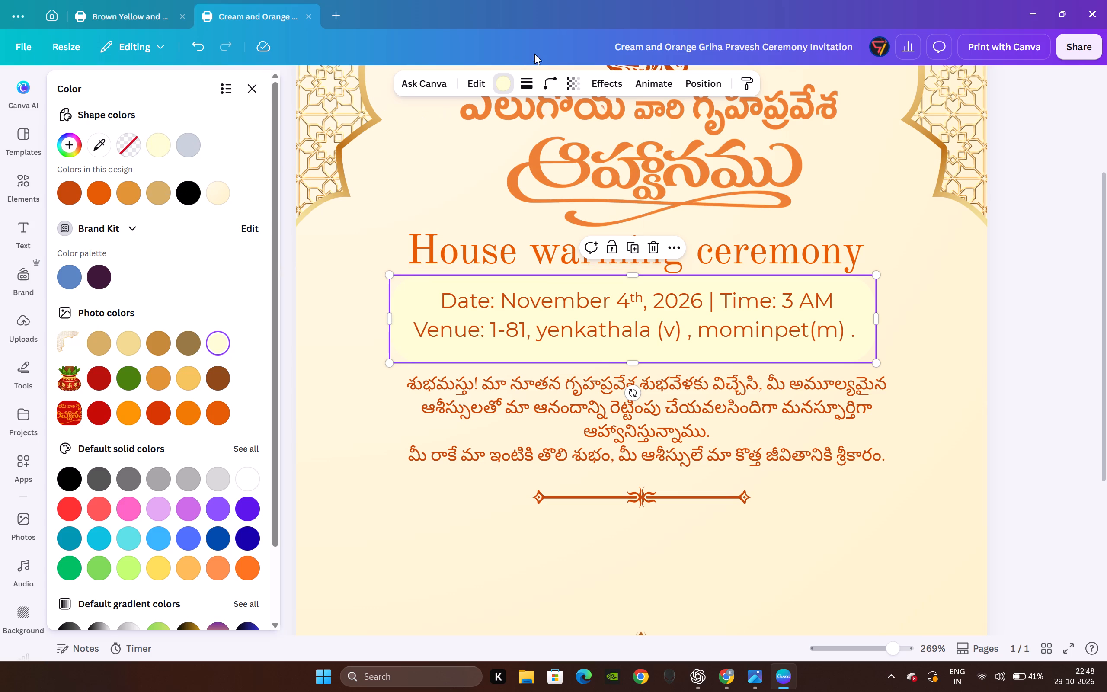
Give the rounded box around the date and venue a solid black outline with a stroke weight of 1.
click(529, 87)
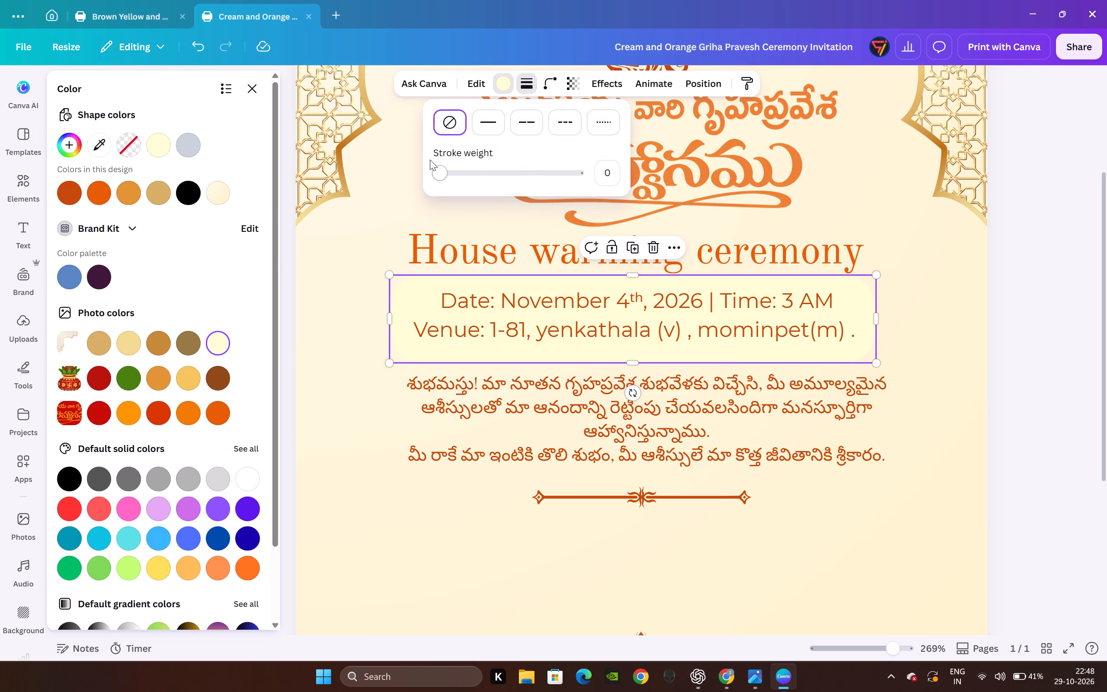
drag(437, 174, 443, 178)
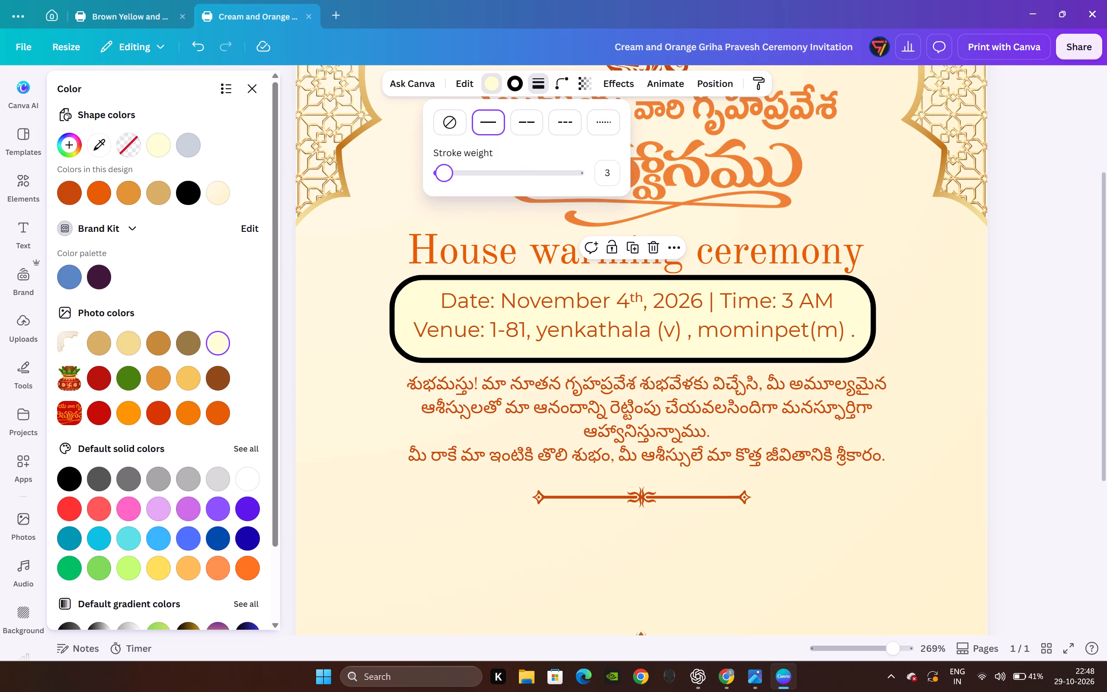
drag(443, 178, 442, 179)
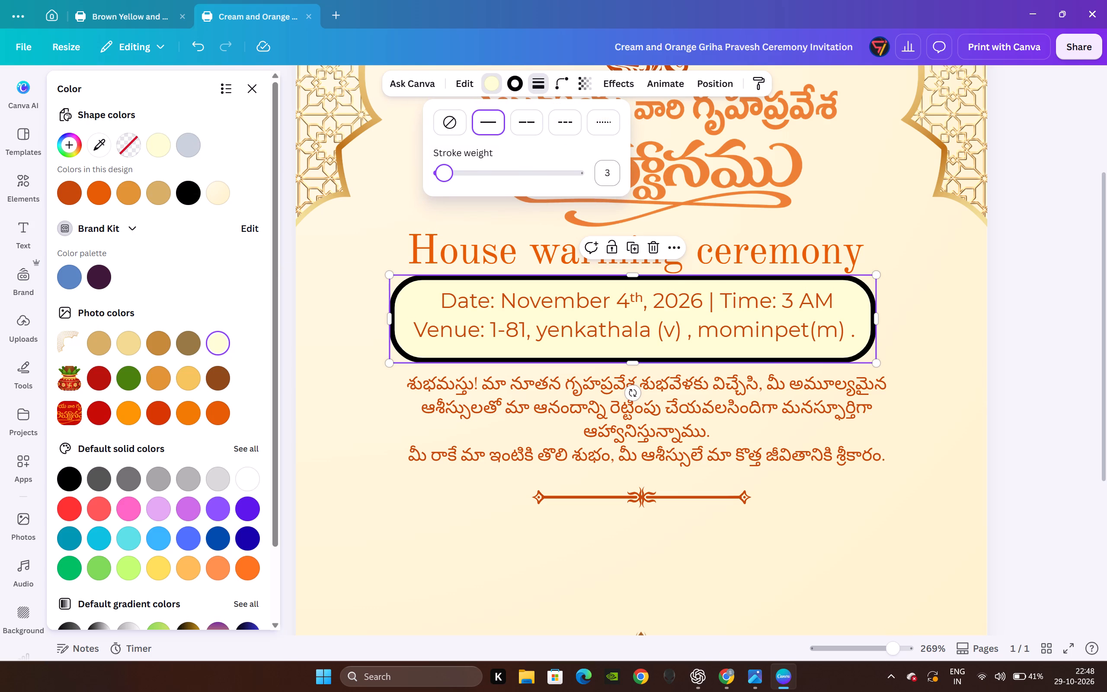
click(615, 176)
key(End)
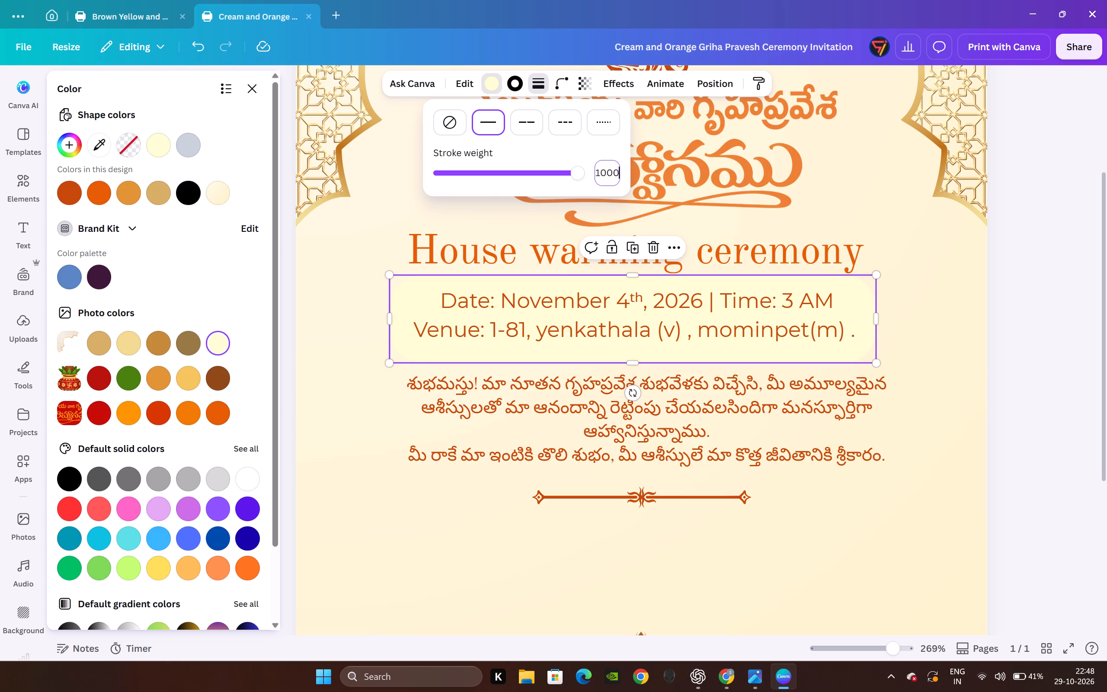
key(BackSpace)
key(BackSpace)
key(BackSpace)
key(Return)
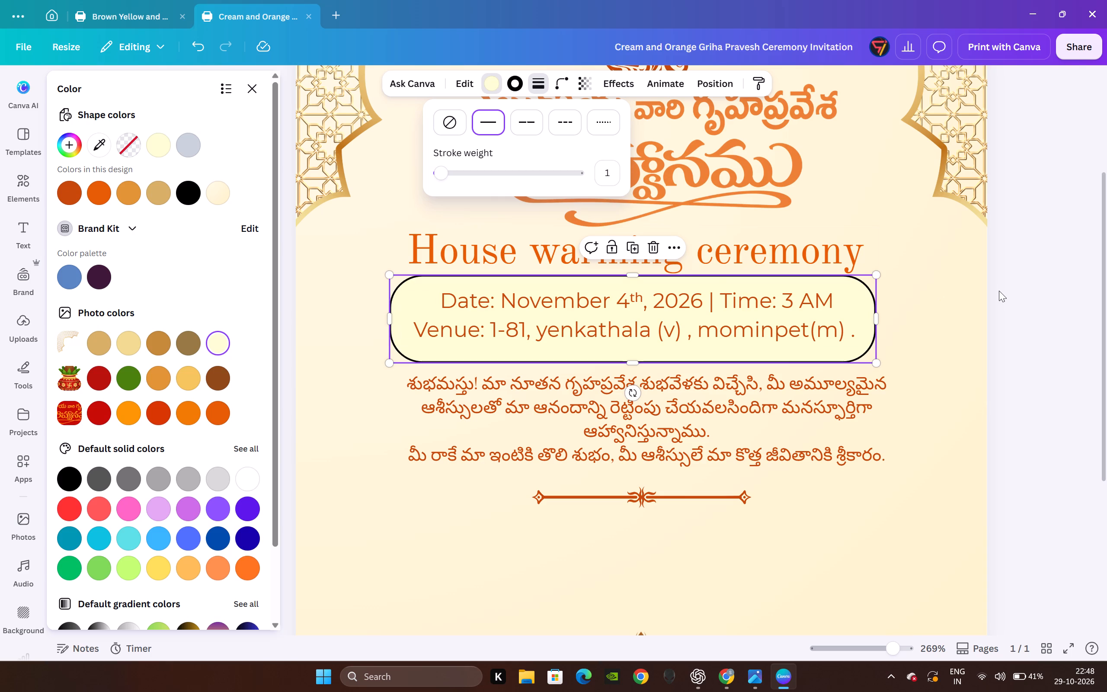
click(1007, 294)
click(1050, 337)
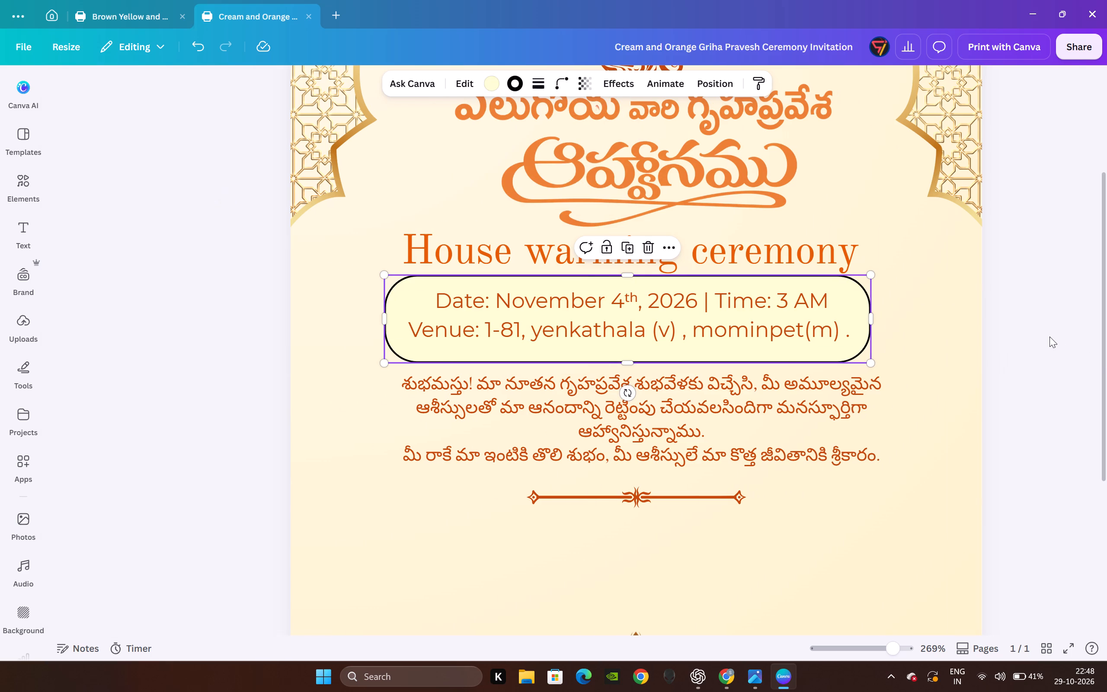
click(1012, 328)
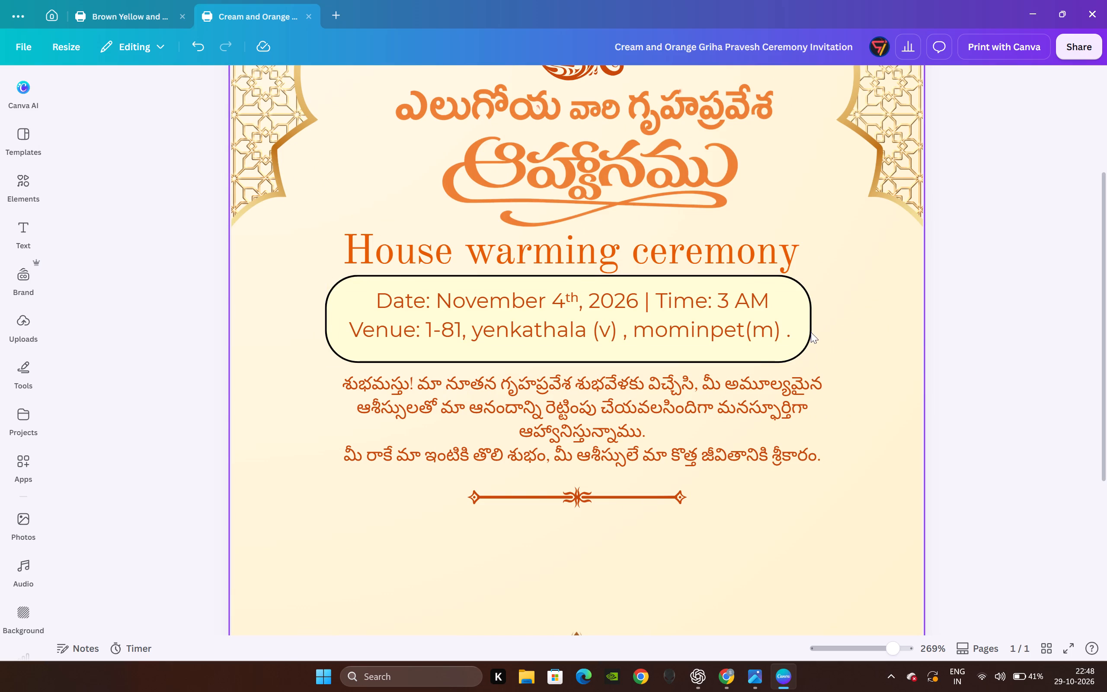
Fill the rounded date and venue box with the cream colour sampled from the page background beside the heading.
click(808, 331)
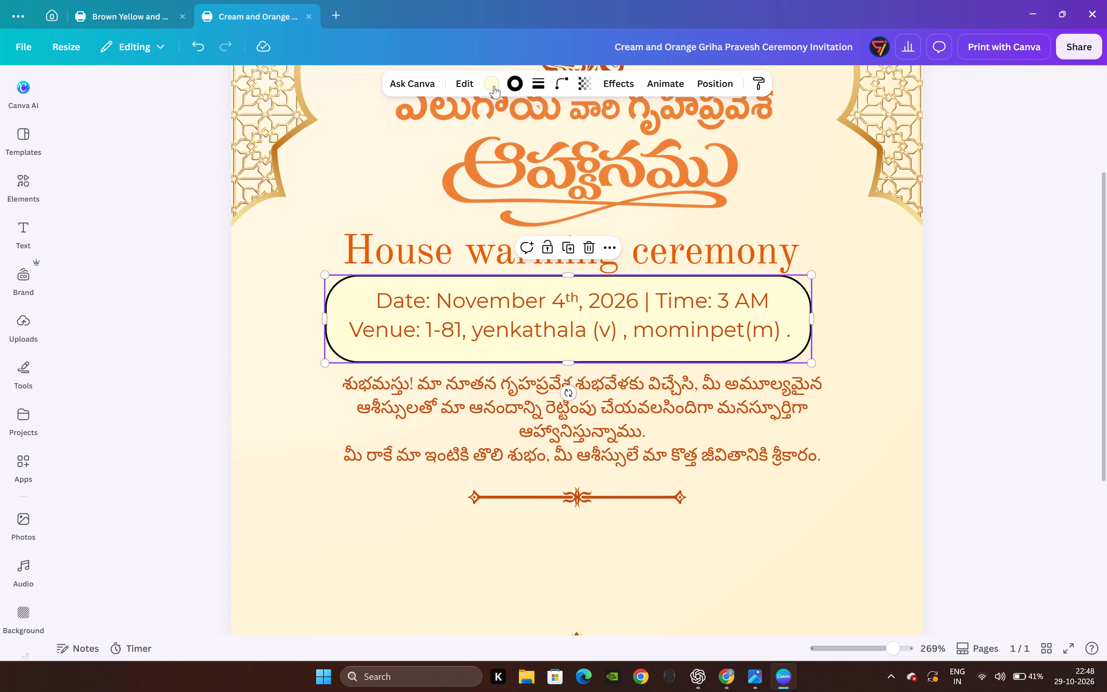
click(493, 86)
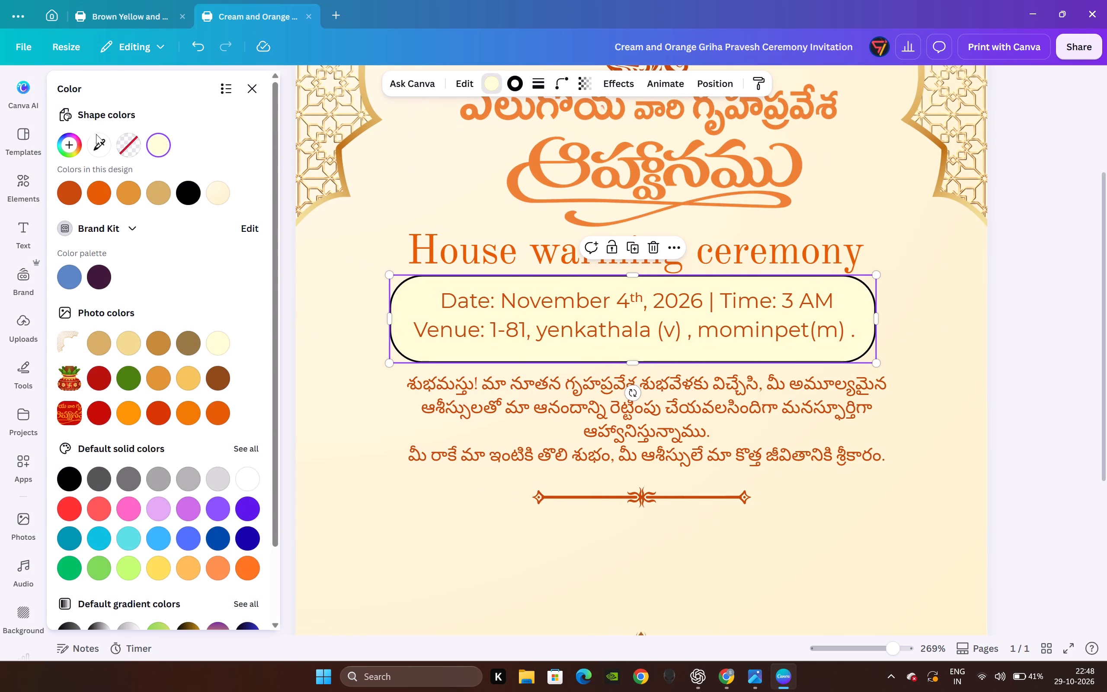
click(99, 147)
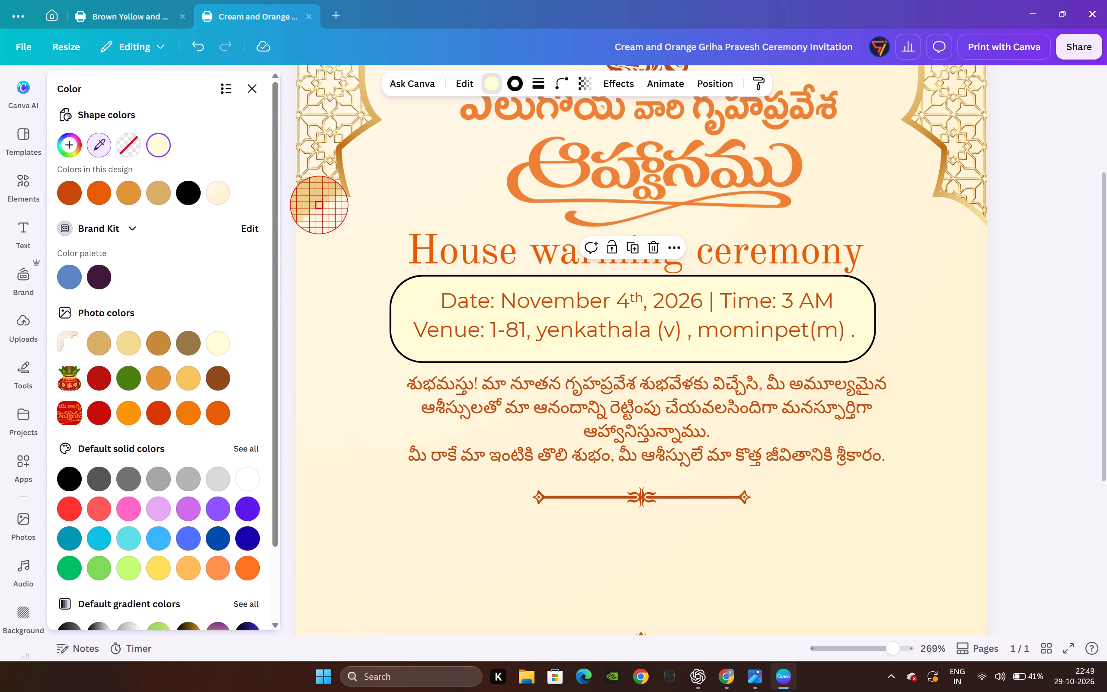
click(337, 240)
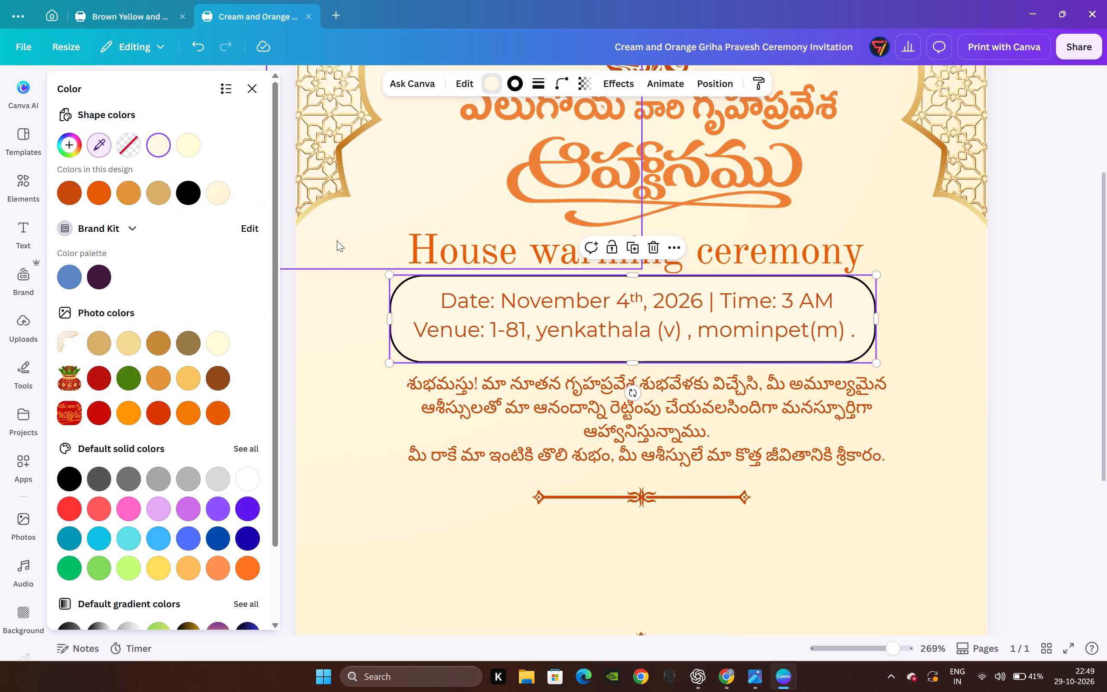
Change the outline of the rounded date and venue box to the tan gold already used in the design.
click(1018, 333)
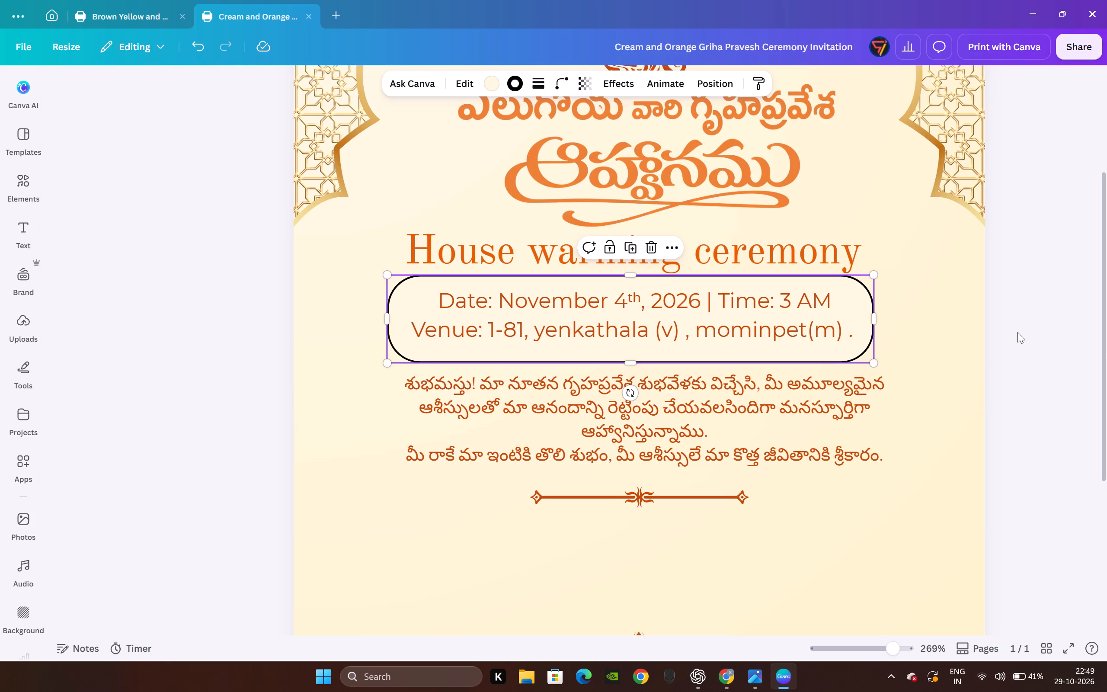
click(1017, 332)
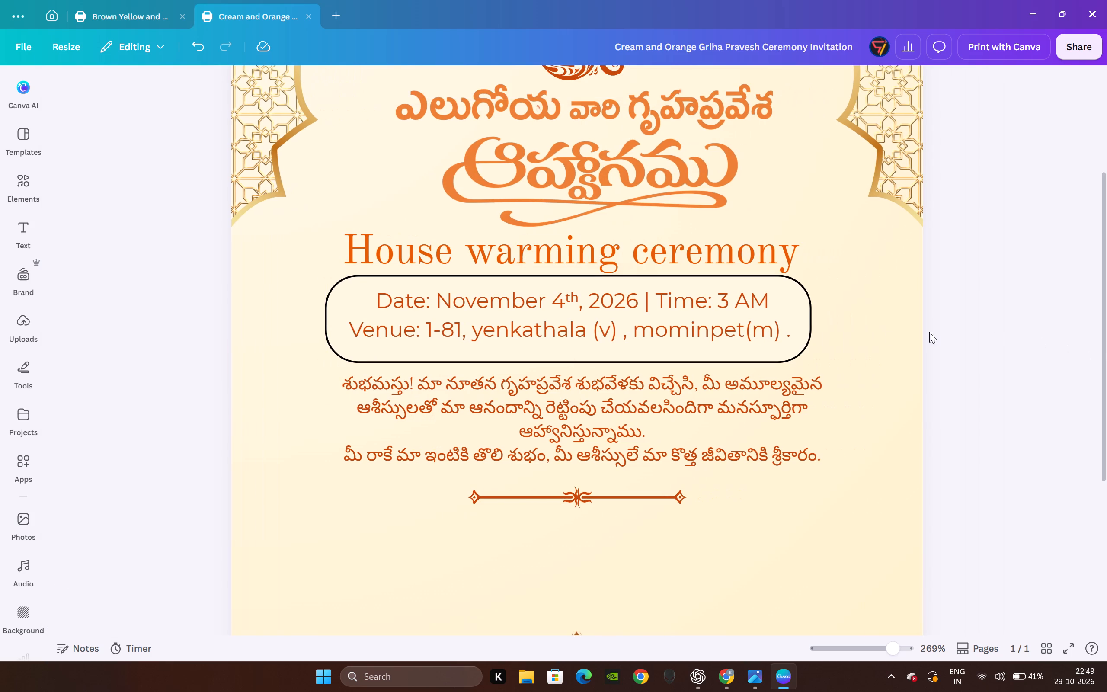
click(808, 326)
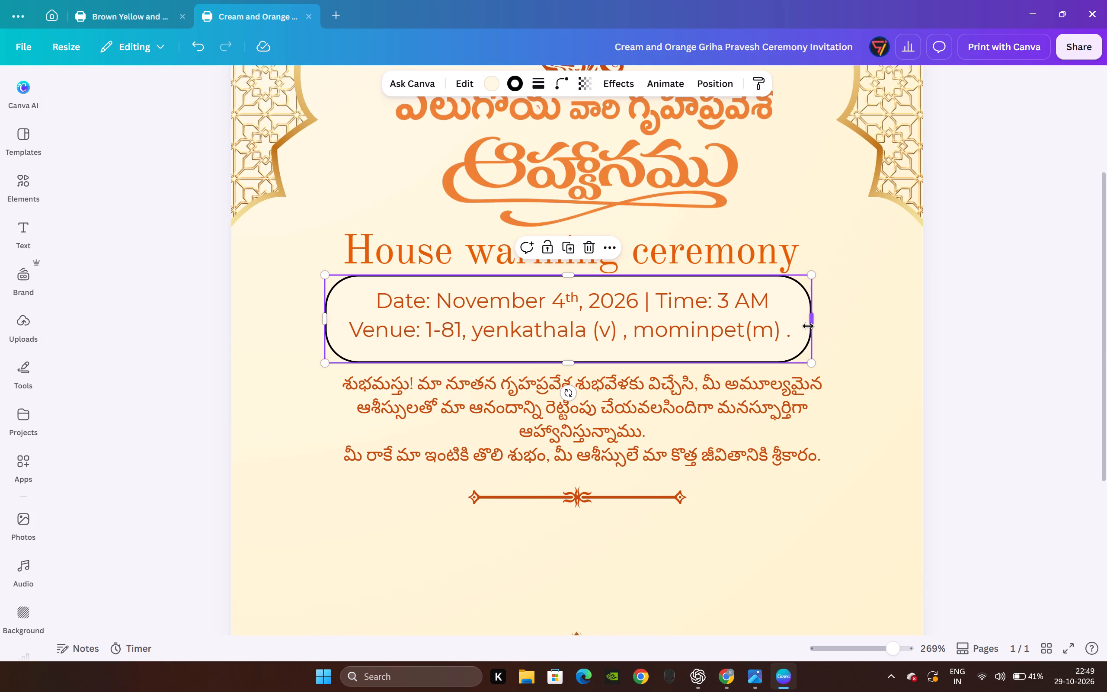
click(512, 83)
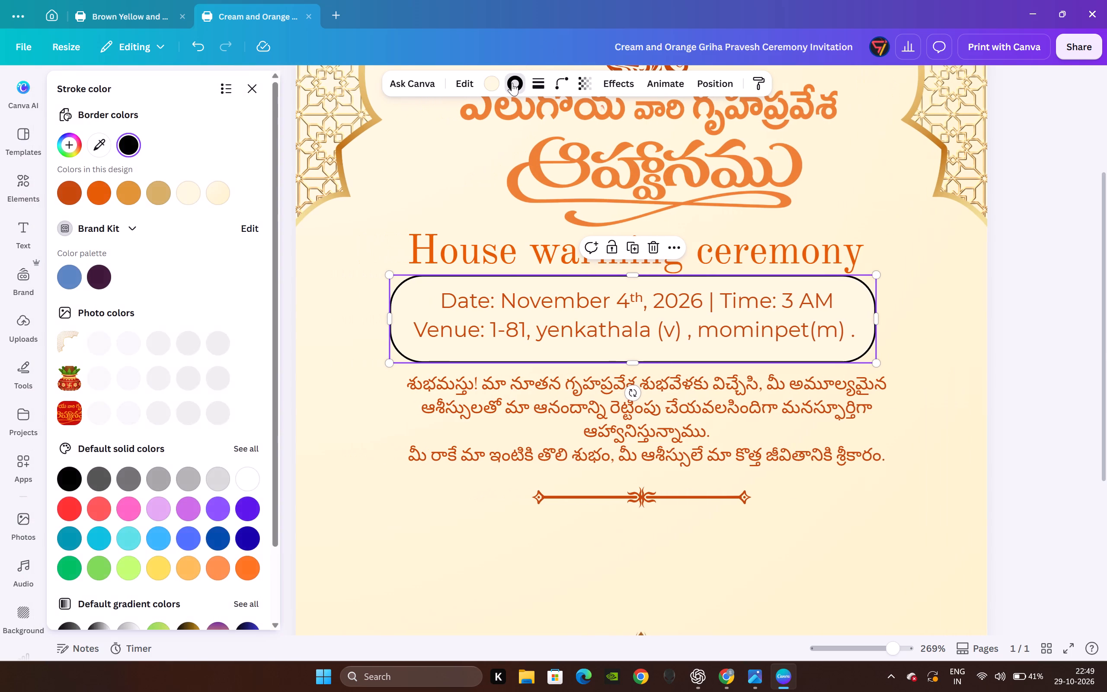
click(160, 190)
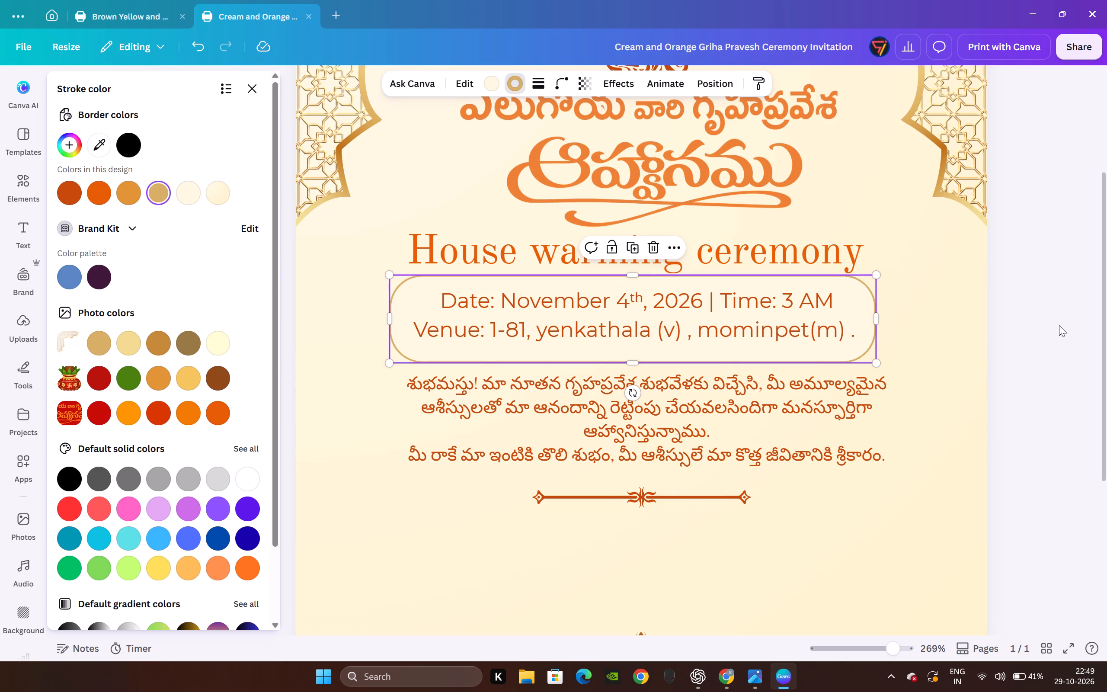
click(1059, 325)
click(1057, 325)
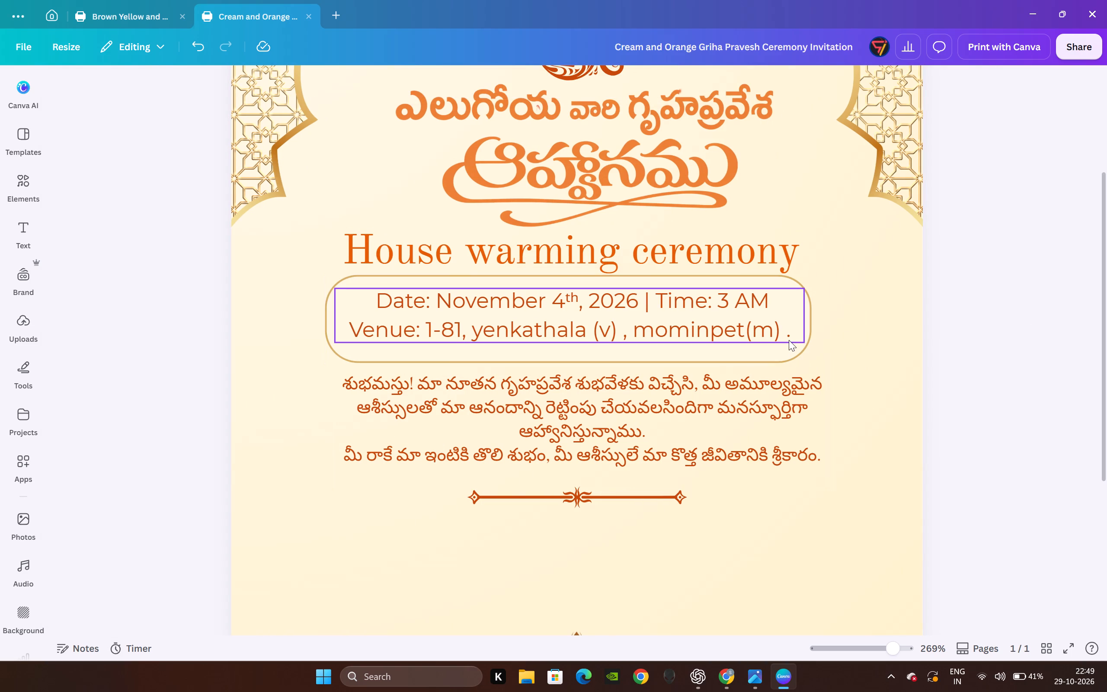
Reduce the rounded box's height from its lower and upper edges so it fits closer around the date and venue lines.
click(806, 343)
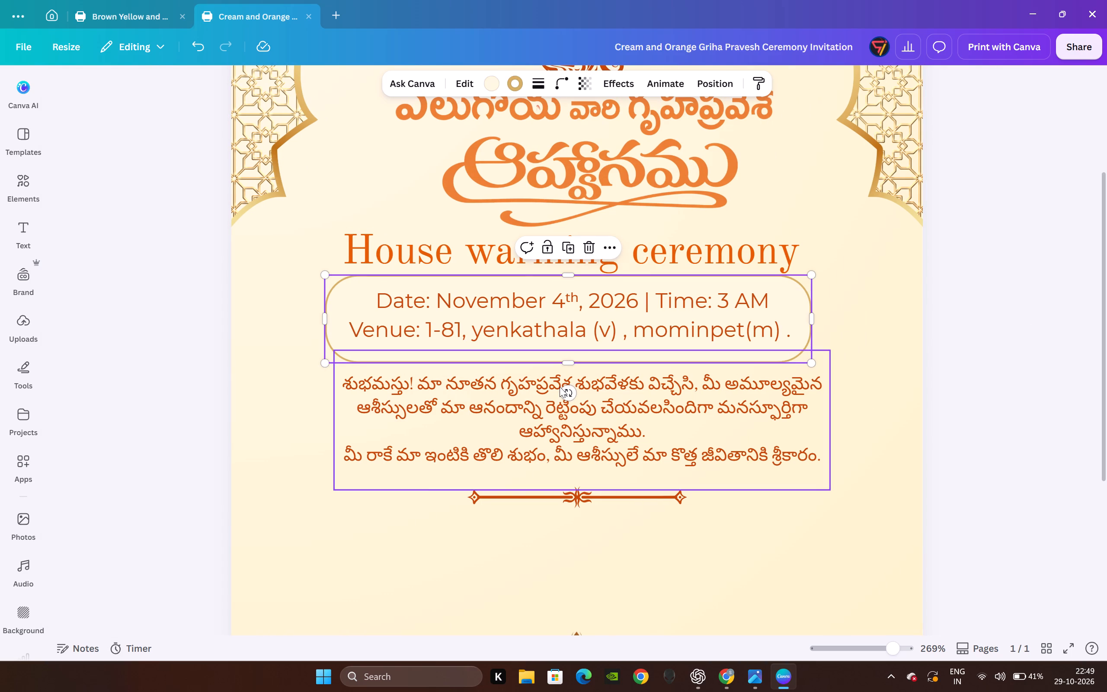
drag(566, 364, 587, 356)
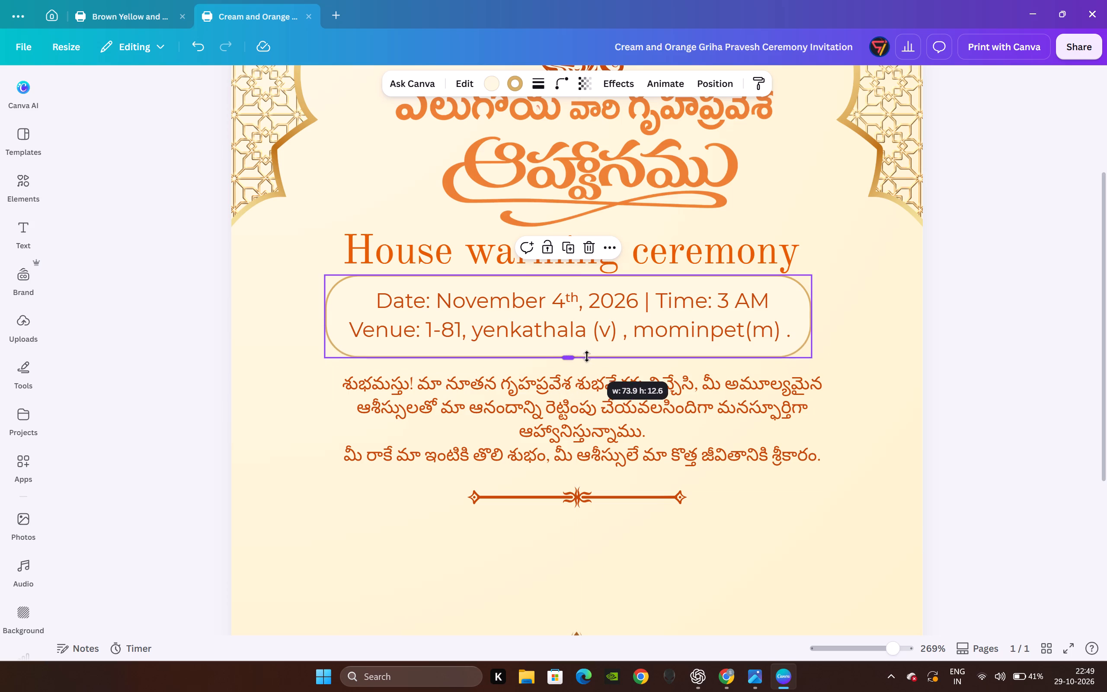
drag(587, 356, 587, 356)
drag(578, 274, 580, 280)
click(1005, 378)
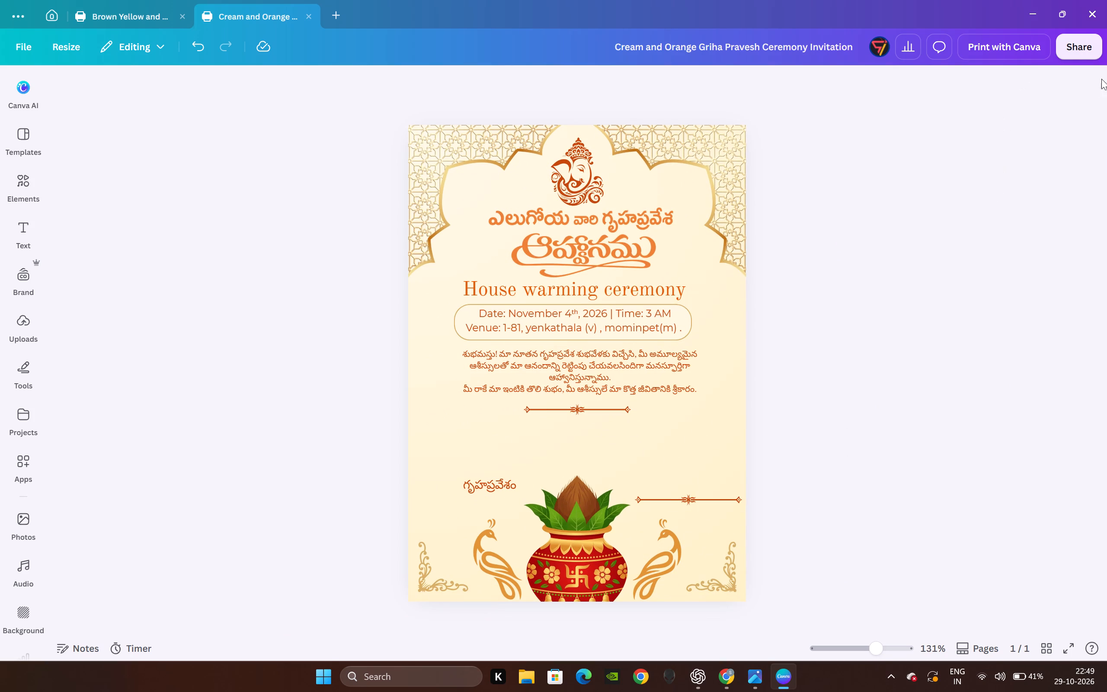
click(818, 358)
Delete the leftover Telugu text గృహప్రవేశం beside the coconut pot.
click(501, 482)
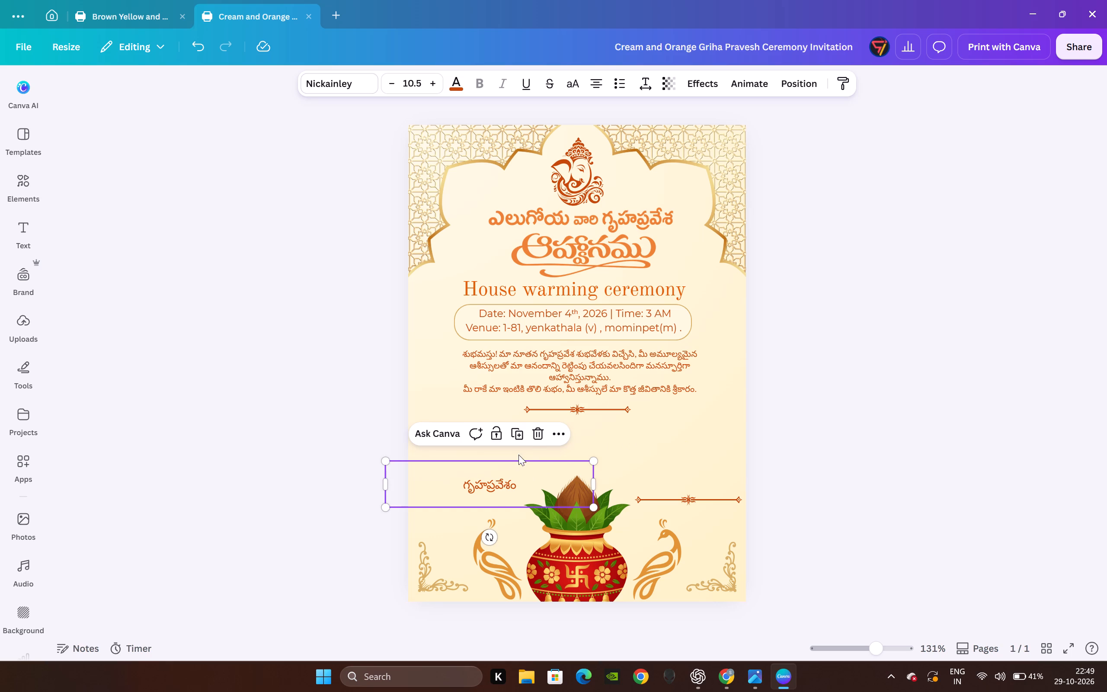
click(543, 433)
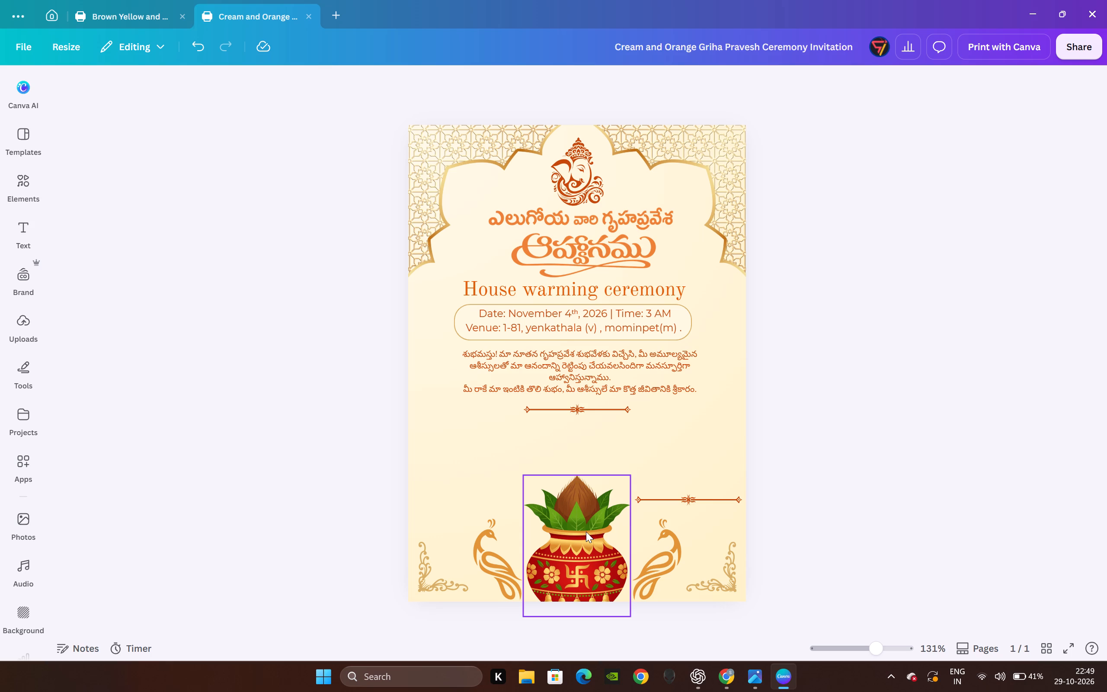
Move the coconut pot illustration slightly lower, keeping it centred between the two peacocks.
drag(576, 537, 576, 548)
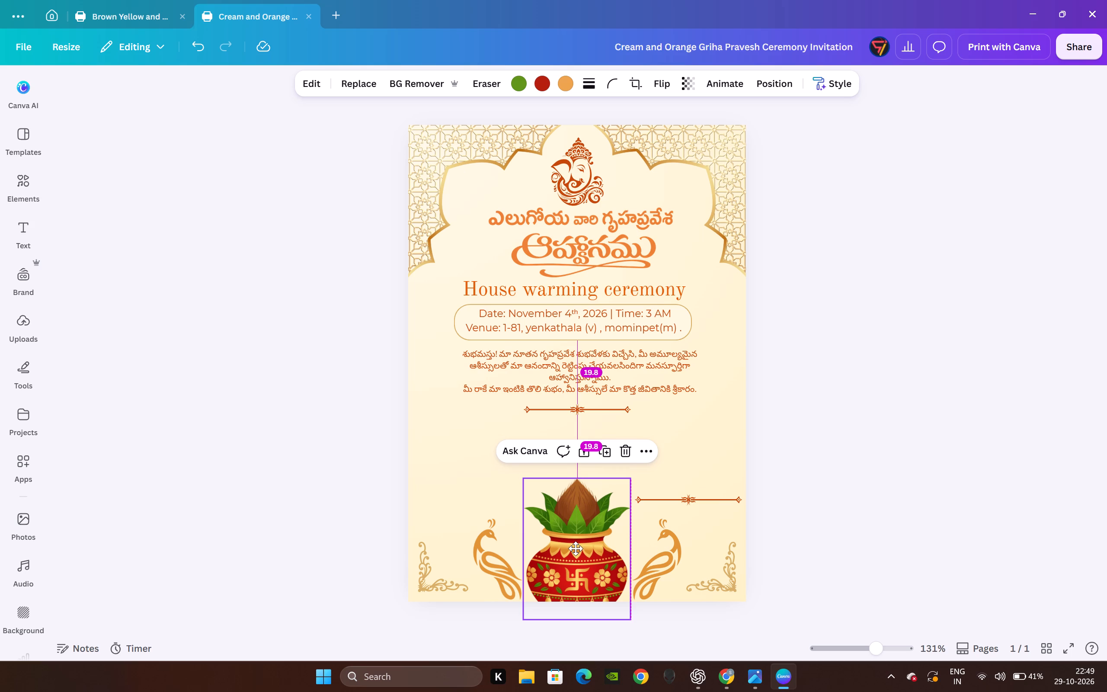
drag(576, 548, 576, 549)
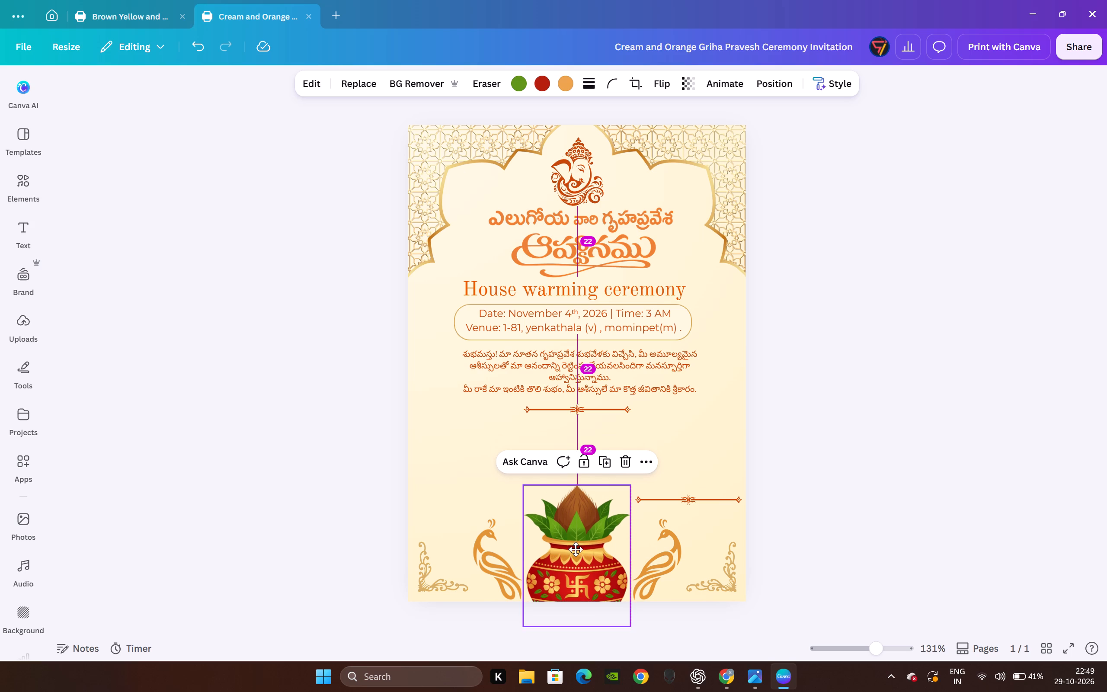
drag(576, 549, 576, 548)
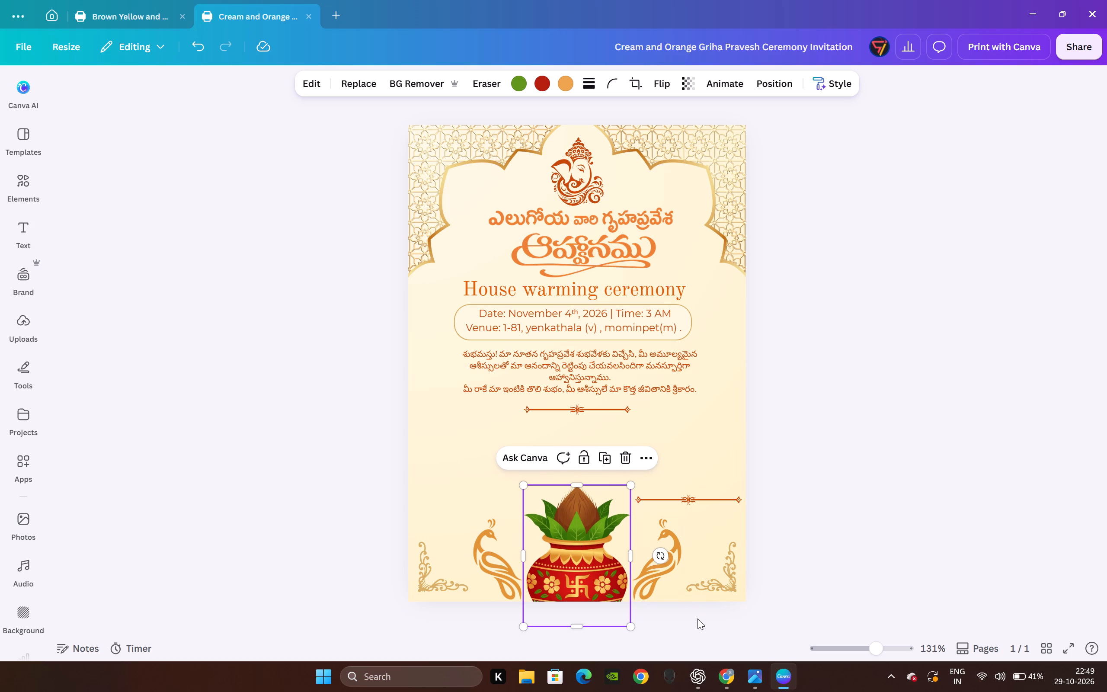
click(697, 618)
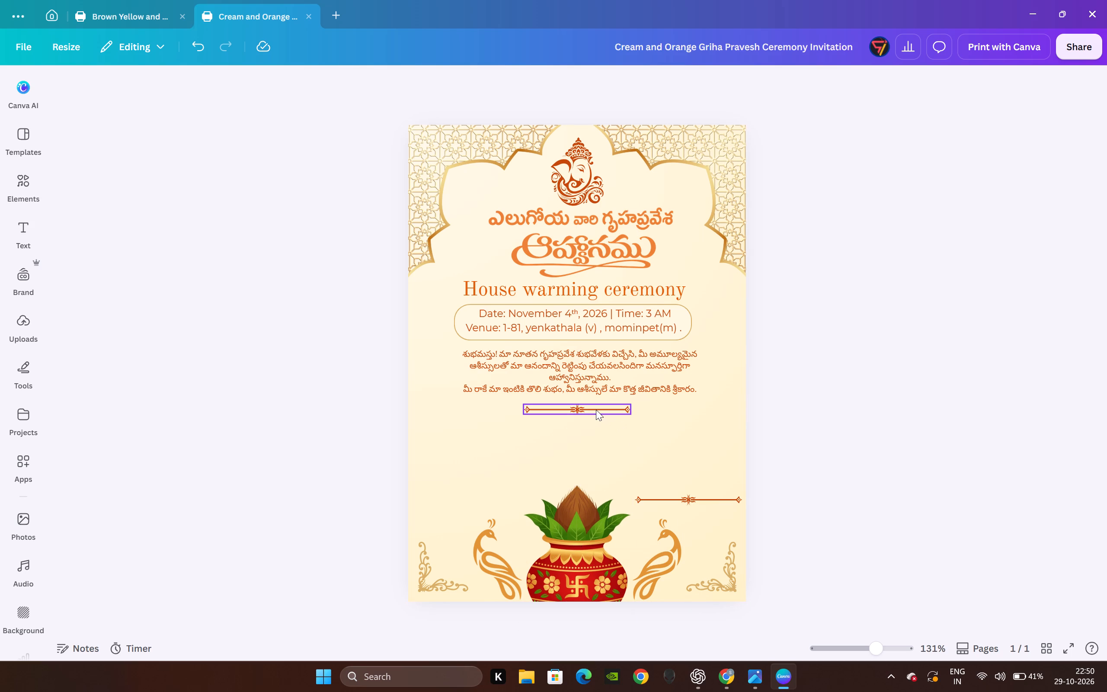
Shift the ornamental divider below the Telugu message slightly upward, closer to the text.
click(596, 410)
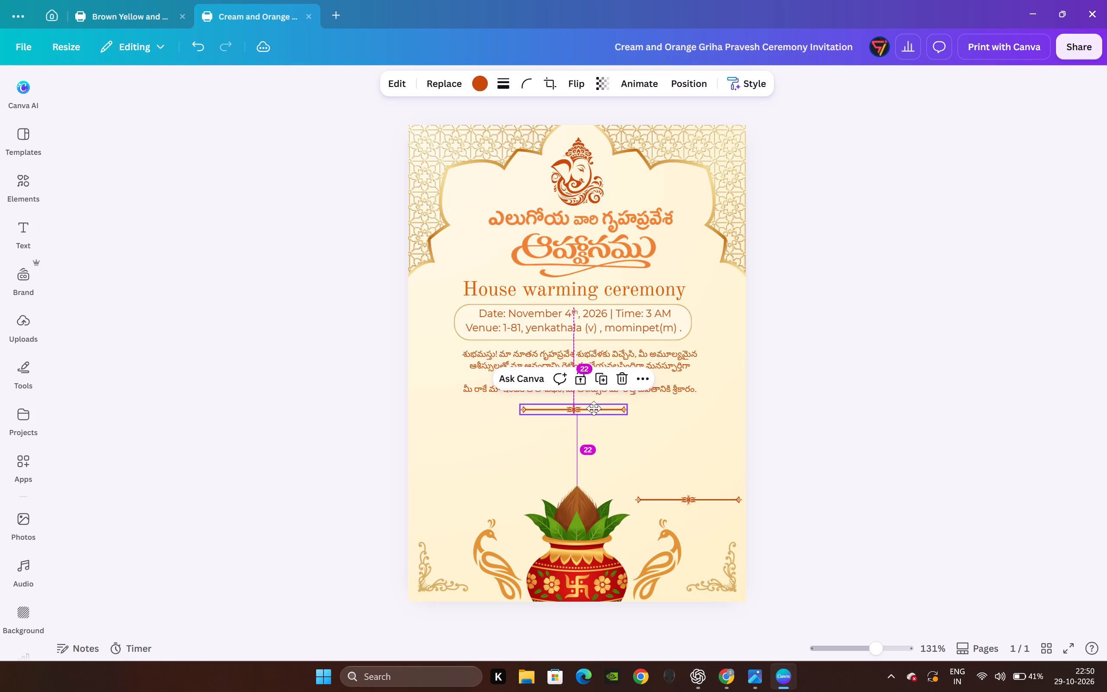
click(611, 437)
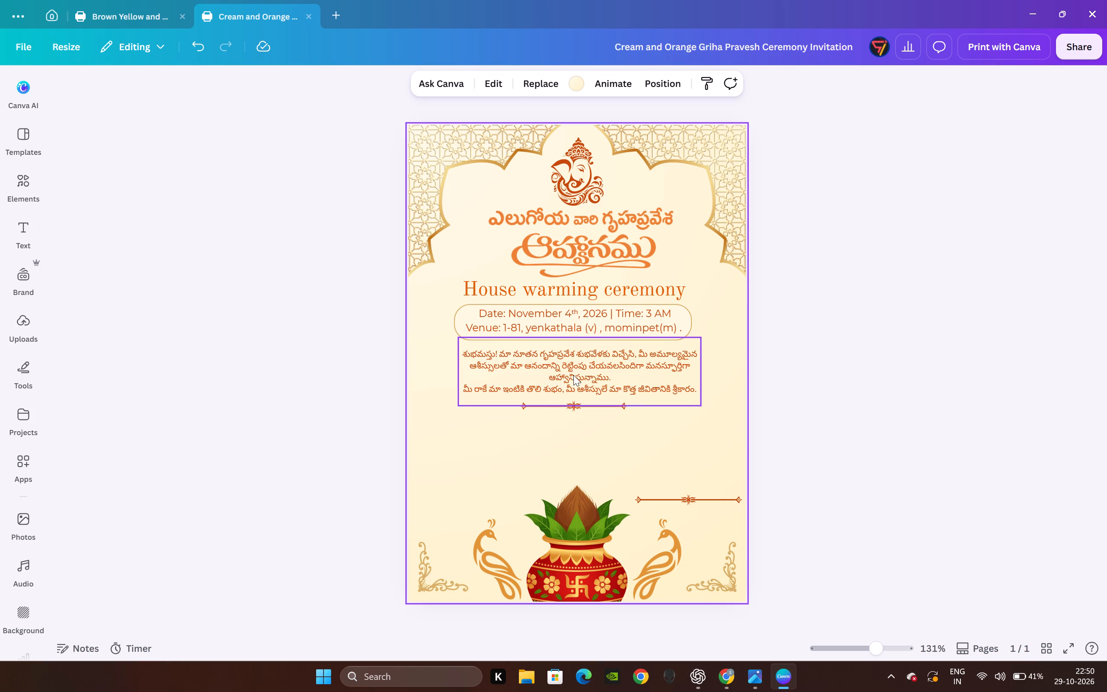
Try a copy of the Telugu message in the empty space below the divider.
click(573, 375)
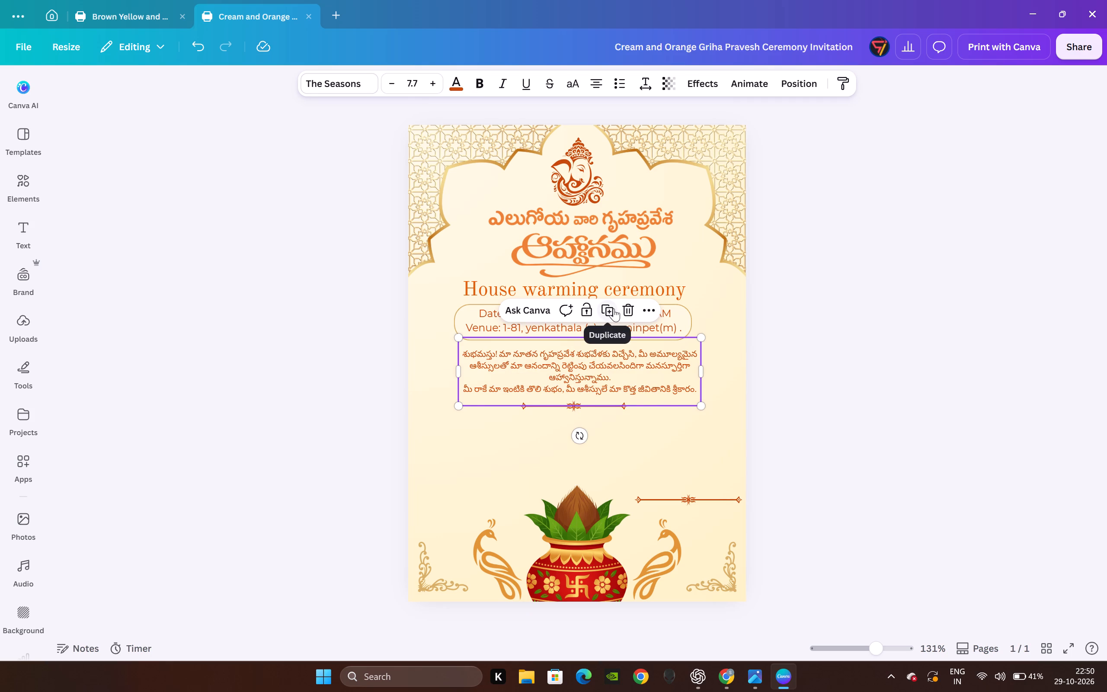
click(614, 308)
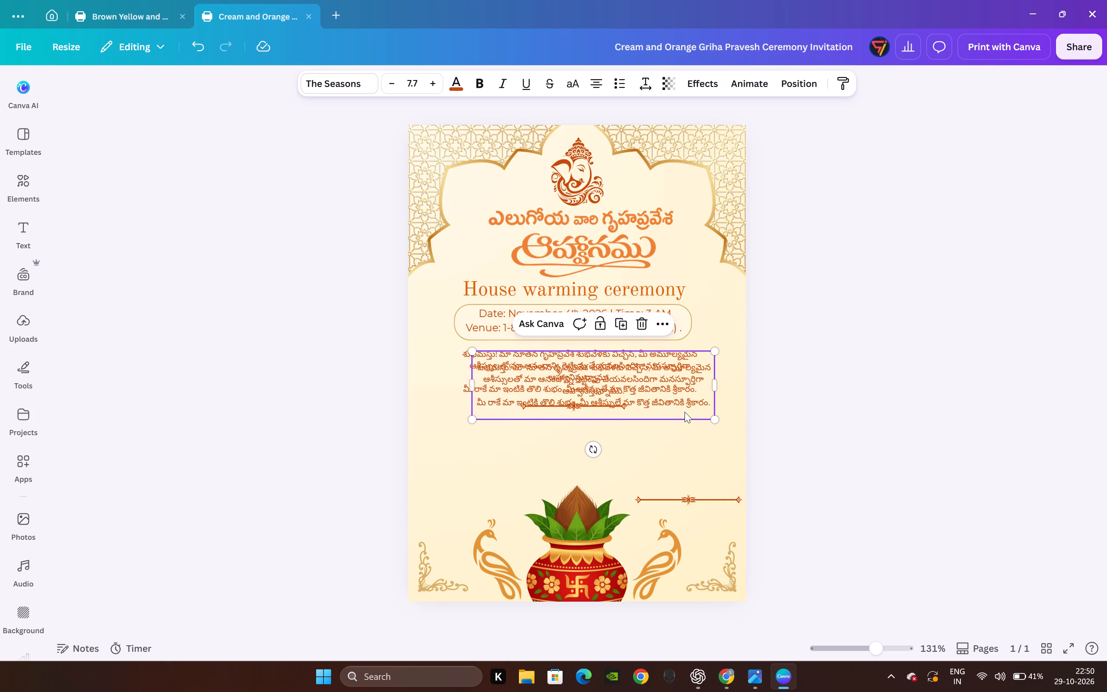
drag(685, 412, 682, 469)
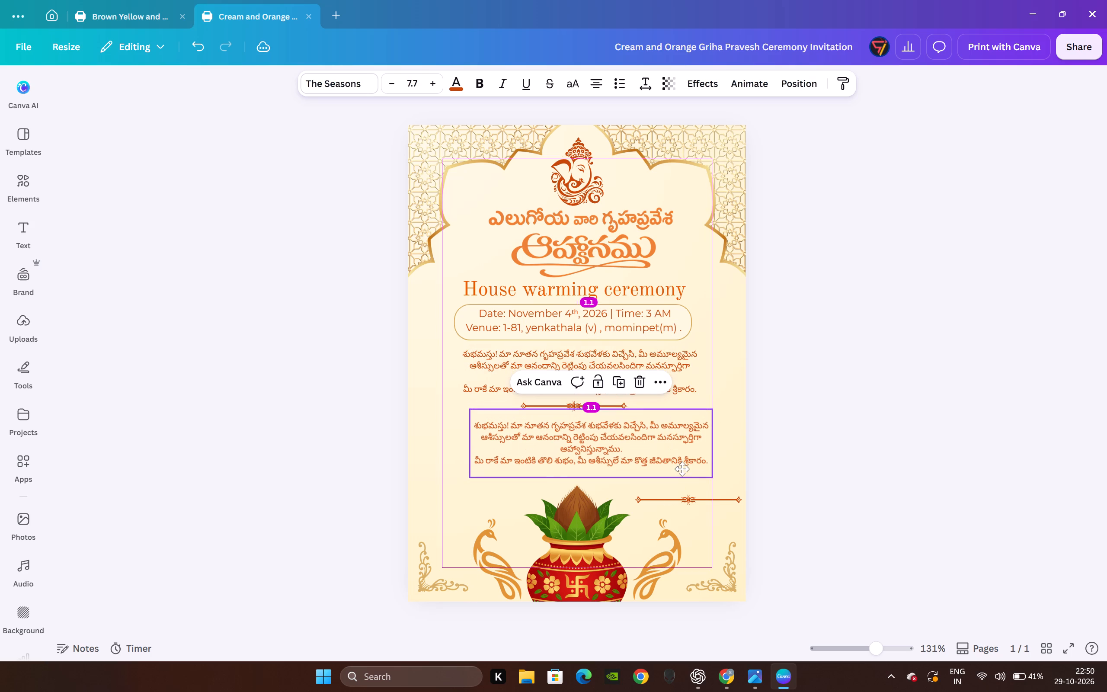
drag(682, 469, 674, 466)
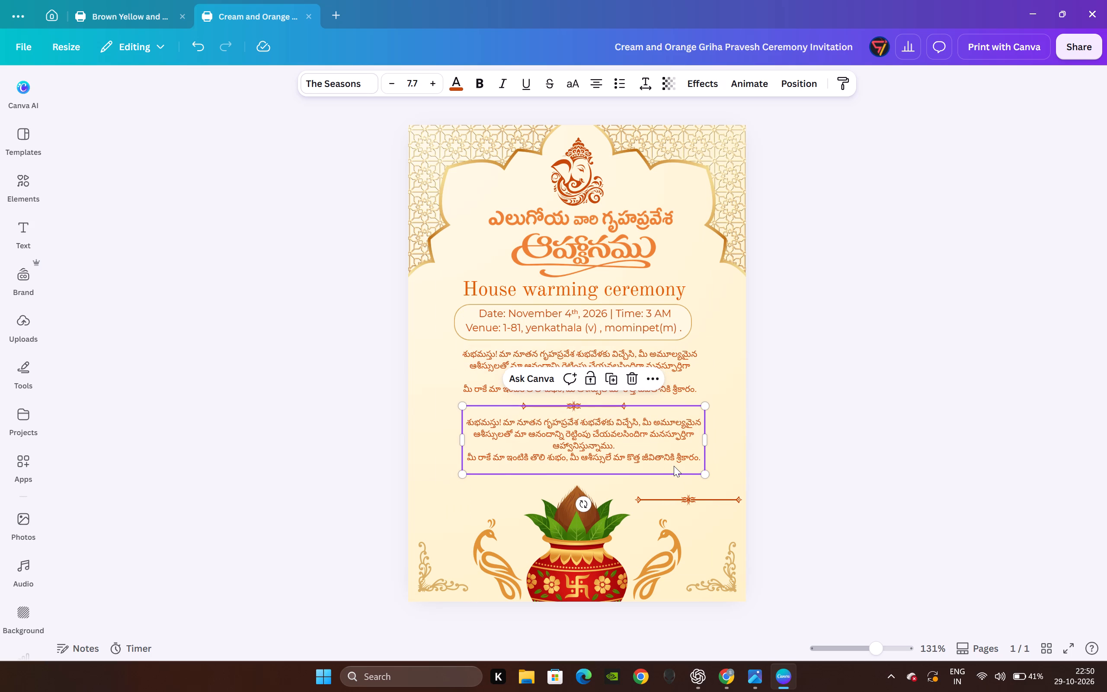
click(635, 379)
Duplicate the date and venue text and place the copy in the empty space between the divider and the pot.
click(629, 324)
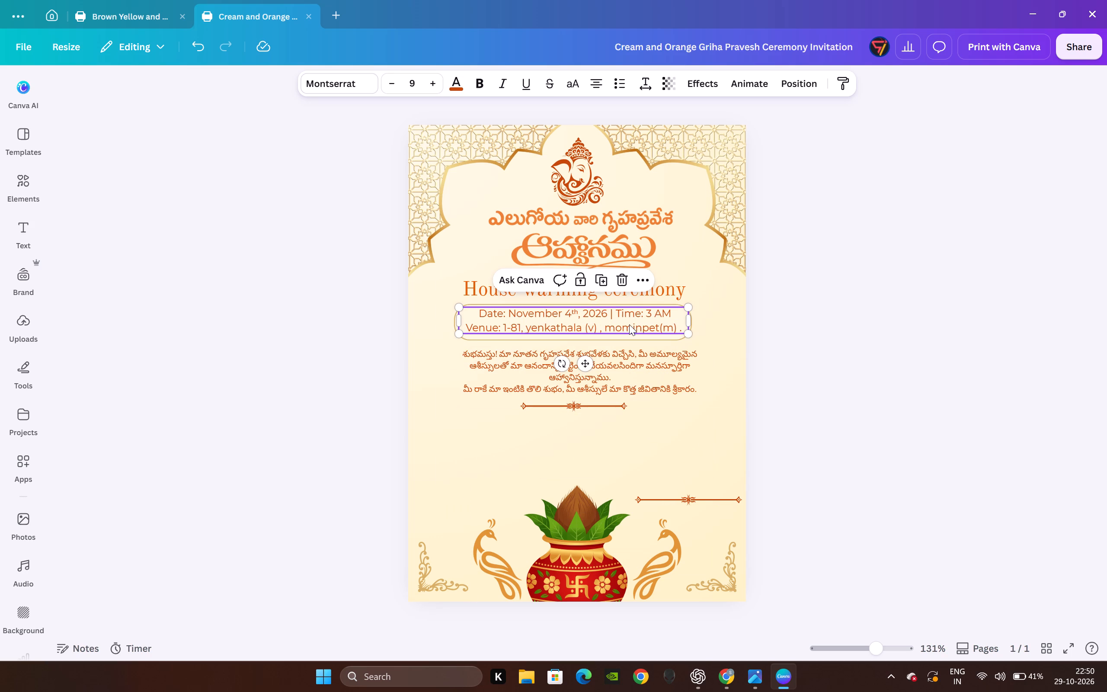
click(600, 284)
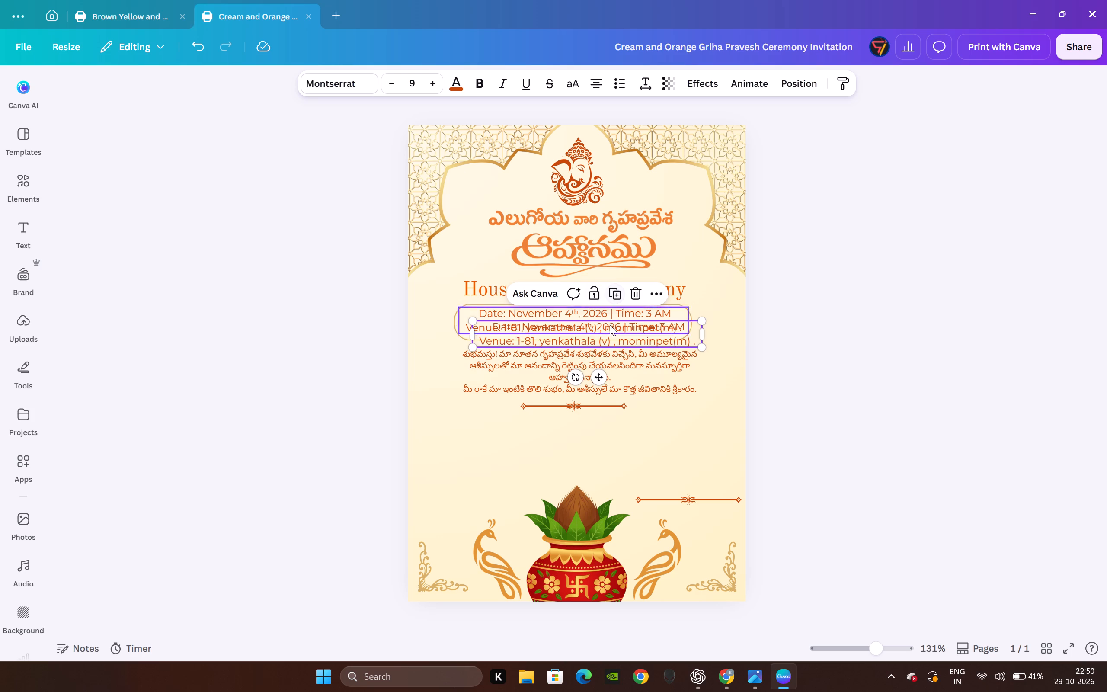
drag(635, 342, 633, 448)
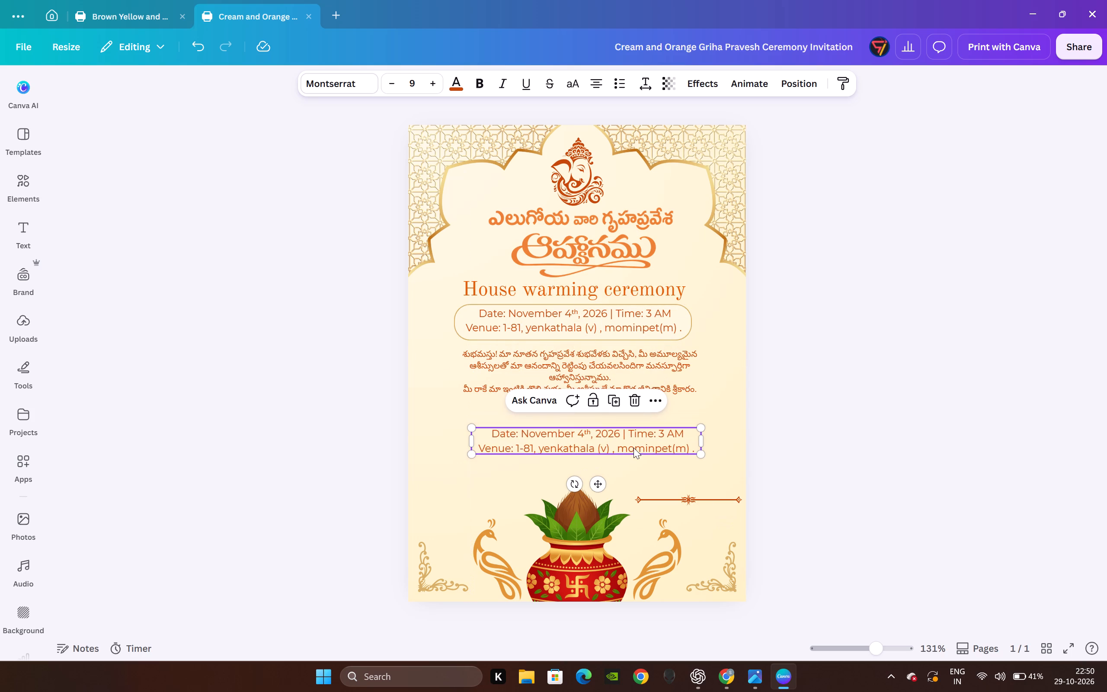
Replace the duplicated date and venue text above the pot with the heading "INVITED BY" in capitals.
click(665, 444)
key(BackSpace)
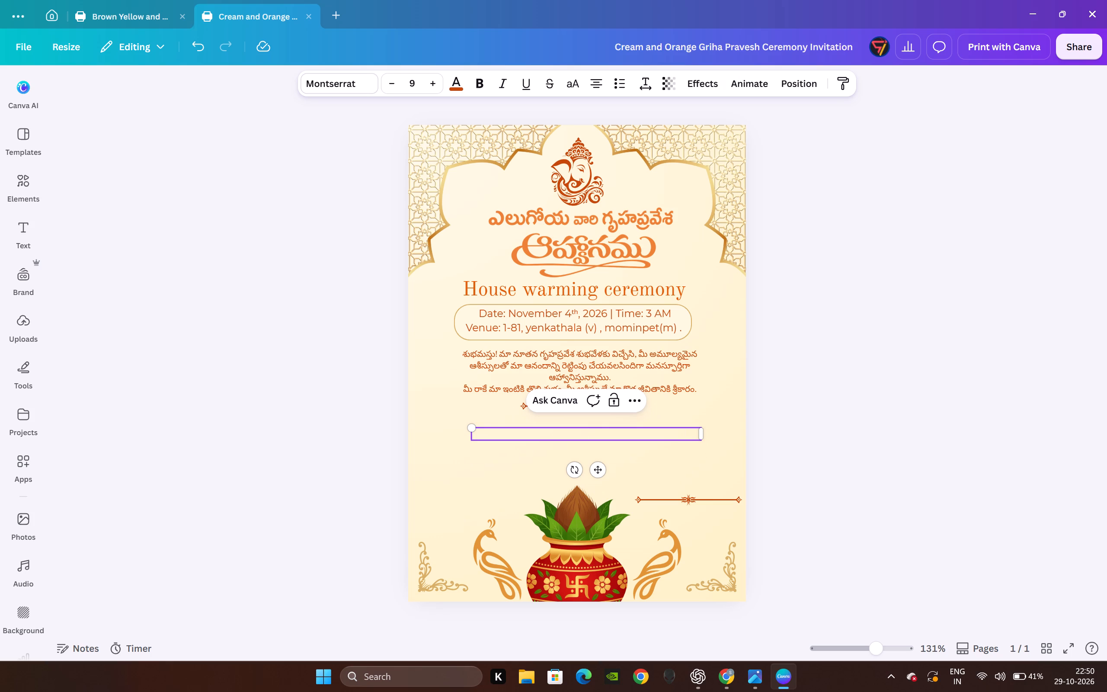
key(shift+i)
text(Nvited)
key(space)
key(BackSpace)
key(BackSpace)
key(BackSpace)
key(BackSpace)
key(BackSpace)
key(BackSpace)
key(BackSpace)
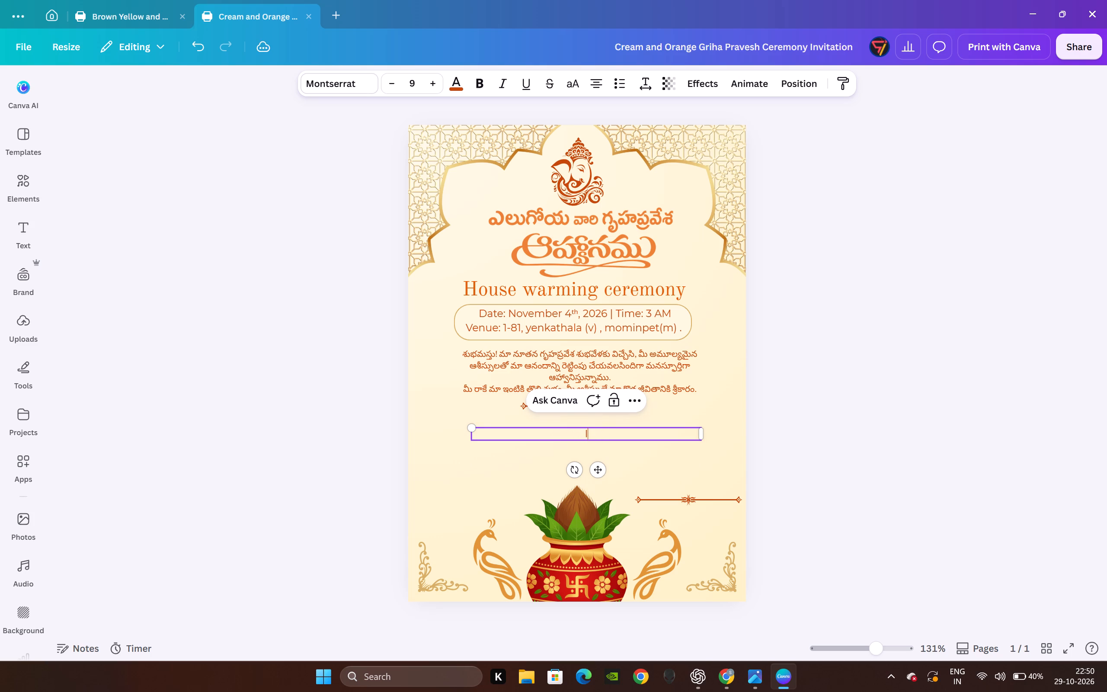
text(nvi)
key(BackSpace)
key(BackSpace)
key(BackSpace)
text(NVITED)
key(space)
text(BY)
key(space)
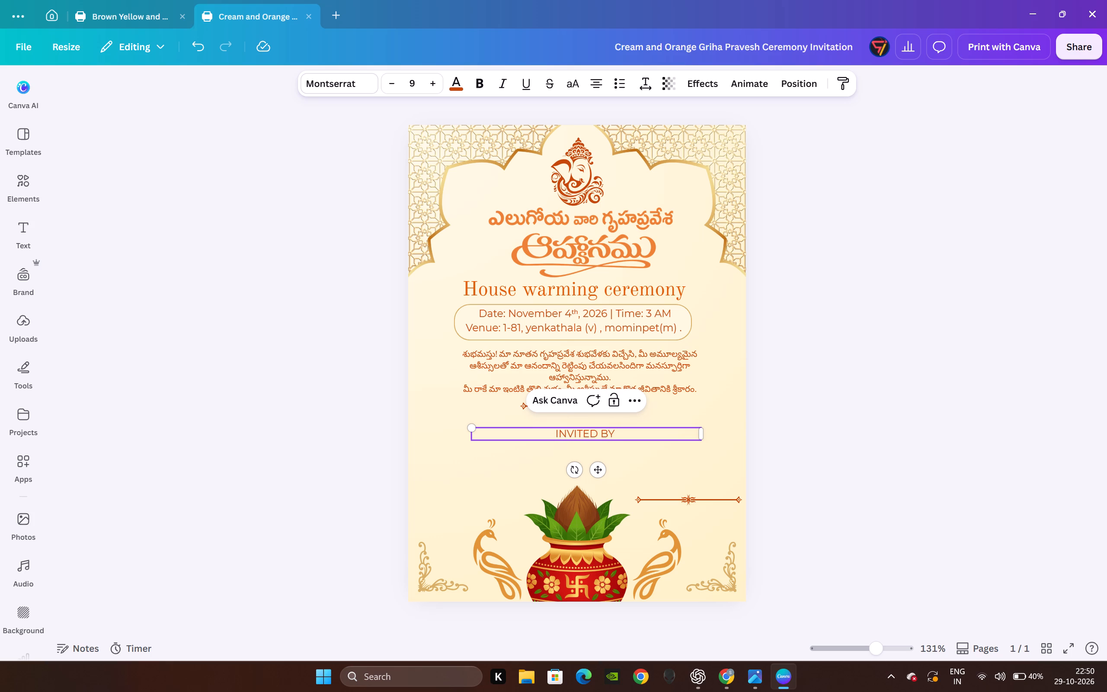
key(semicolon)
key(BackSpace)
Add the first two hosts' full names on separate lines below the "INVITED BY" heading.
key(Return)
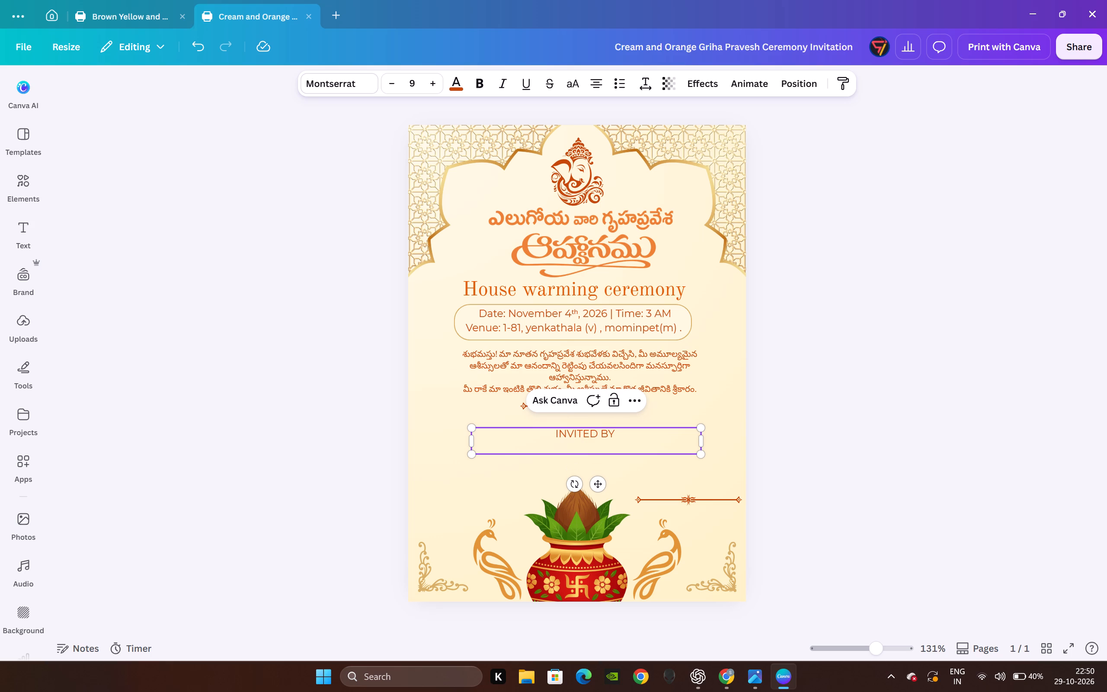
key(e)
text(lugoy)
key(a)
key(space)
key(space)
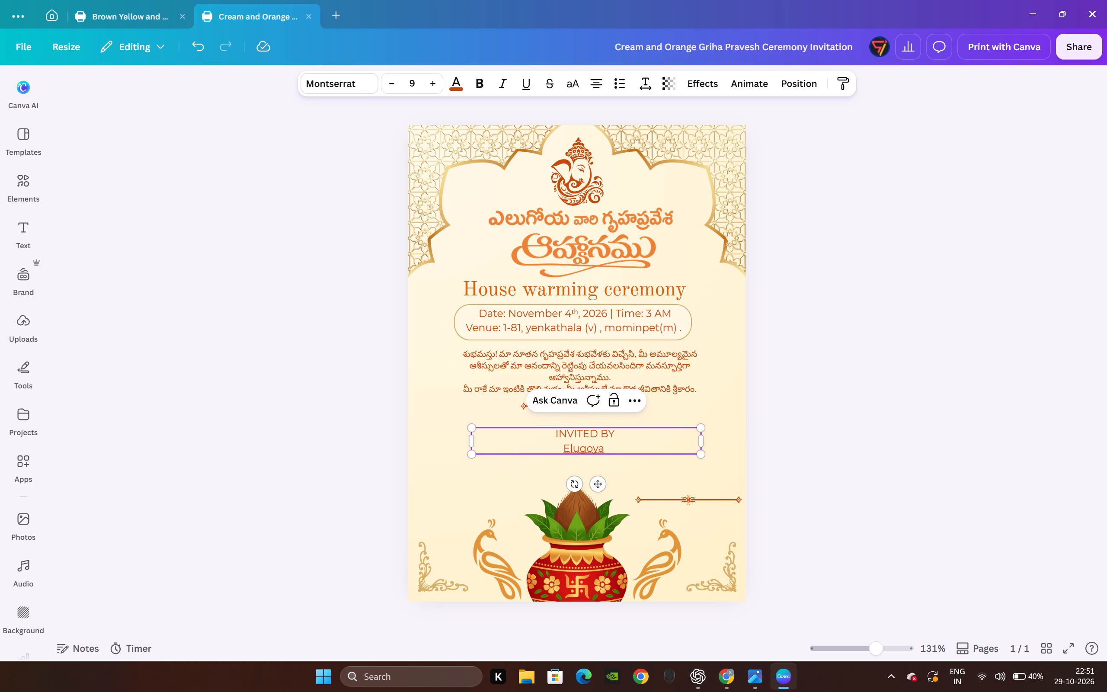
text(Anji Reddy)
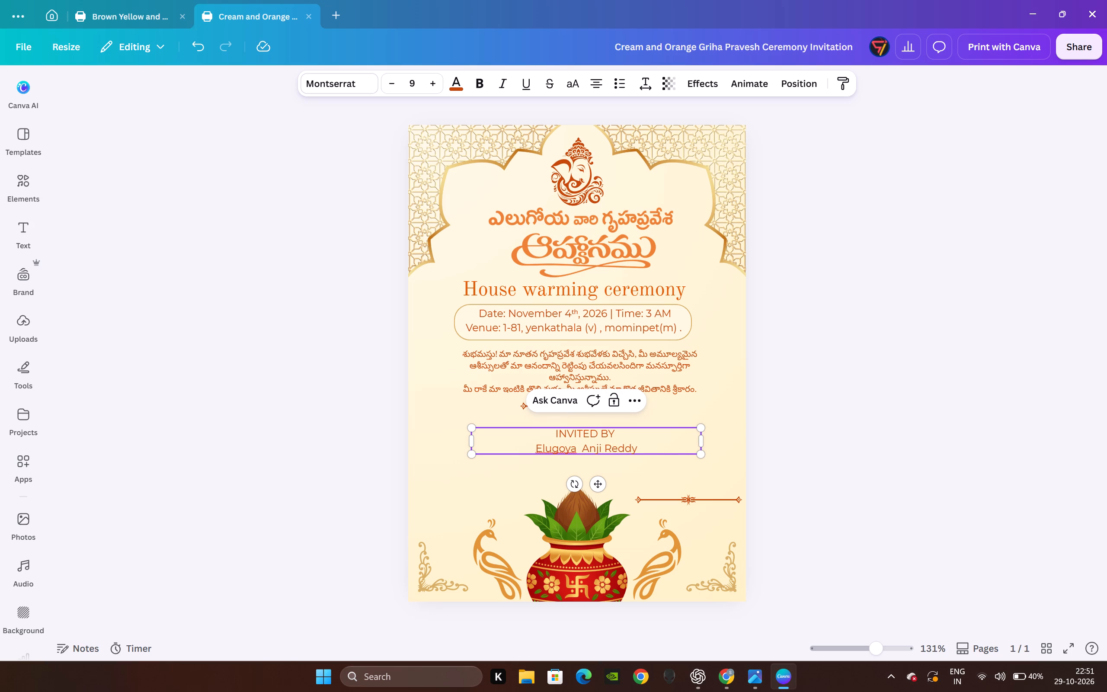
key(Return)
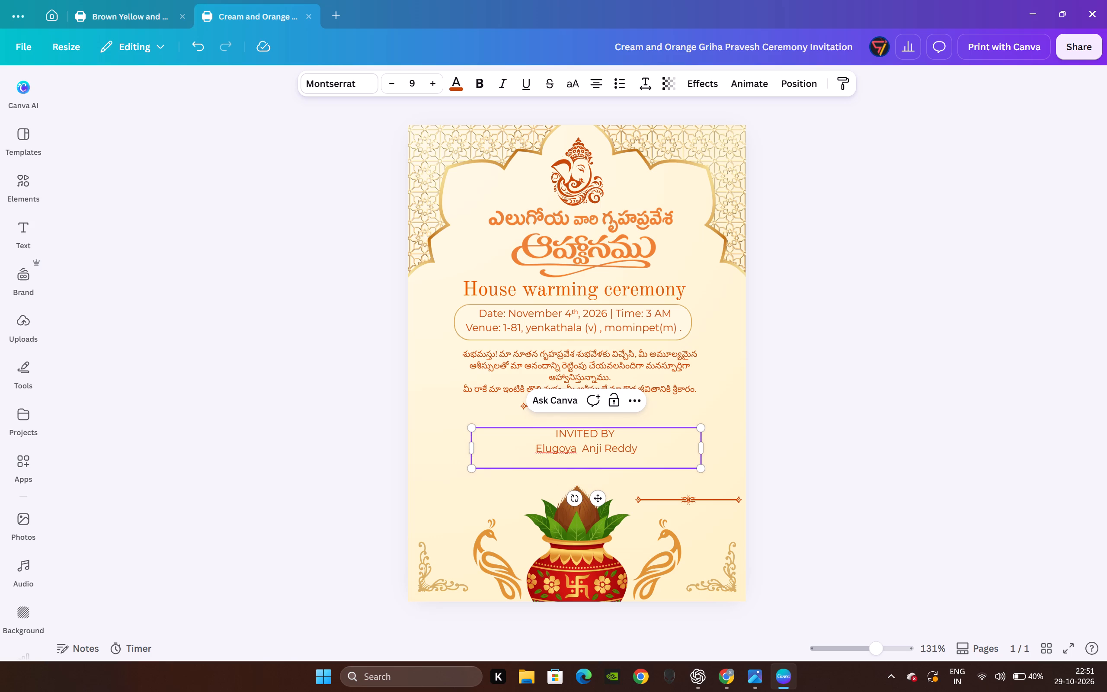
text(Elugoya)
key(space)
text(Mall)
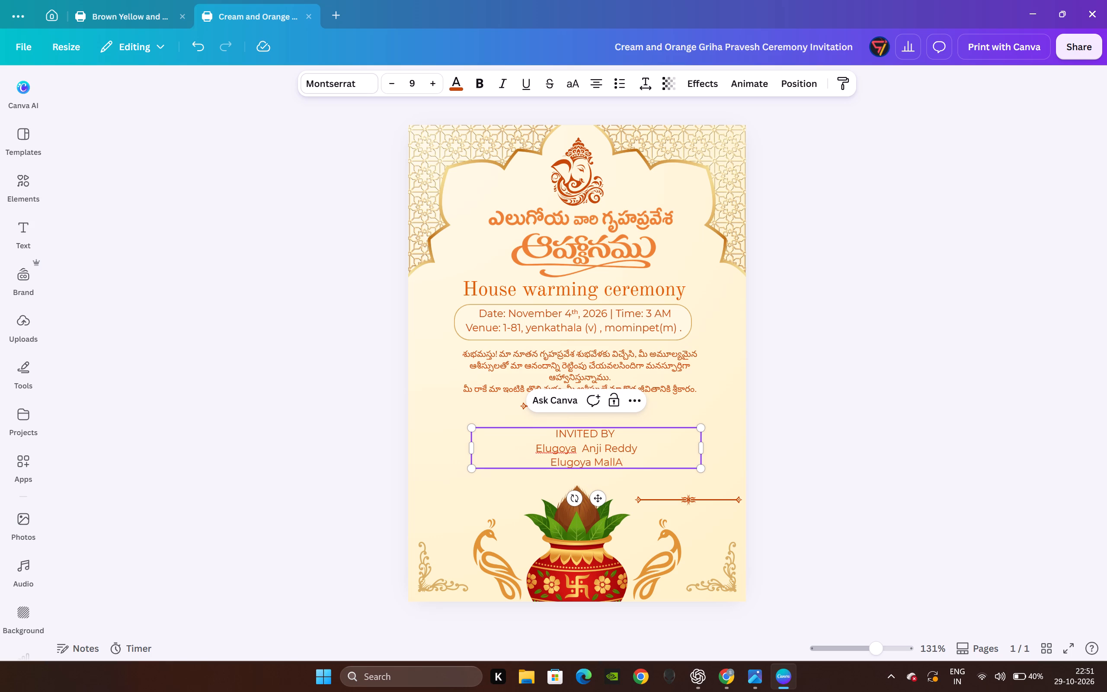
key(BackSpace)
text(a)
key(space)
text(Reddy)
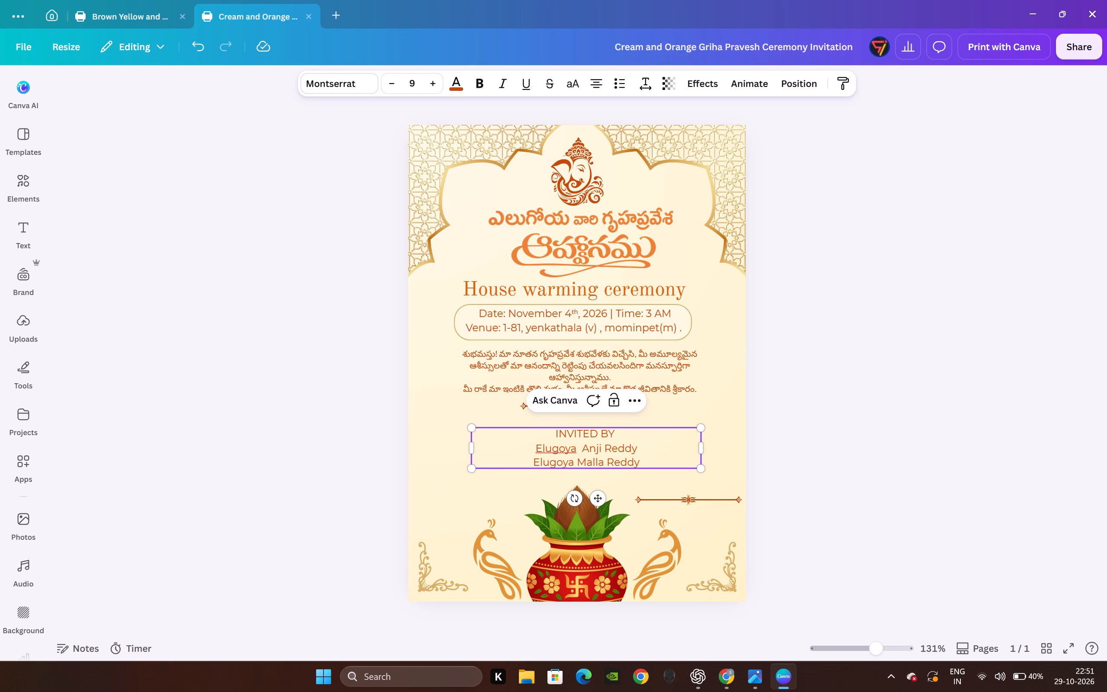
Add the third host's name on a new line below the other two and finish editing the text.
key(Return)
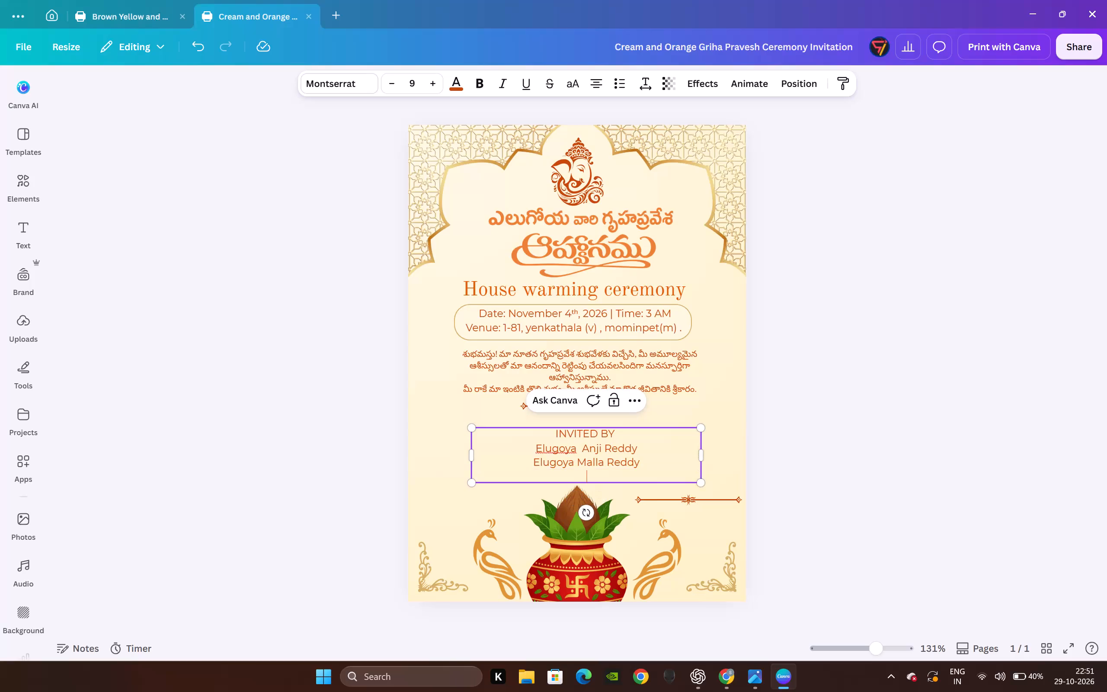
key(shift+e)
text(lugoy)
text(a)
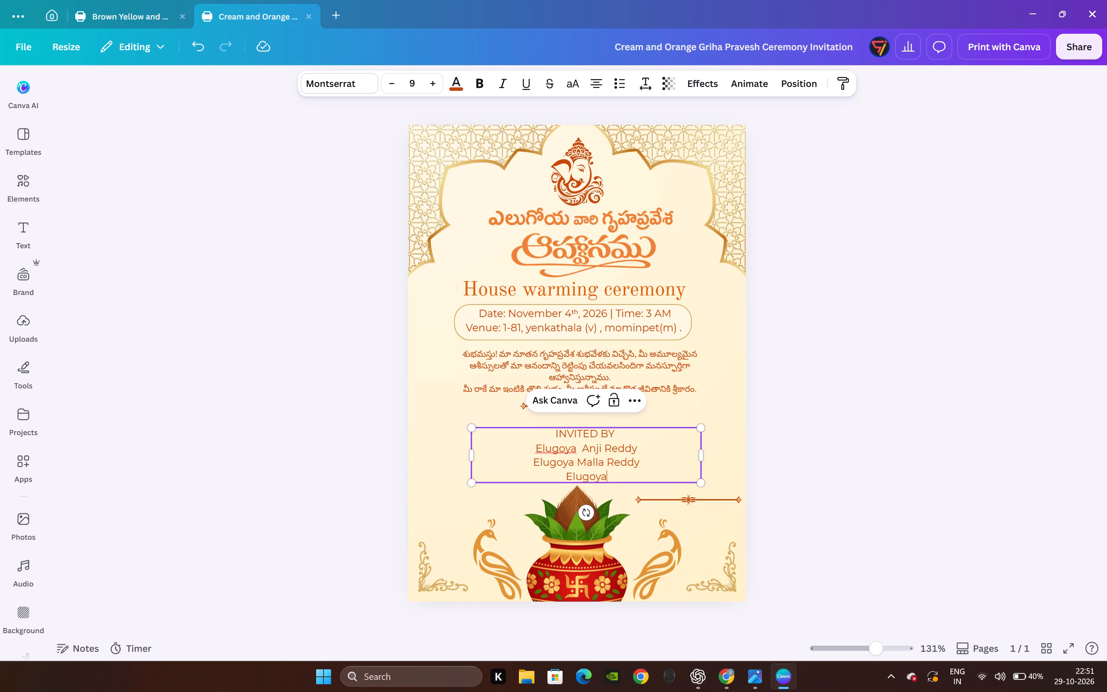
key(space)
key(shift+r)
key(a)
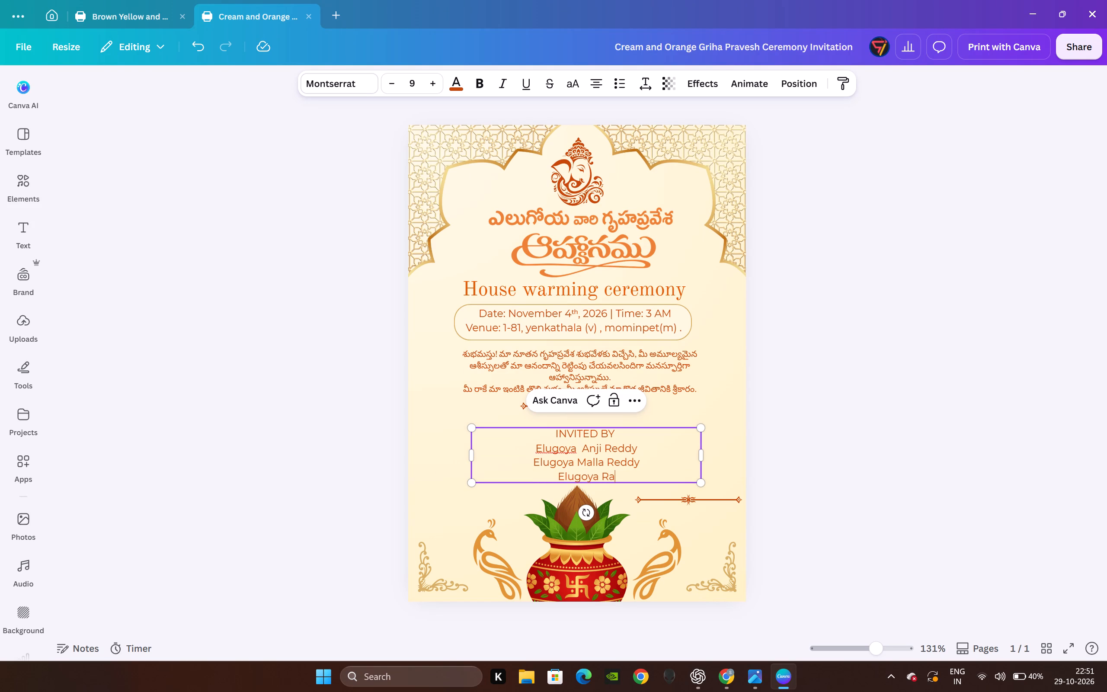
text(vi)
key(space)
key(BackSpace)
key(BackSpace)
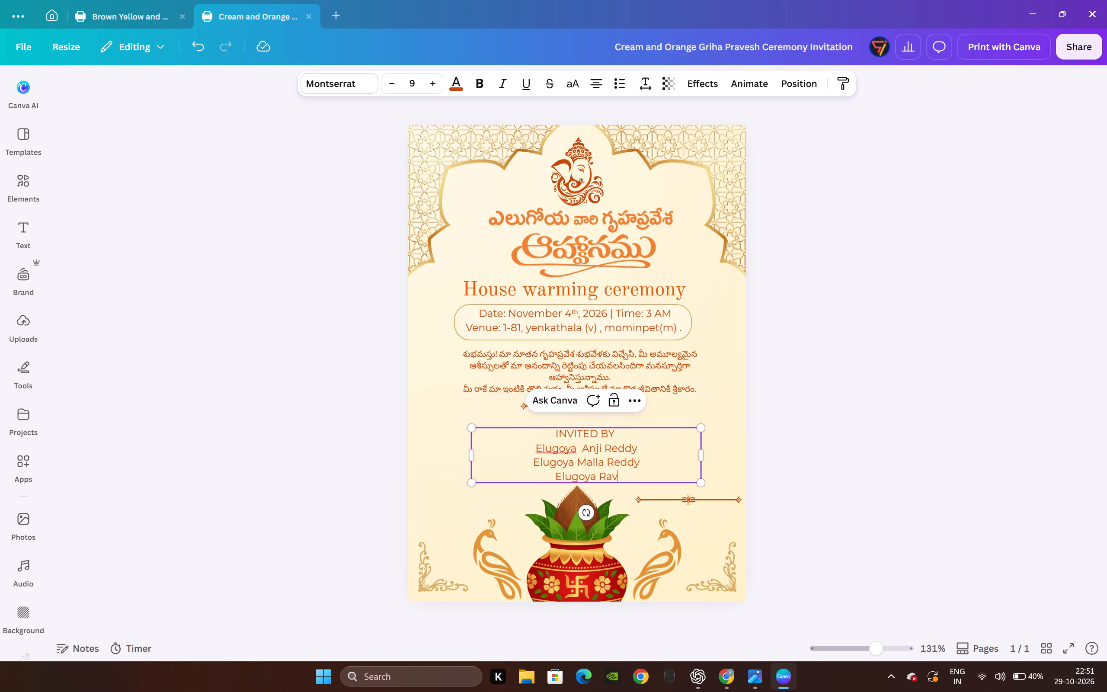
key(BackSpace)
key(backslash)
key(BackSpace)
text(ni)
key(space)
click(451, 459)
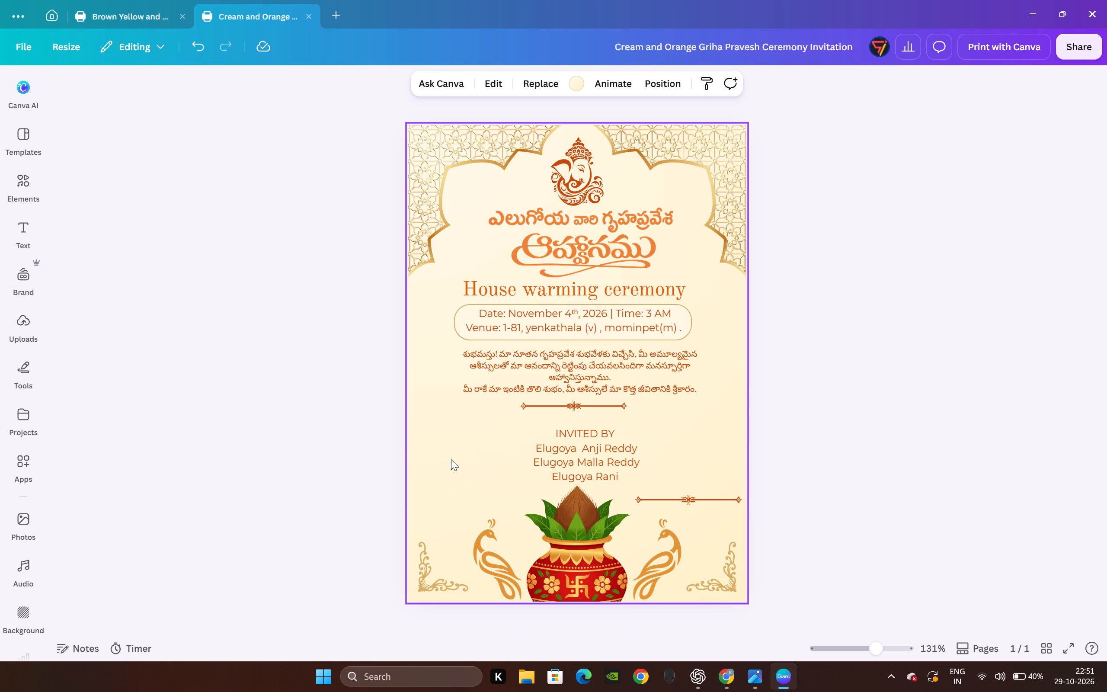
Move the "INVITED BY" text block slightly upward and centre it between the ornamental divider and the pot.
click(618, 429)
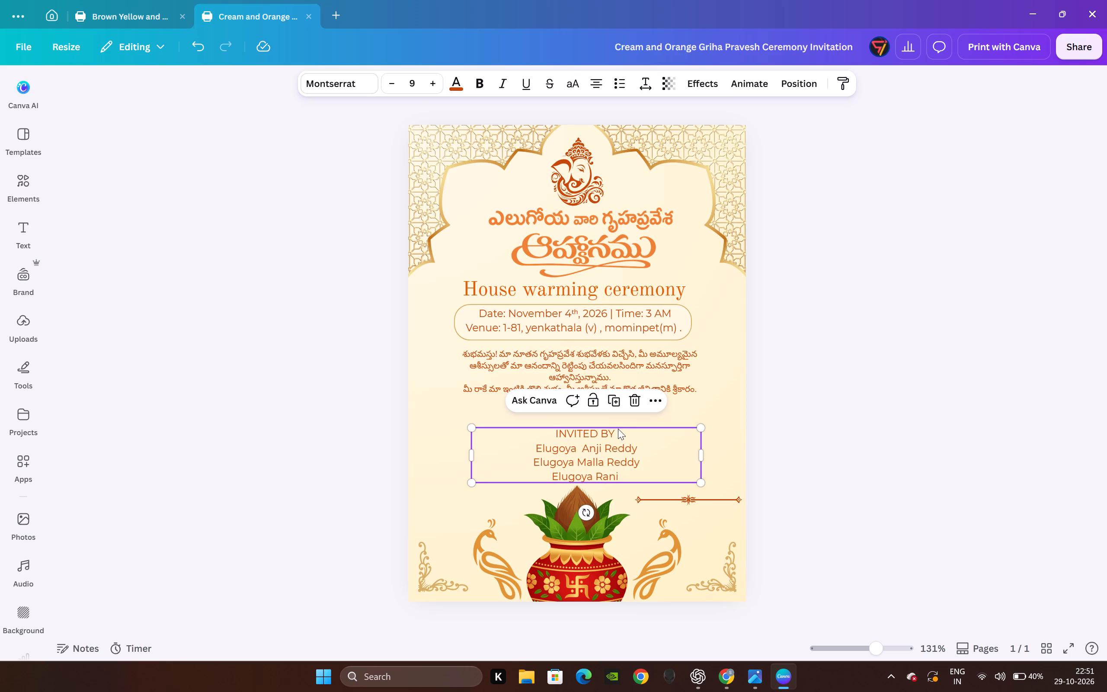
drag(615, 429, 614, 422)
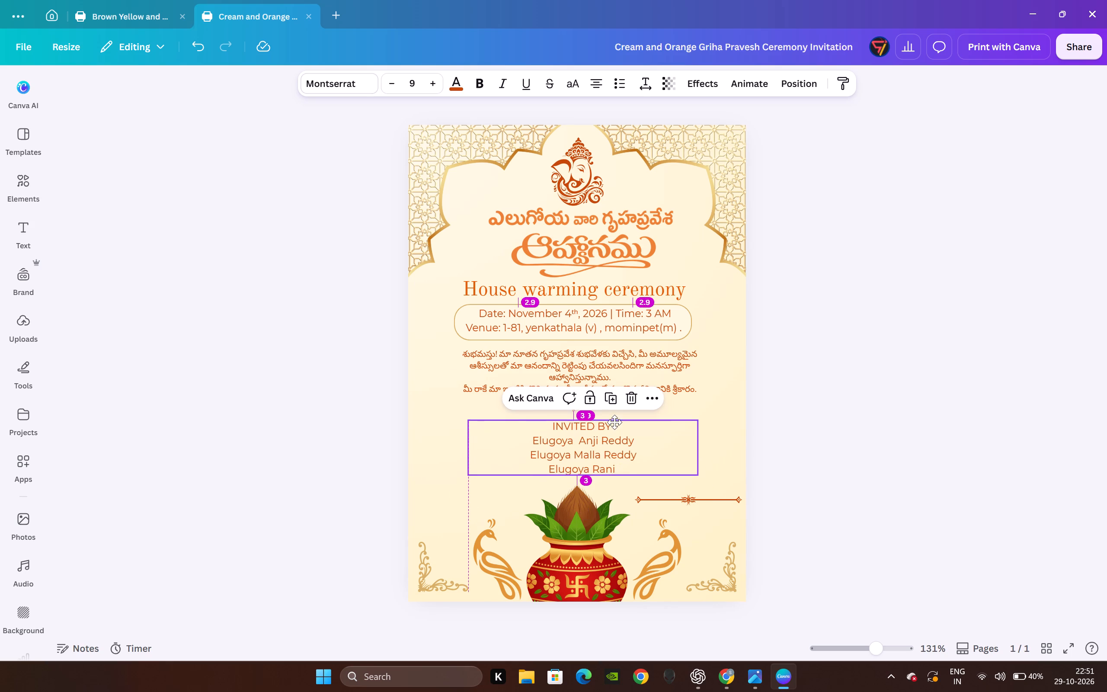
drag(614, 422, 611, 422)
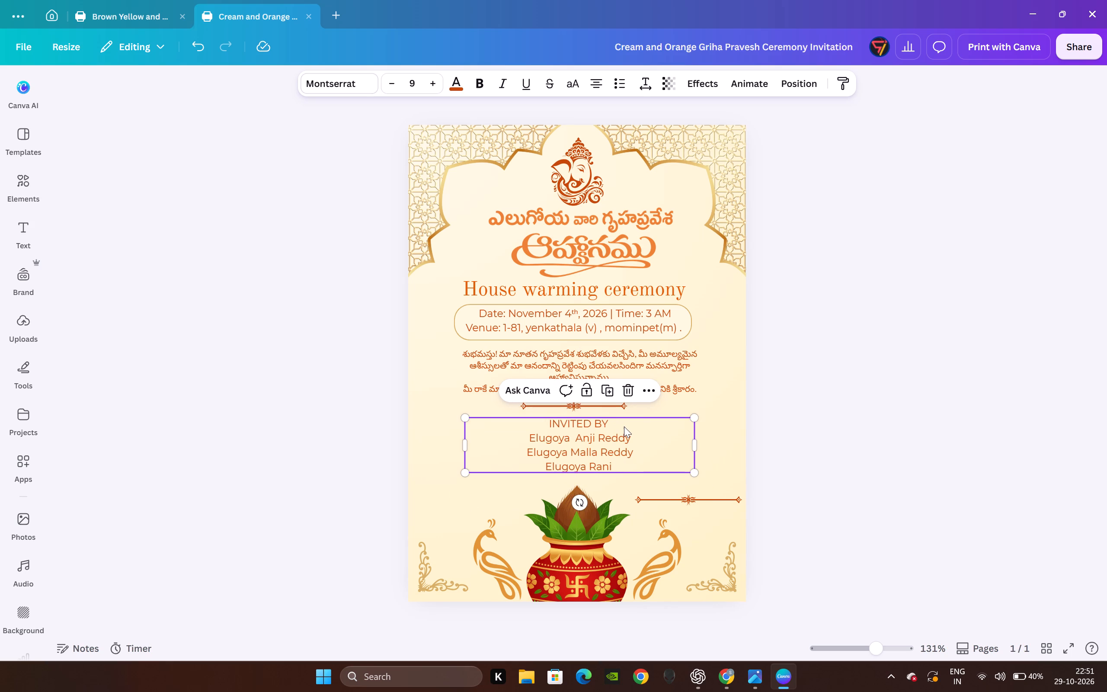
Try Lancelot, Quicksand and Old Standard on the "INVITED BY" heading, settling on the Playfair Display font.
triple_click(612, 425)
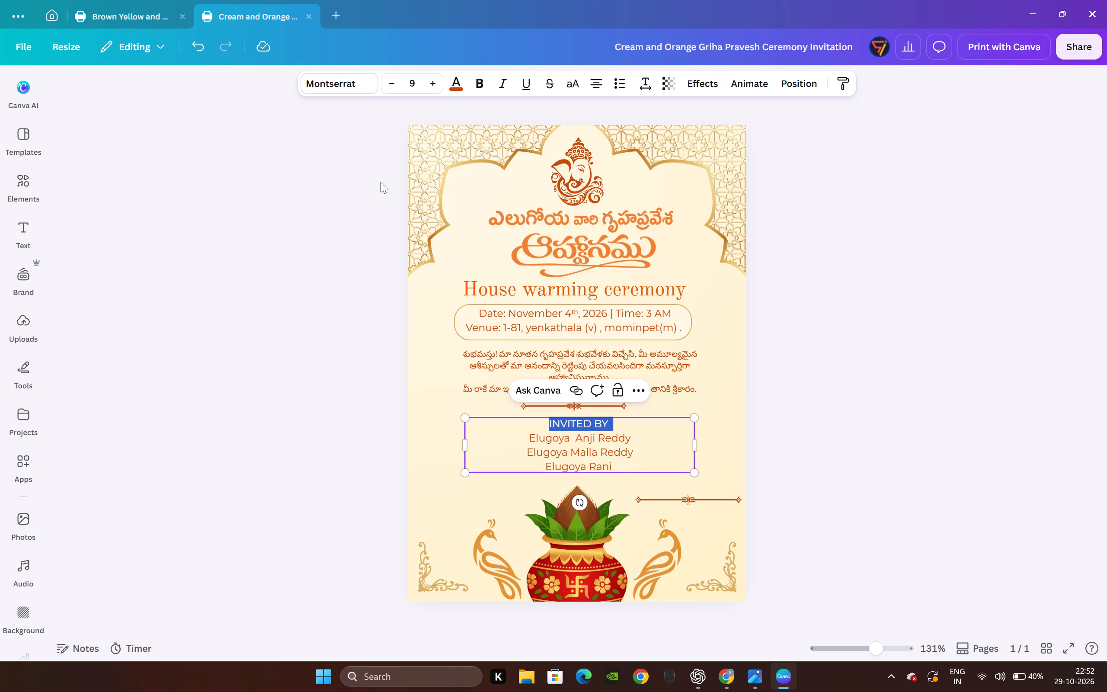
click(341, 87)
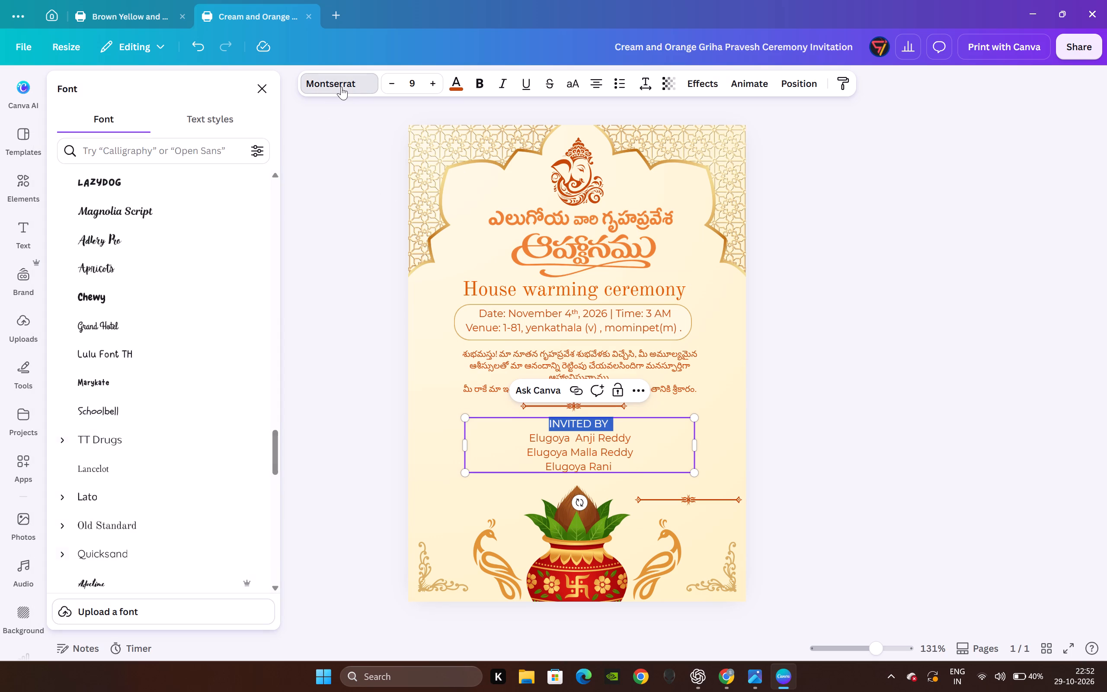
click(131, 432)
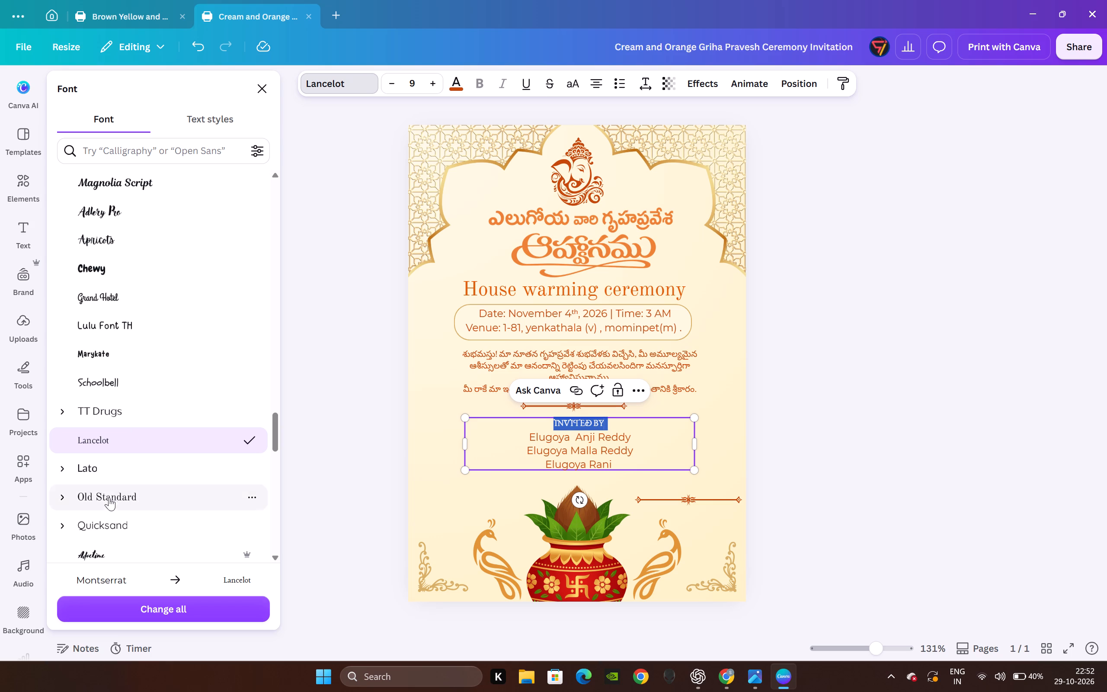
click(124, 524)
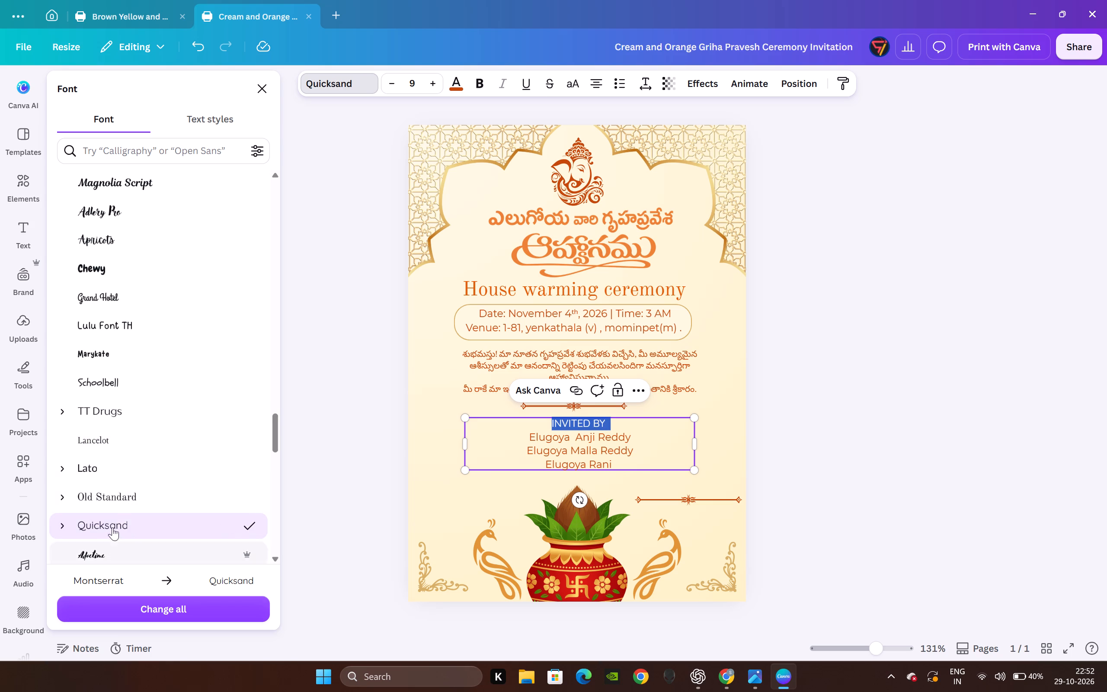
click(115, 497)
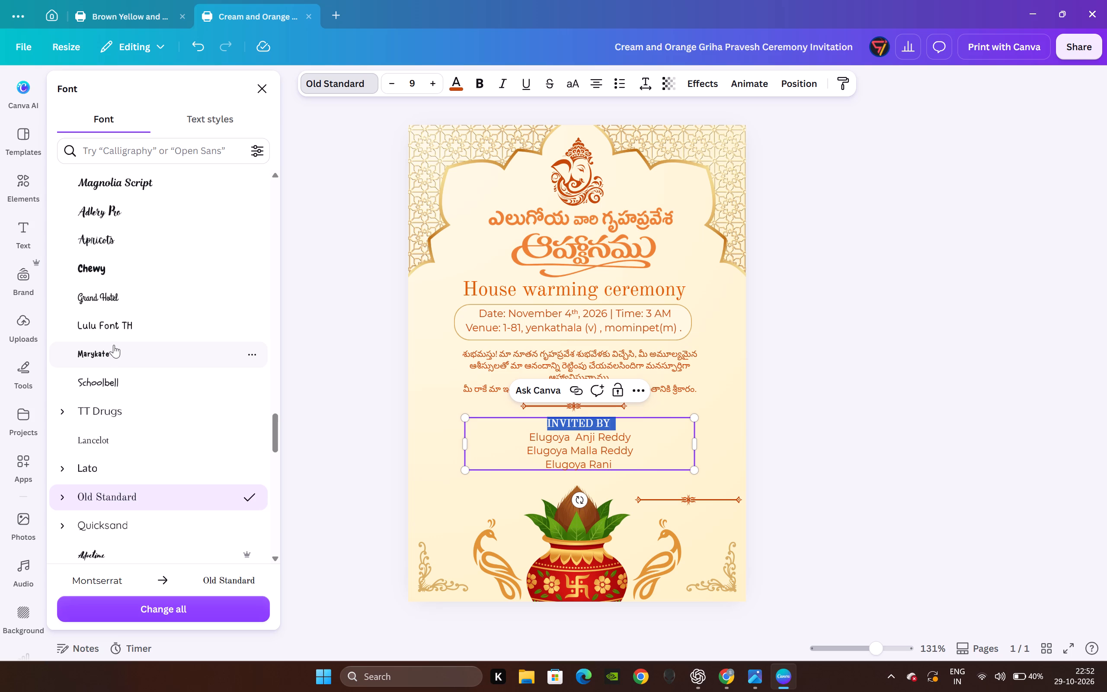
scroll(114, 345, up, 10)
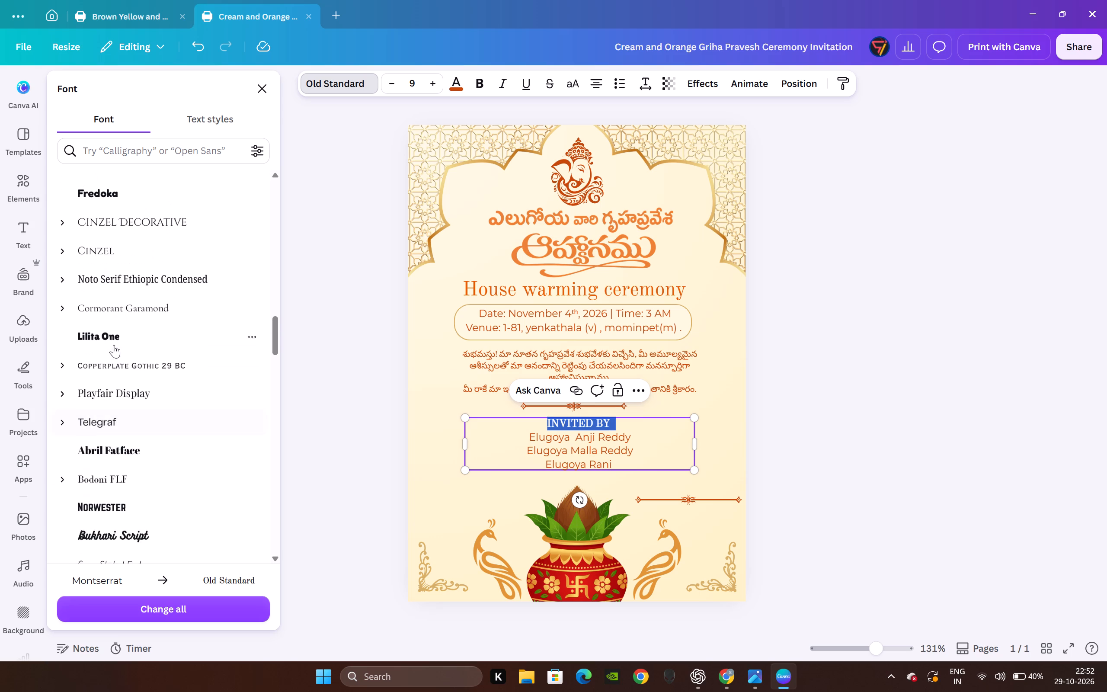
scroll(114, 345, up, 1)
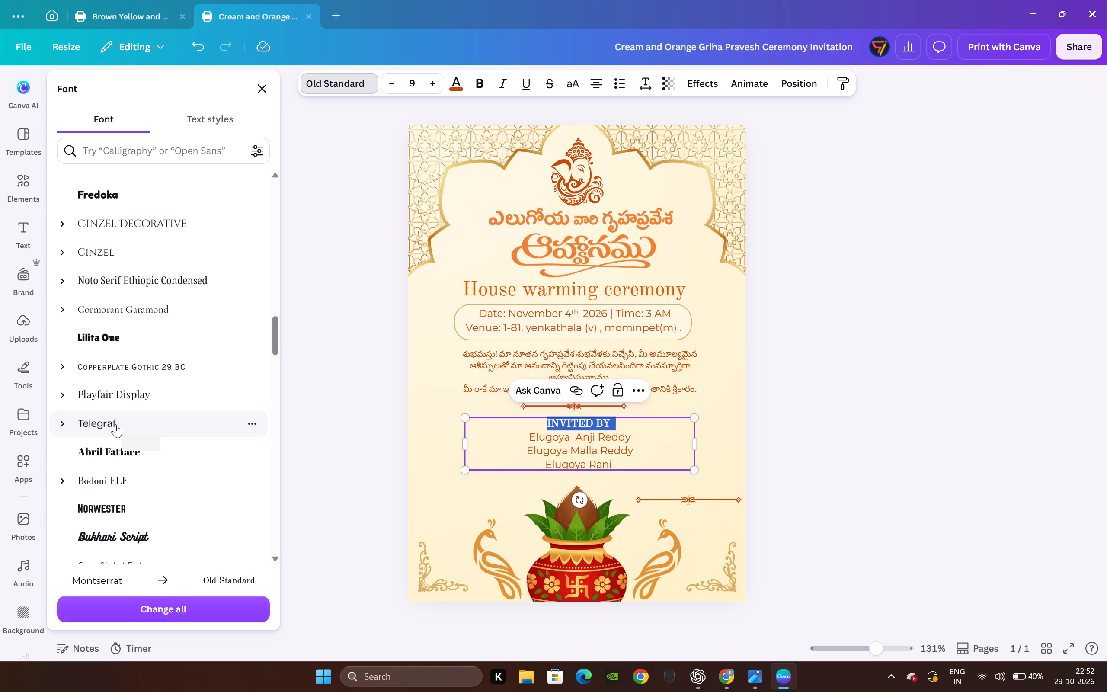
click(118, 387)
click(361, 323)
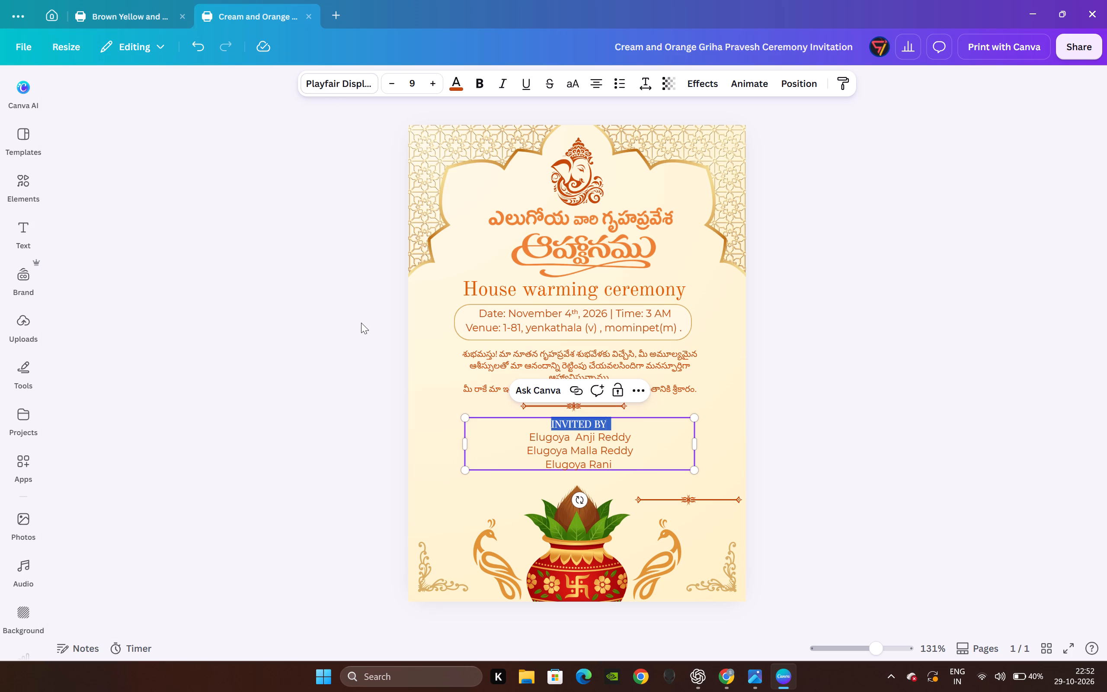
click(435, 395)
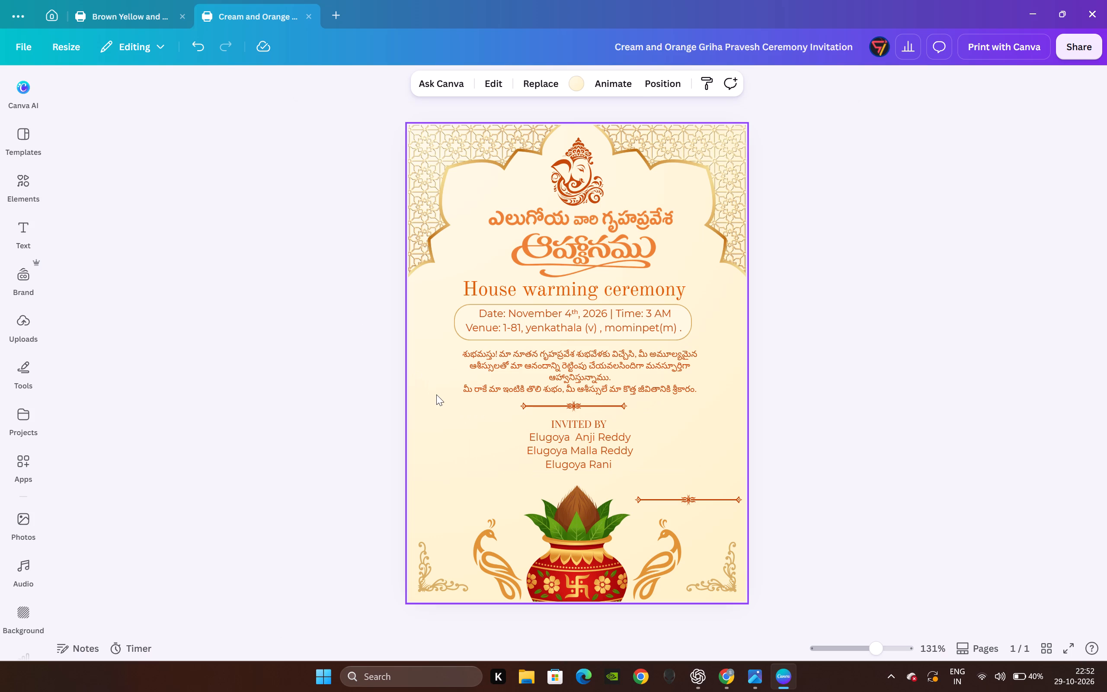
Nudge the "INVITED BY" text block slightly upward, closer to the ornamental divider.
click(530, 437)
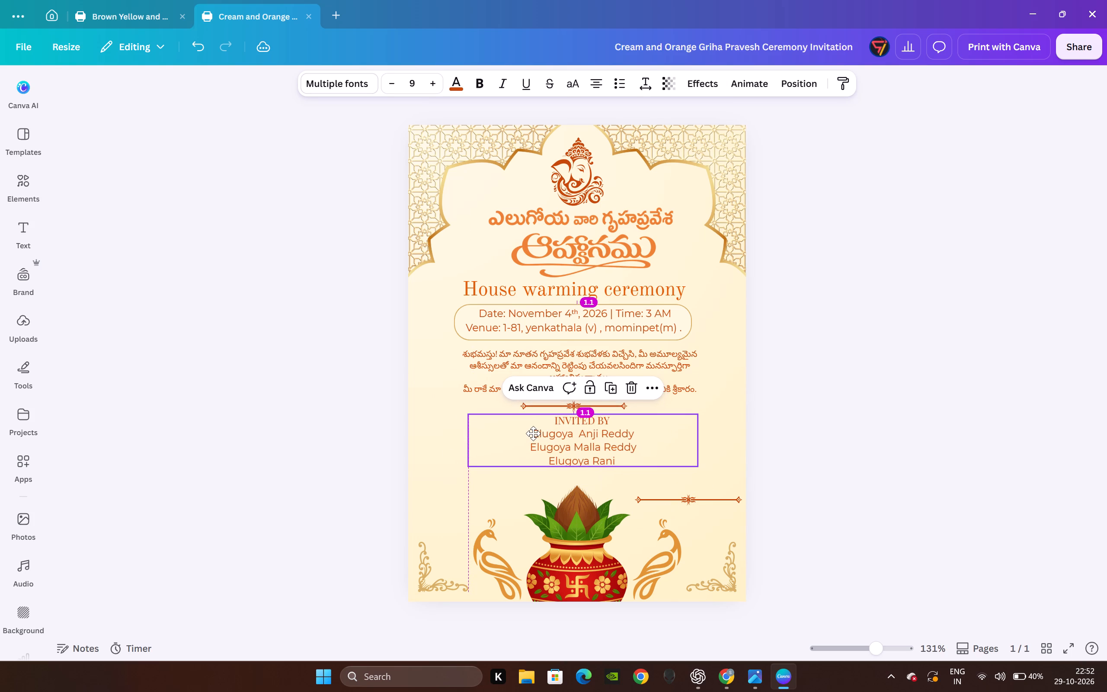
Left-align the three host name lines while leaving the "INVITED BY" heading centred.
double_click(551, 439)
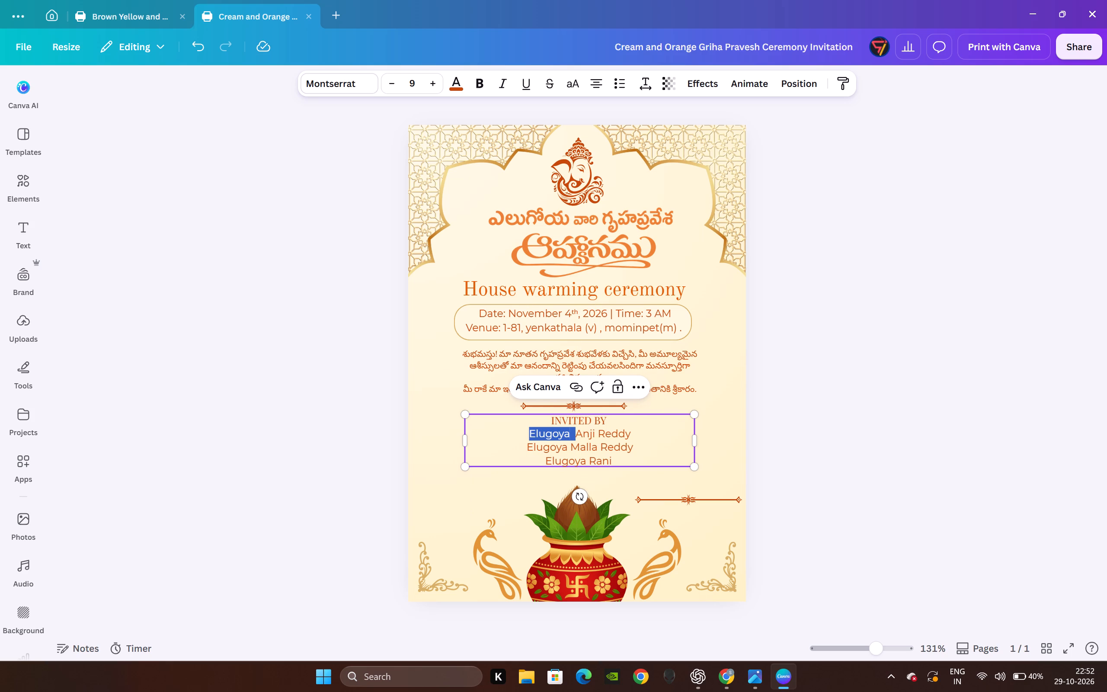
click(532, 433)
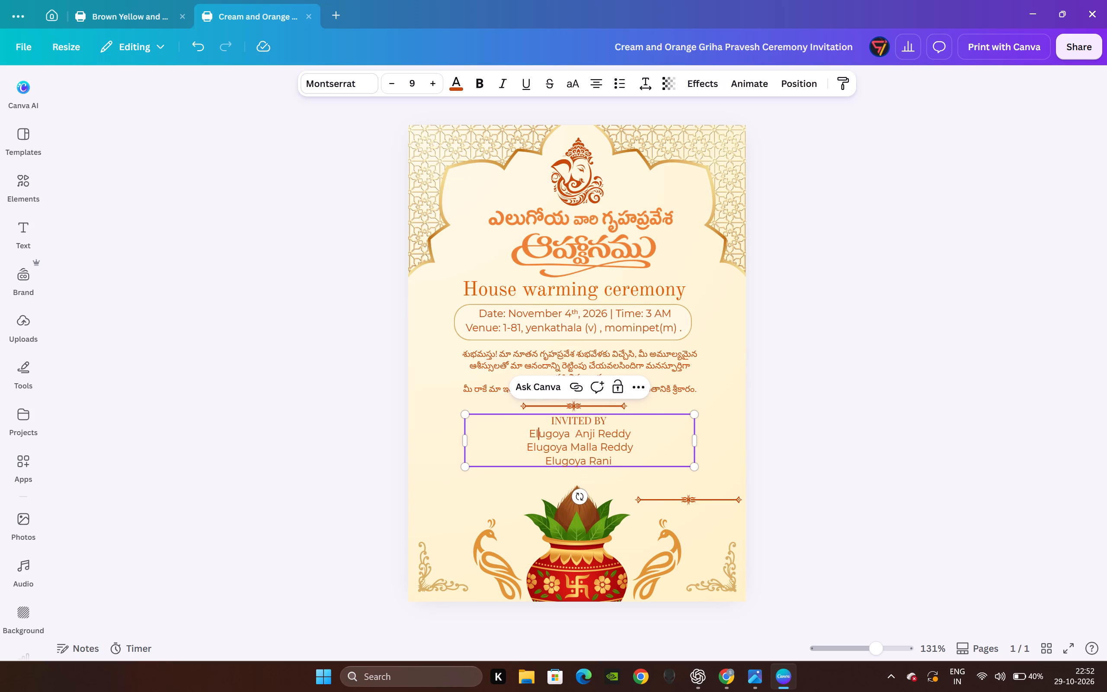
drag(529, 433, 551, 439)
drag(551, 439, 614, 457)
drag(614, 457, 545, 436)
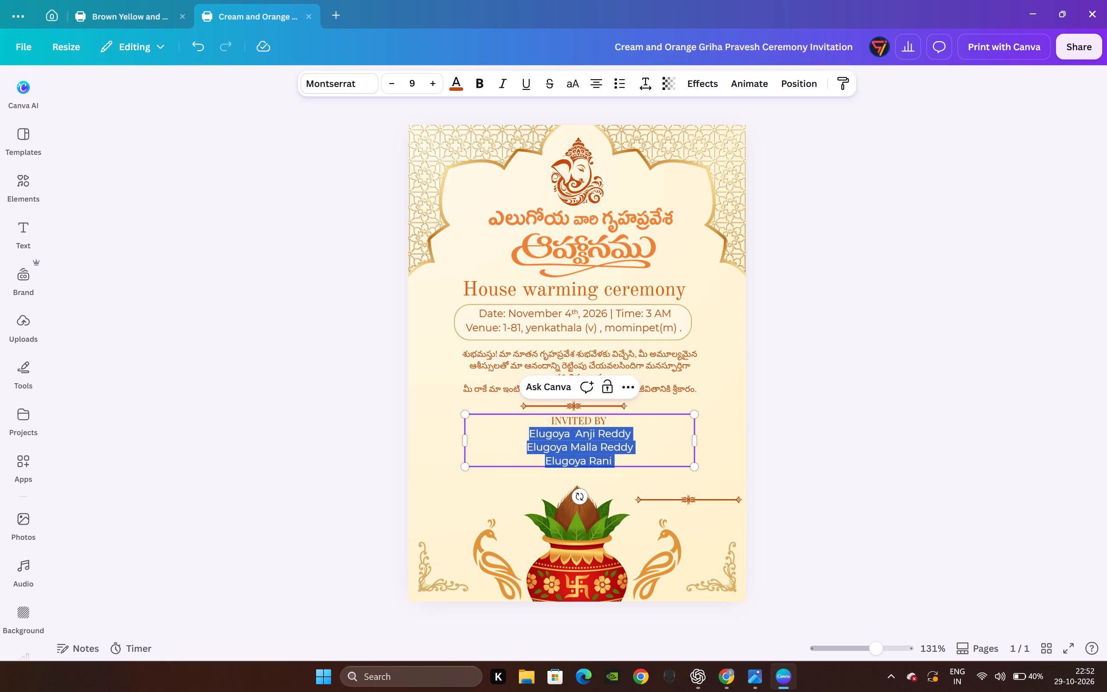
drag(545, 436, 541, 436)
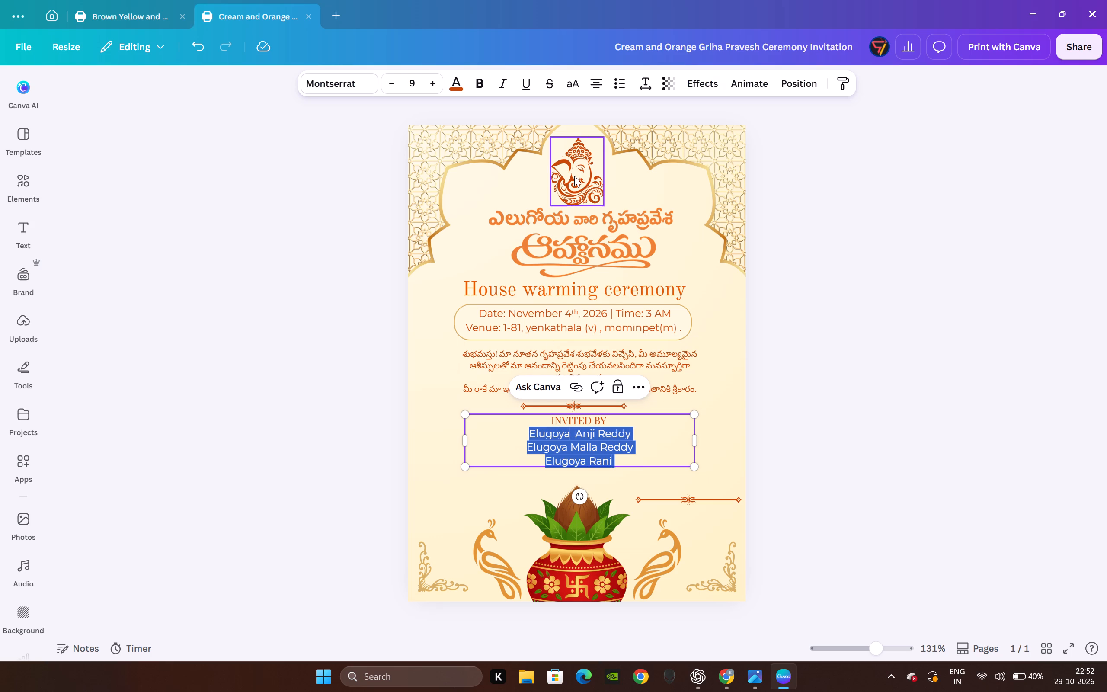
click(597, 89)
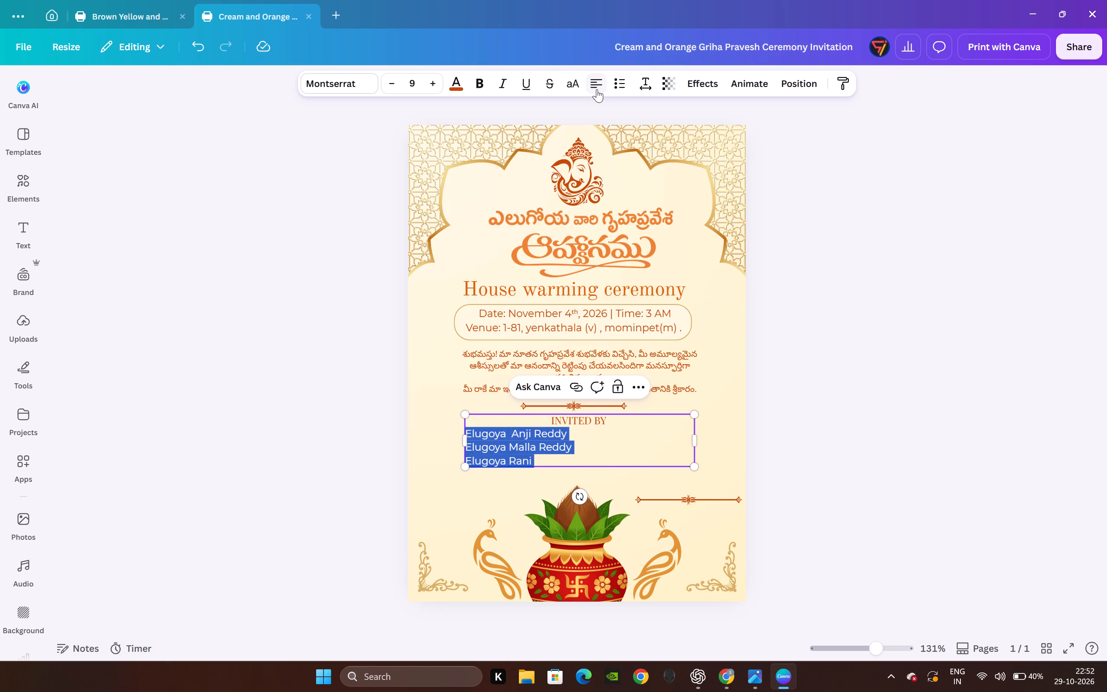
click(597, 89)
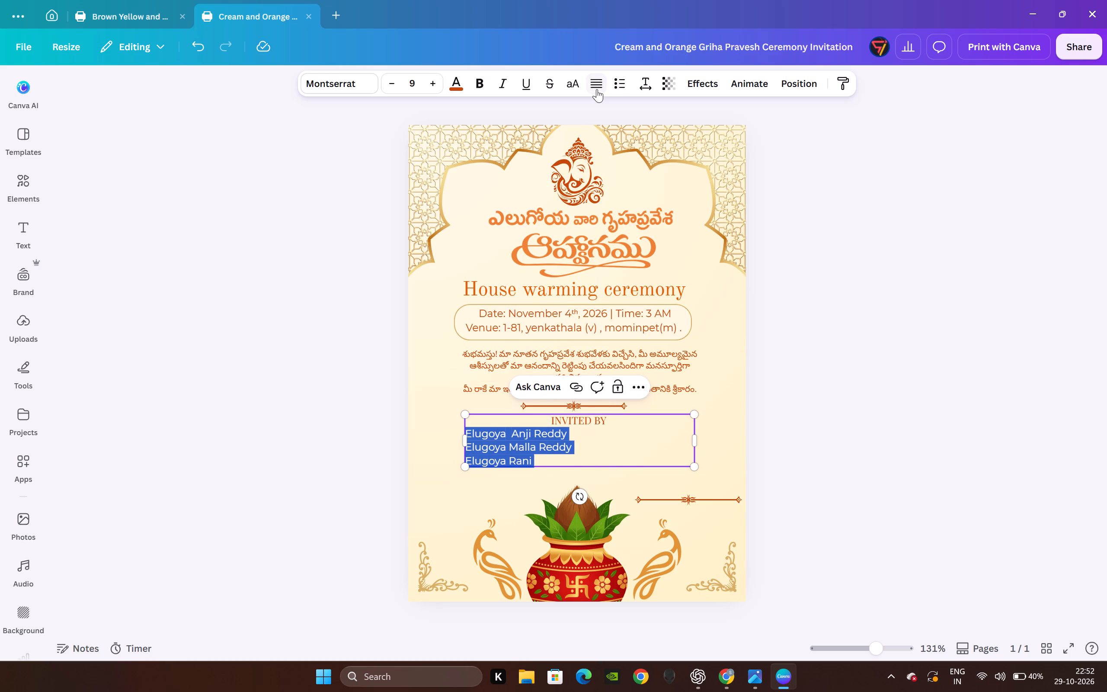
click(597, 89)
click(597, 89)
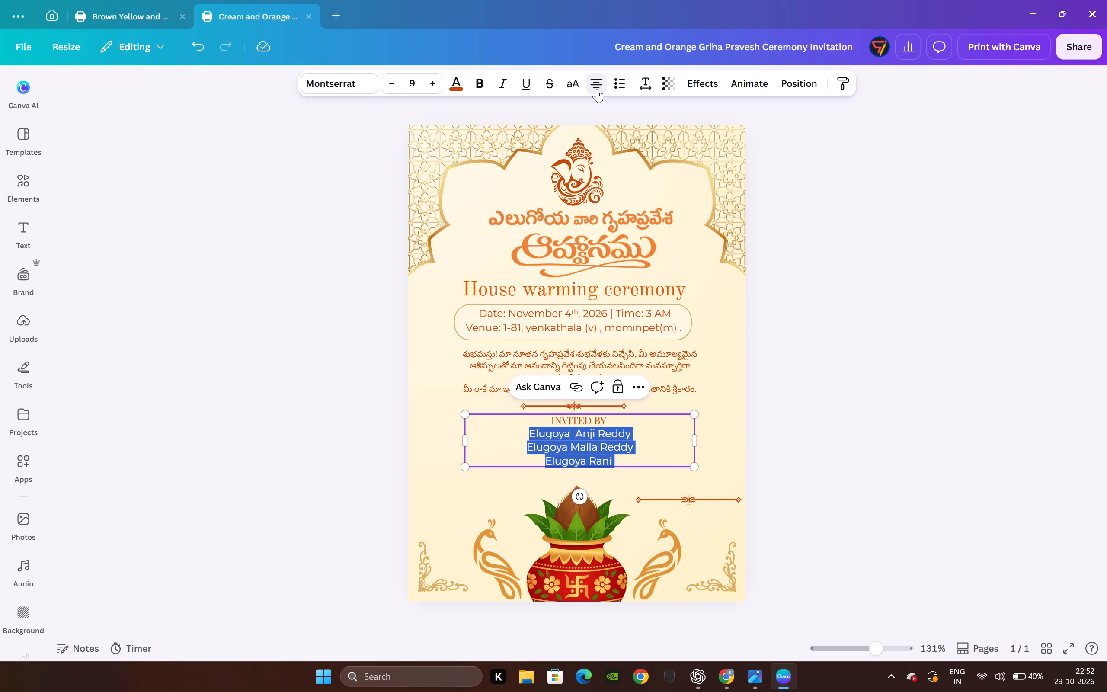
click(597, 89)
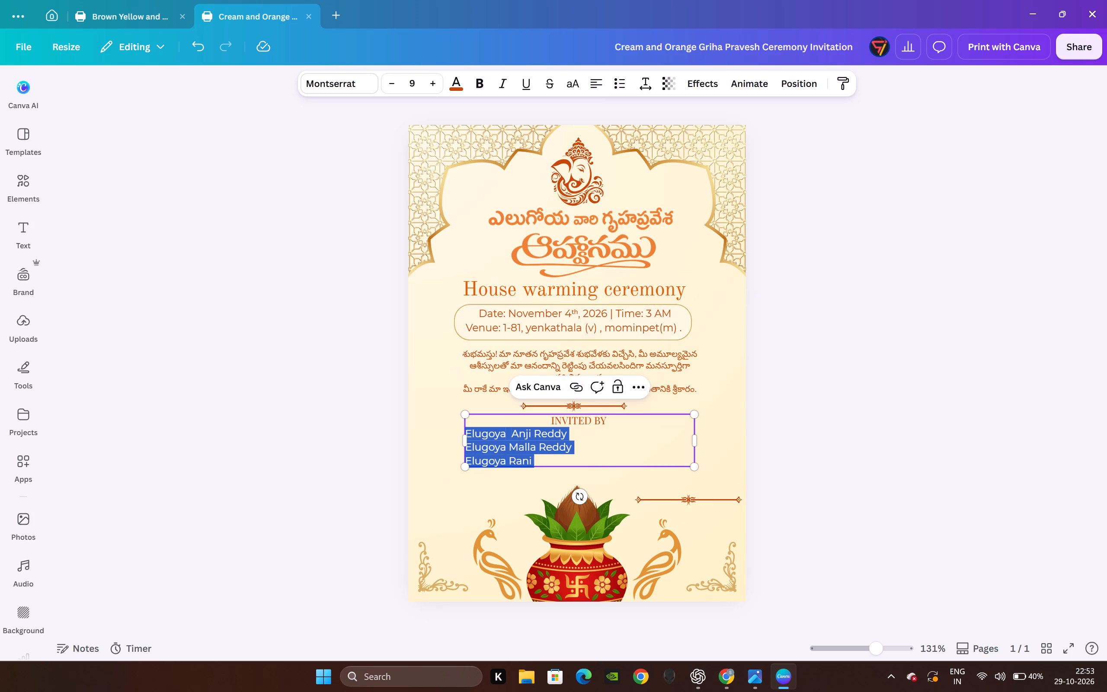
click(587, 456)
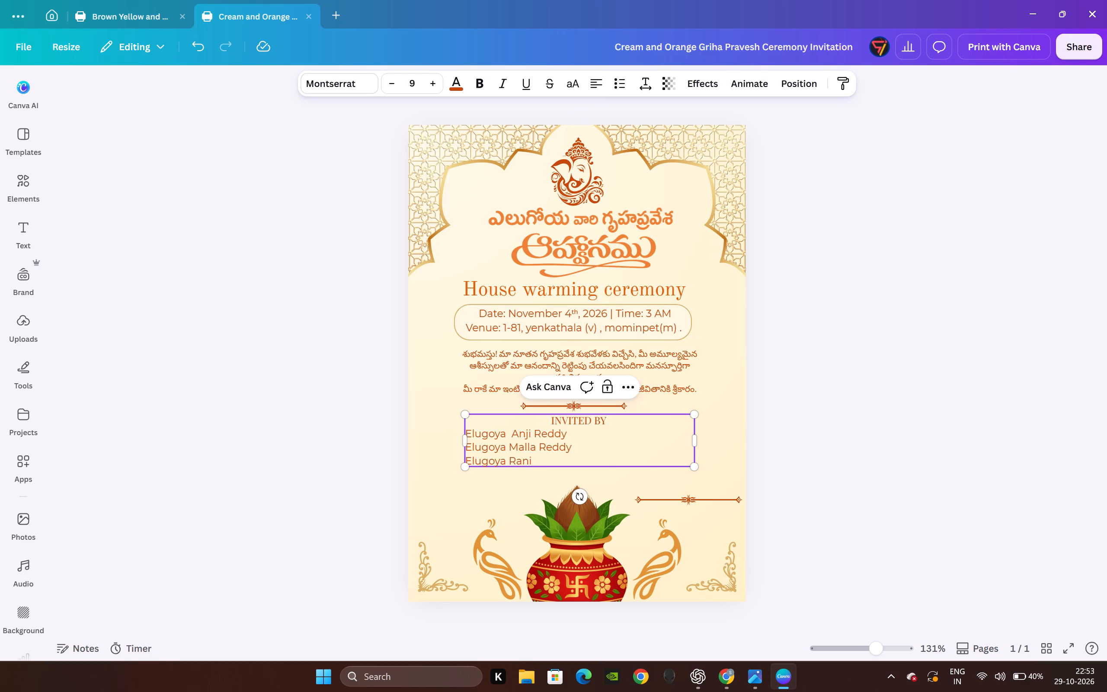
Indent the first host's name with leading spaces so it sits beneath the "INVITED BY" heading.
click(467, 433)
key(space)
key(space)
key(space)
key(BackSpace)
key(BackSpace)
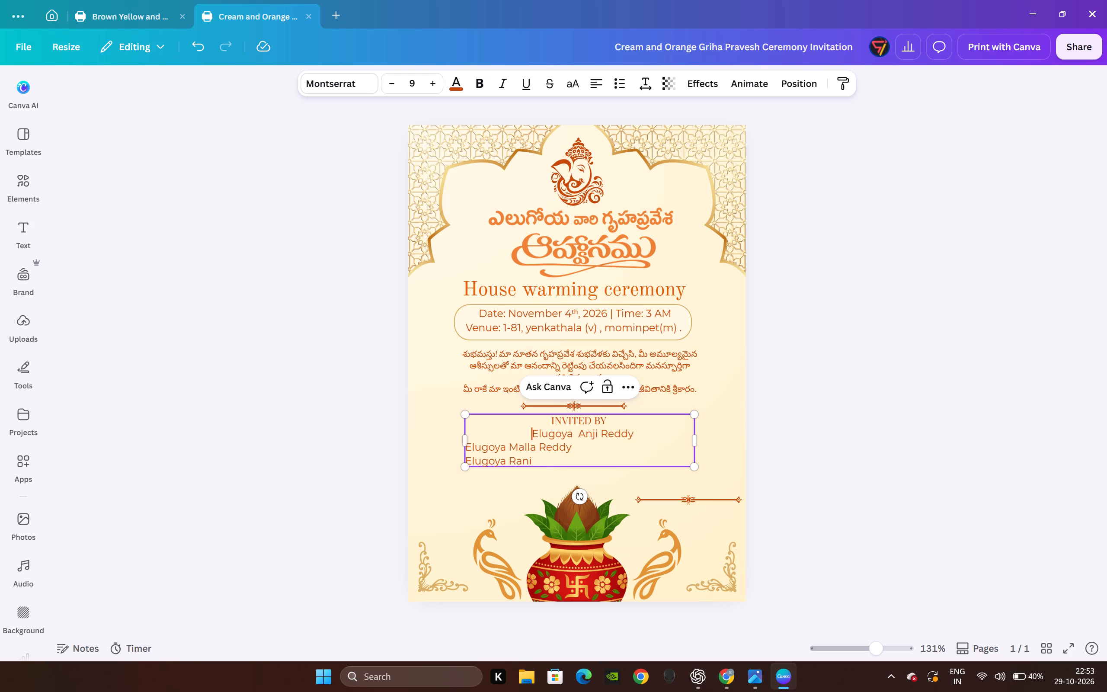
key(BackSpace)
key(BackSpace)
Indent the second host's name with leading spaces so it starts level with the first name.
key(Down)
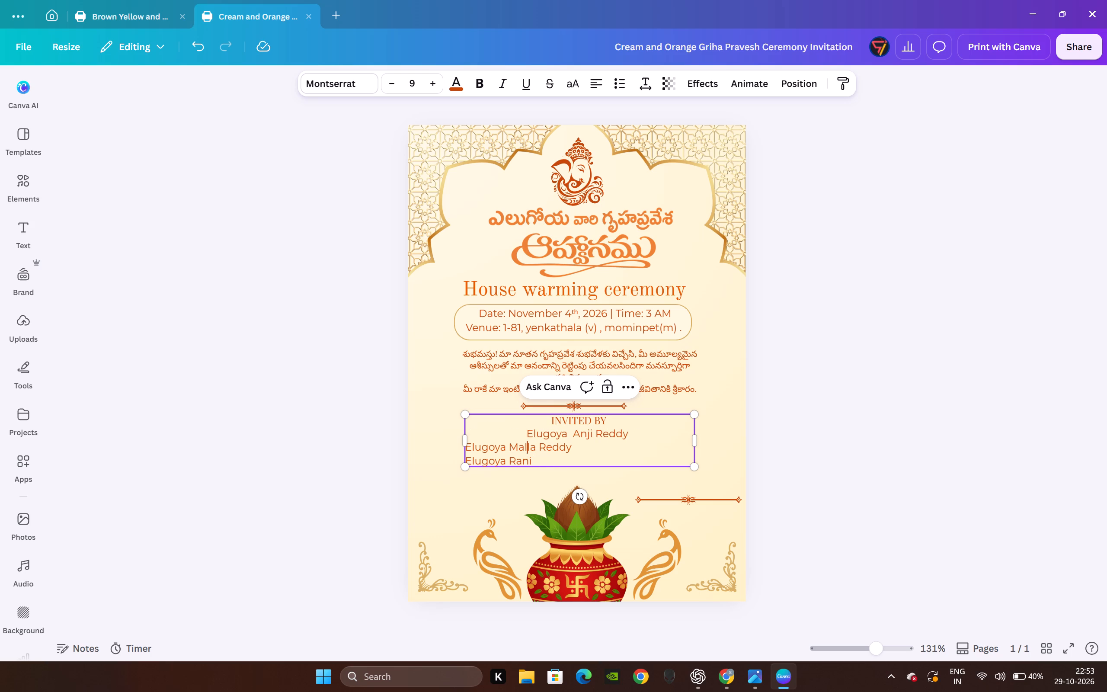
key(Left)
key(Left)
key(Left)
key(Left)
key(Left)
key(Left)
key(Left)
key(Left)
key(Left)
key(Left)
key(Left)
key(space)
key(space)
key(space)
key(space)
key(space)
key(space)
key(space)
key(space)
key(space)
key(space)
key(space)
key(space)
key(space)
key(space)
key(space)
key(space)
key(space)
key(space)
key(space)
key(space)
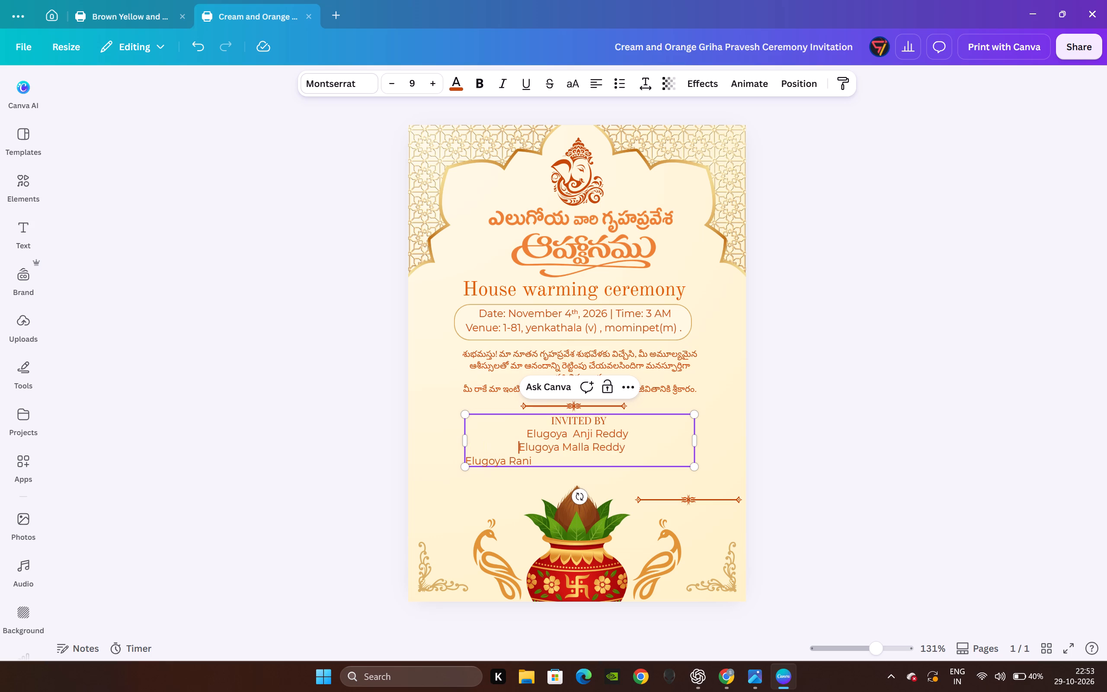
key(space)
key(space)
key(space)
Indent the third host's name with leading spaces to line up with the two names above, and finish editing the text.
key(Down)
key(Left)
key(Left)
key(Left)
key(Left)
key(Left)
key(Left)
key(Left)
key(Left)
key(Left)
key(Left)
key(Left)
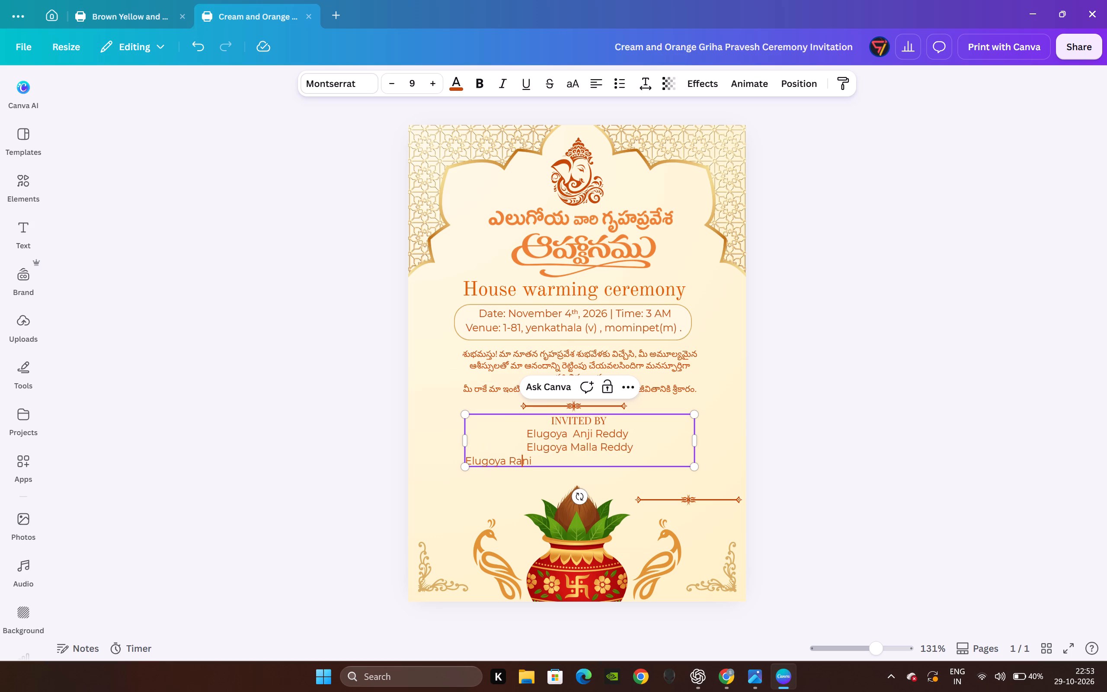
key(Left)
key(Return)
key(BackSpace)
key(Down)
key(Left)
key(Left)
key(Left)
key(Left)
key(Left)
key(Left)
key(Left)
key(Left)
key(Left)
key(Left)
key(Left)
key(Left)
key(Left)
key(Left)
key(Left)
key(Left)
key(Right)
key(Right)
key(Right)
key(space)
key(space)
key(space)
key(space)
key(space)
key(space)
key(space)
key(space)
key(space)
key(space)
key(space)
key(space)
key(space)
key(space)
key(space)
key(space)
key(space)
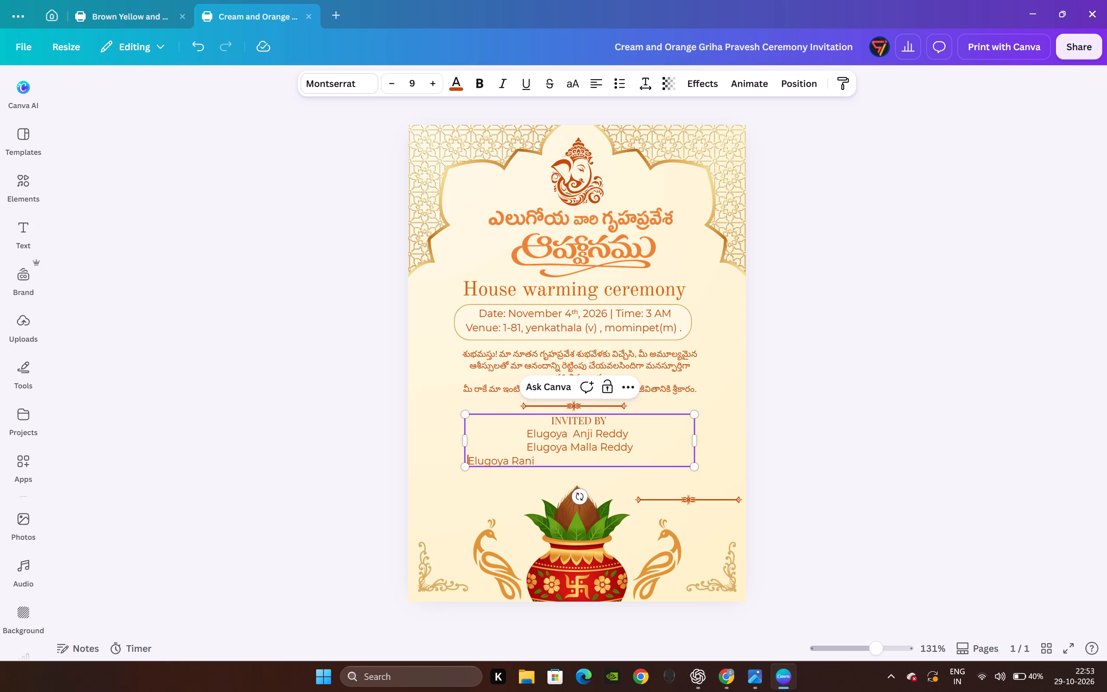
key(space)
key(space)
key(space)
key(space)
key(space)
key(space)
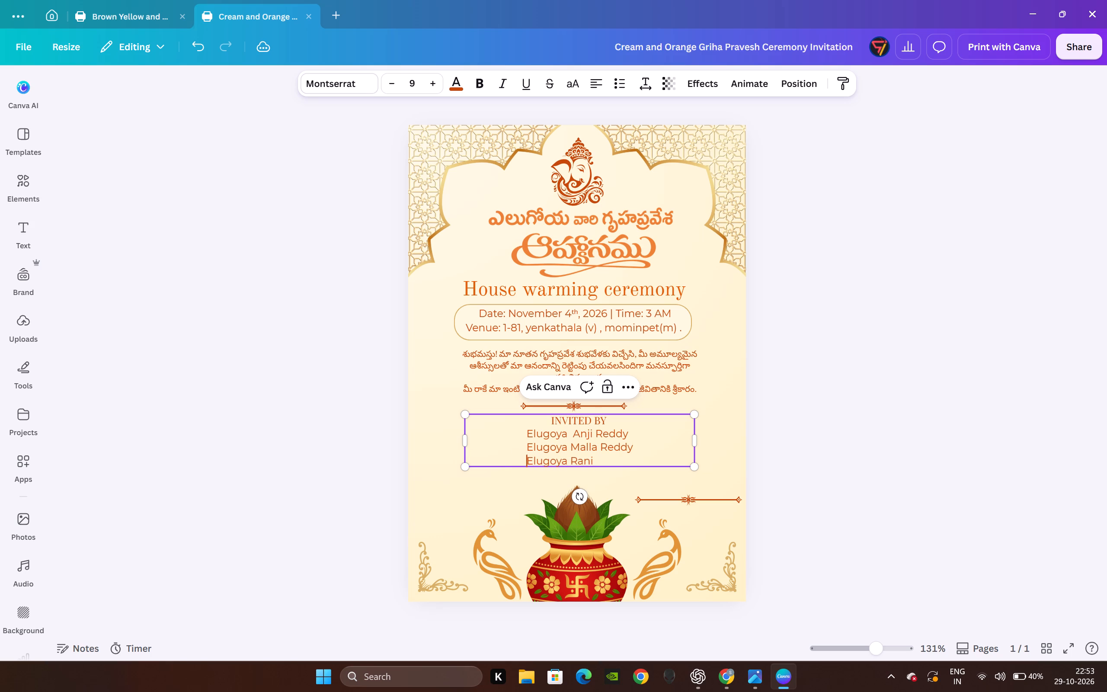
click(460, 489)
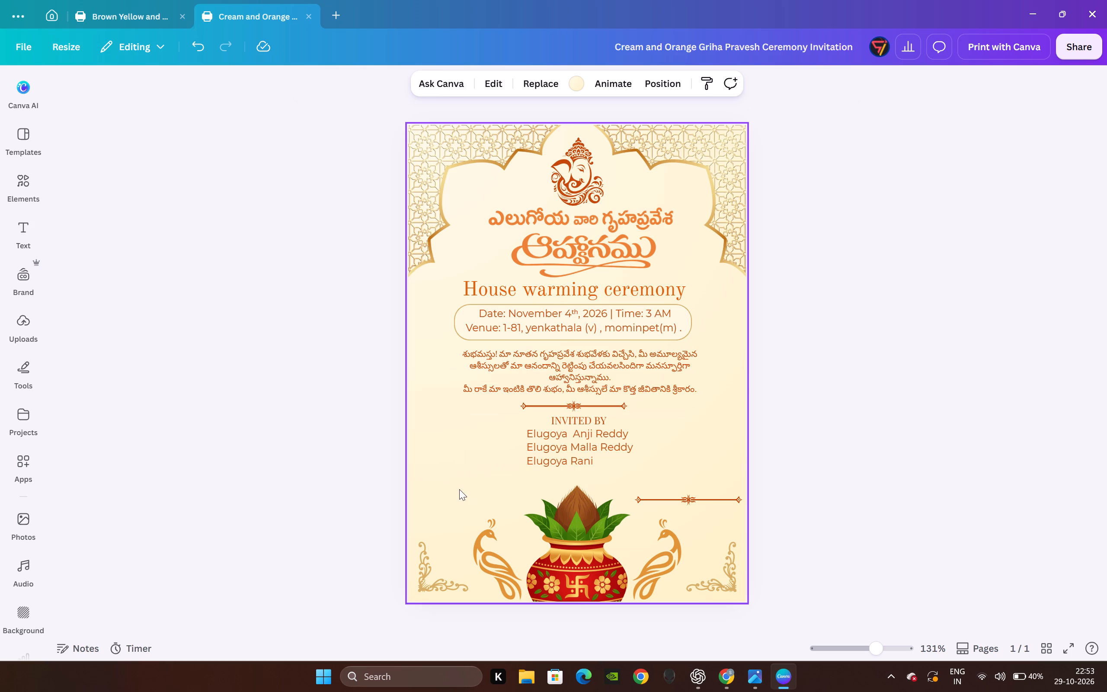
Shift the "INVITED BY" text block slightly to the right beneath the divider and deselect it.
click(553, 447)
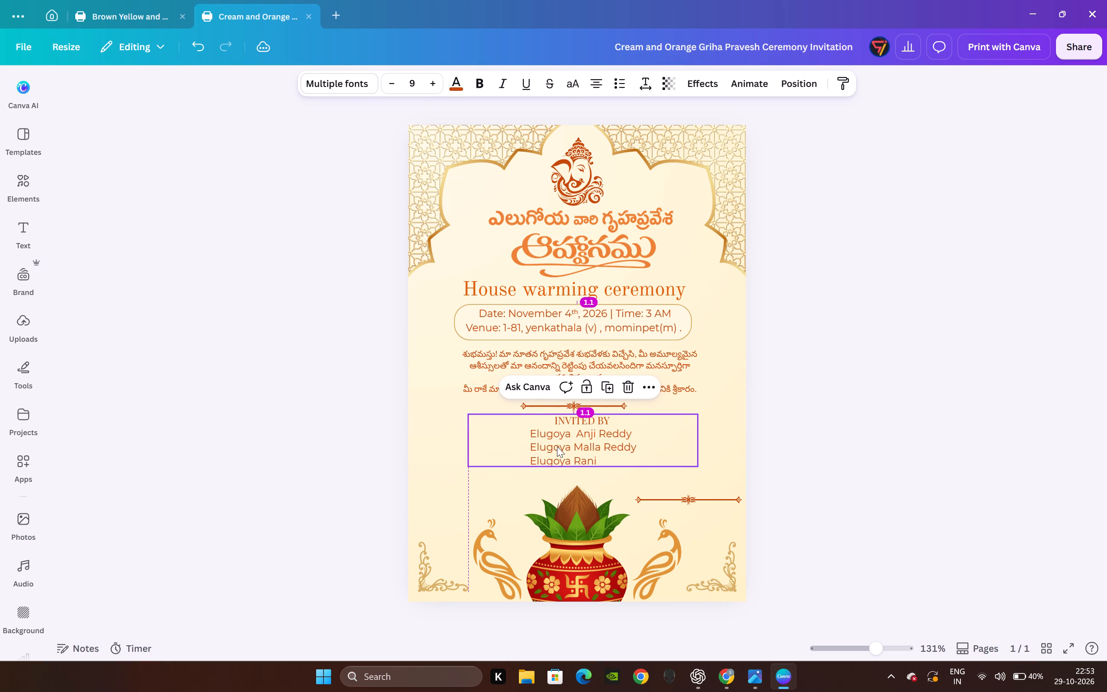
click(495, 485)
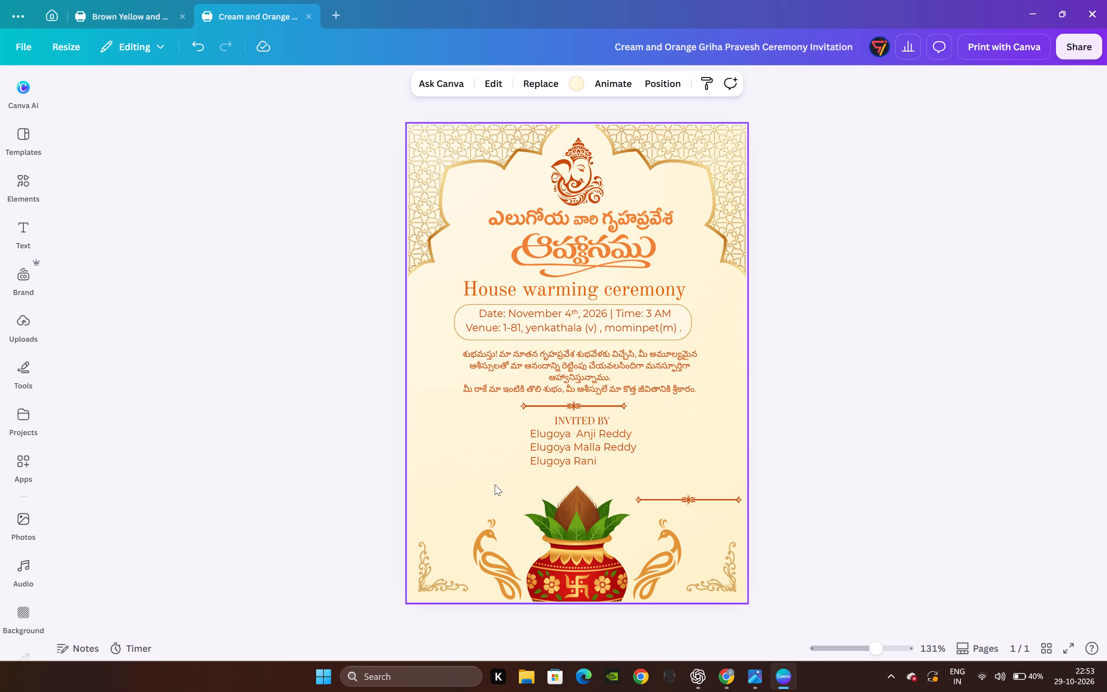
Add an extra space before the given names in the second and third host lines to align them with the first, and finish editing.
click(574, 443)
double_click(573, 444)
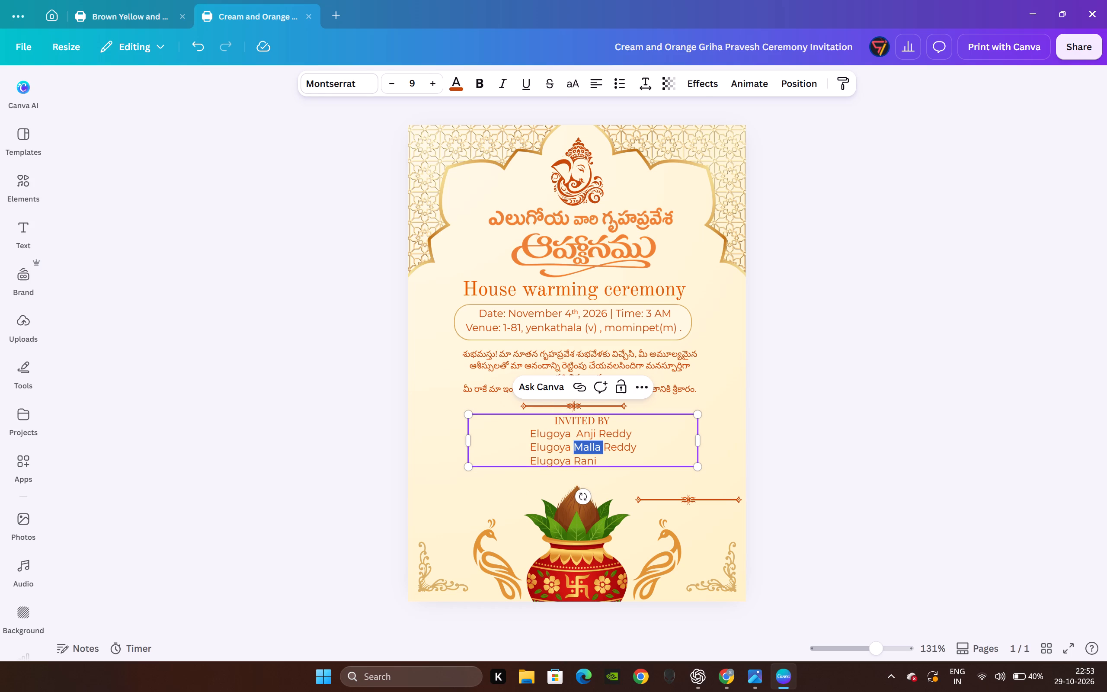
click(573, 444)
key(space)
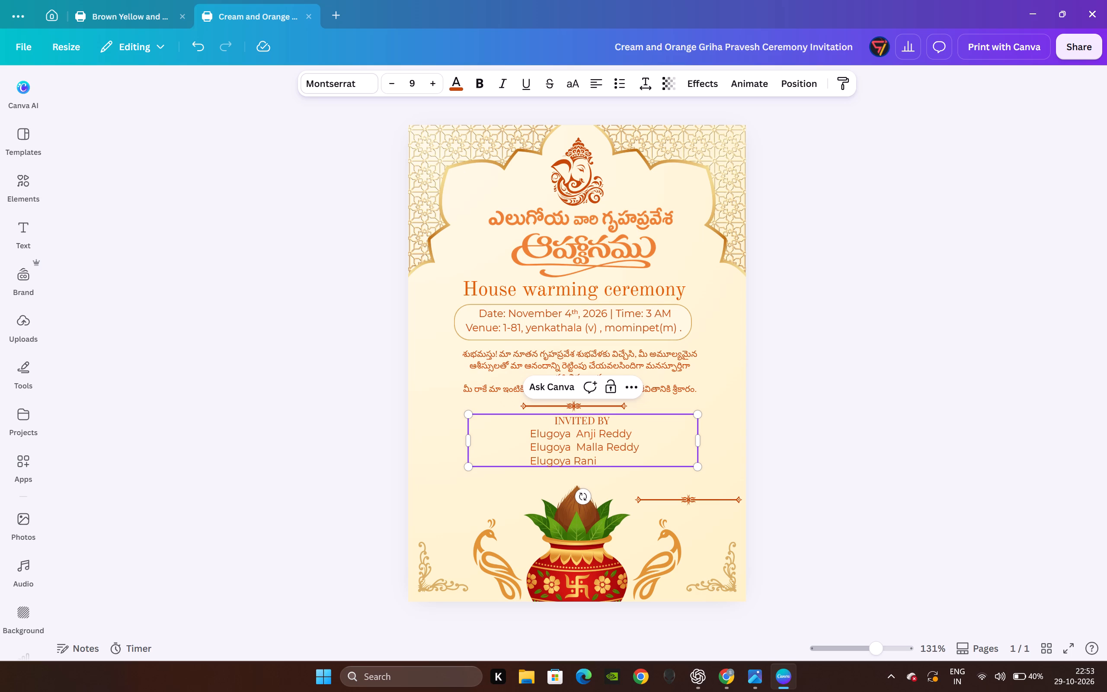
key(Down)
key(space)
click(439, 479)
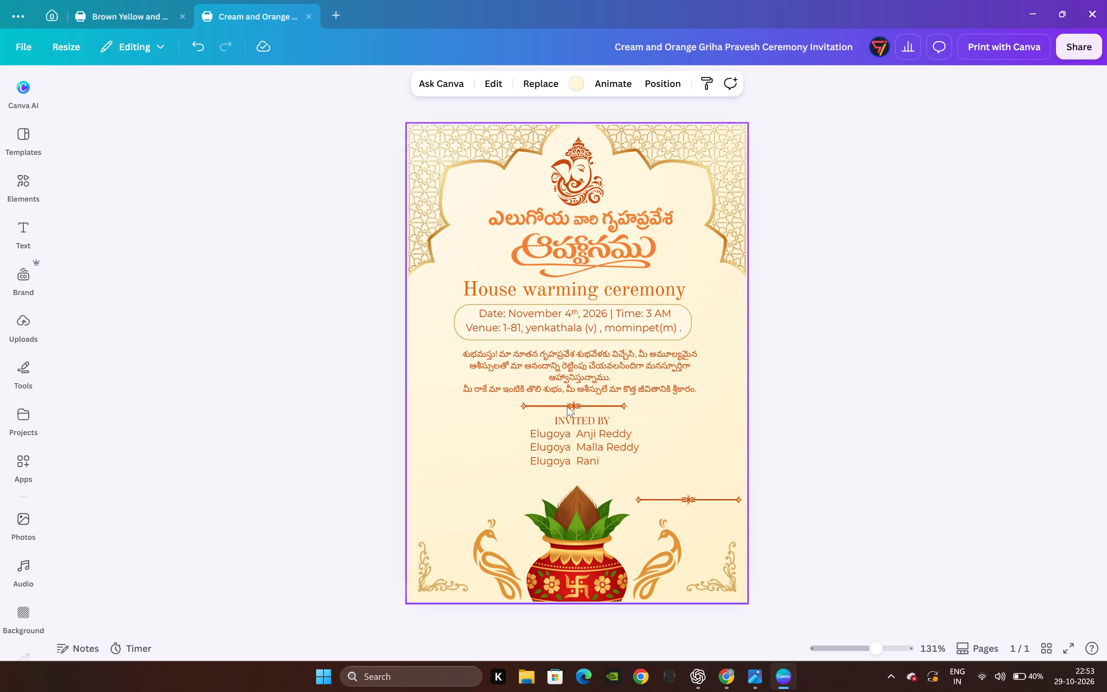
Shift the divider above the "INVITED BY" heading slightly so it is centred on the page.
click(607, 406)
drag(606, 407, 608, 410)
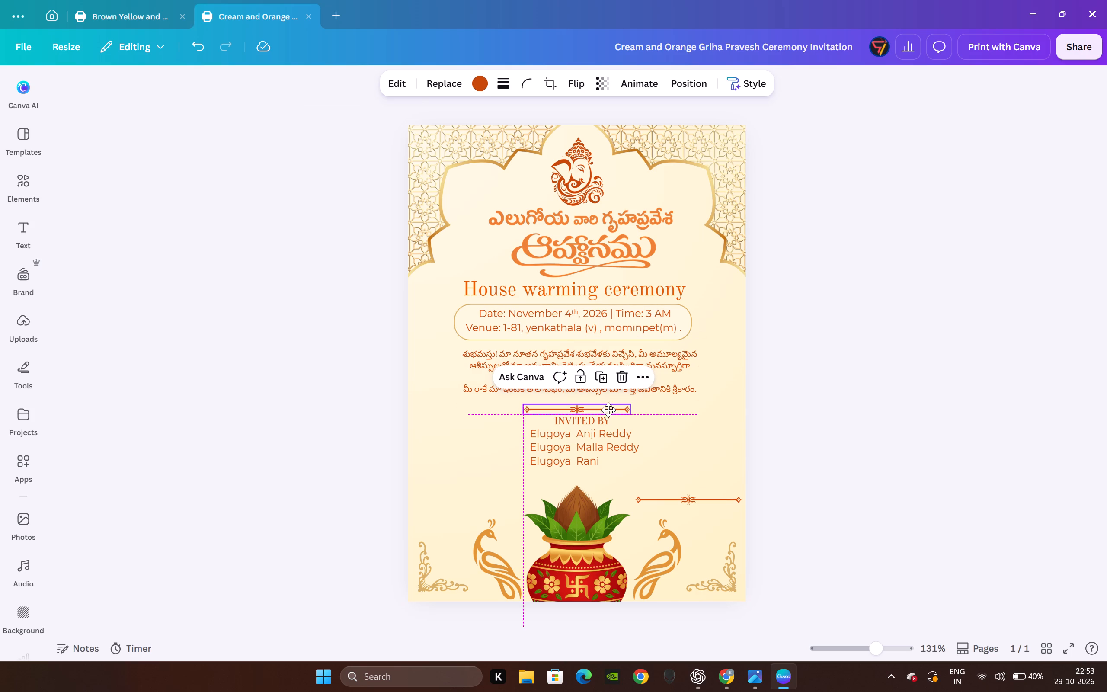
drag(608, 410, 610, 408)
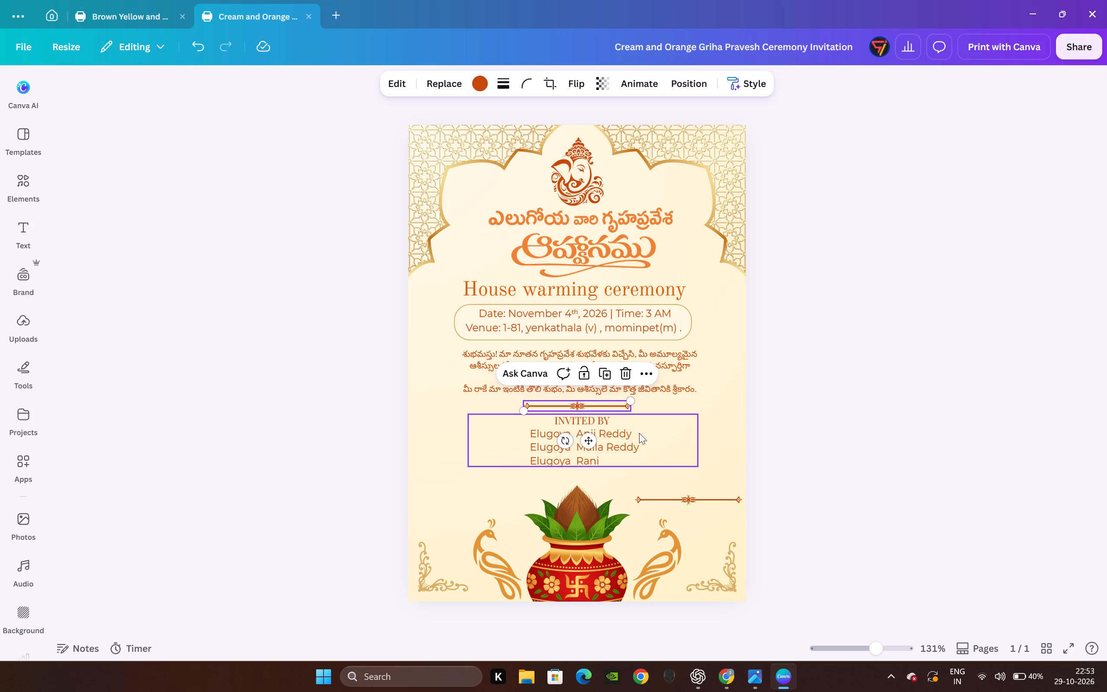
Move the loose second divider between the host names and the kalash, roughly centred under the upper divider, and deselect it.
drag(689, 495, 622, 471)
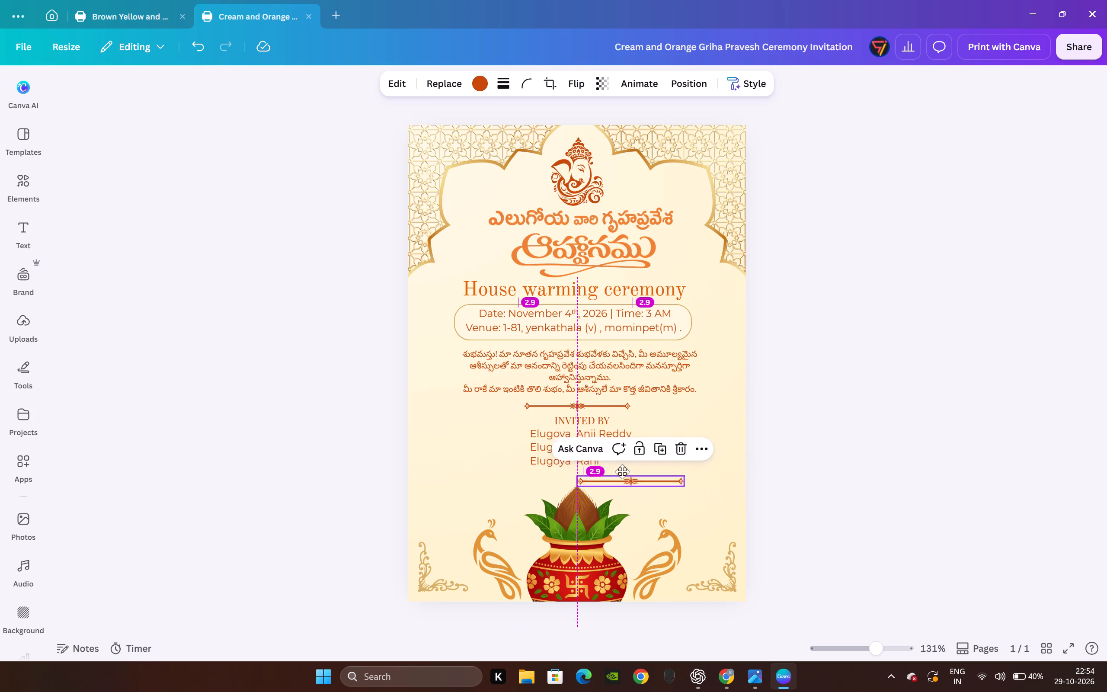
drag(622, 471, 579, 477)
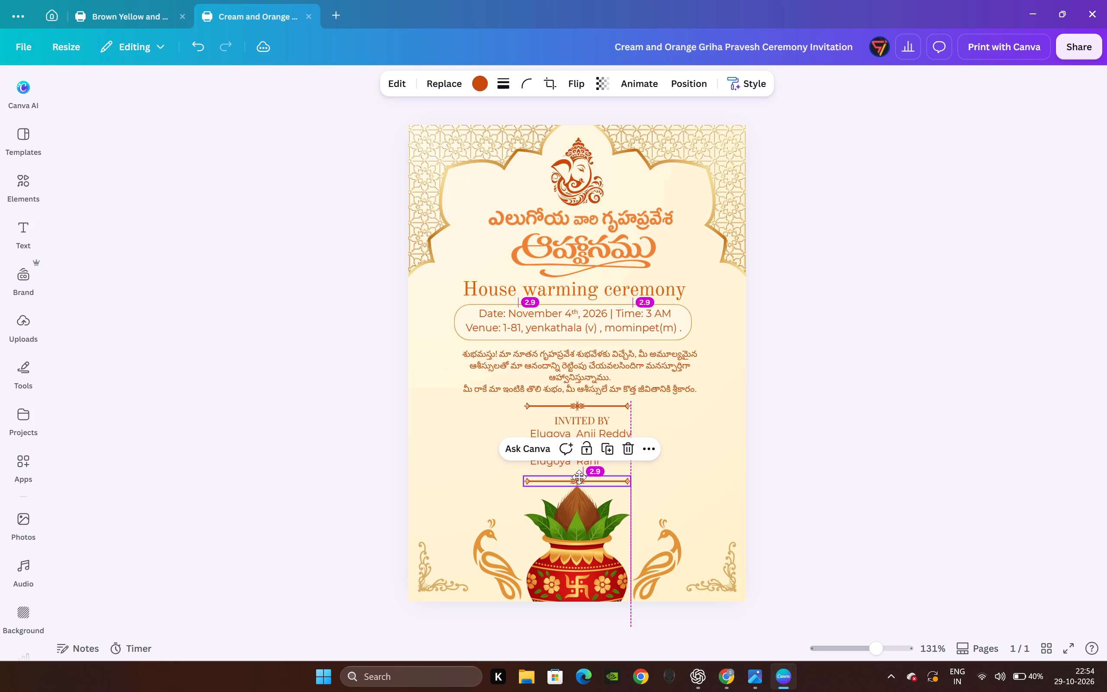
drag(579, 477, 580, 475)
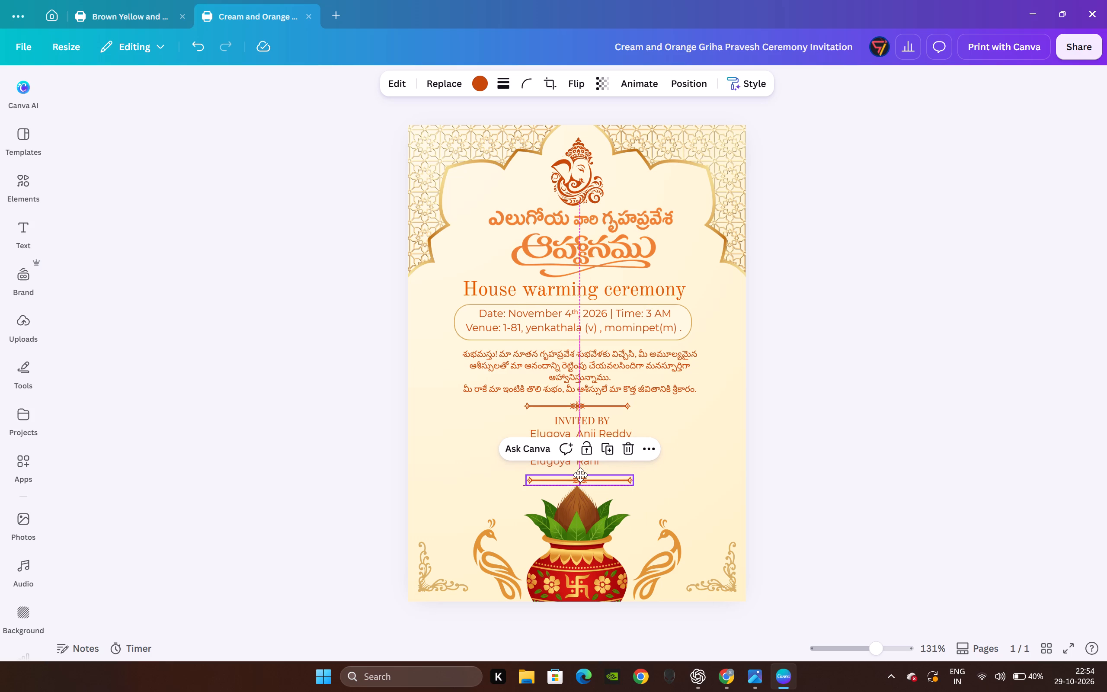
drag(580, 475, 578, 474)
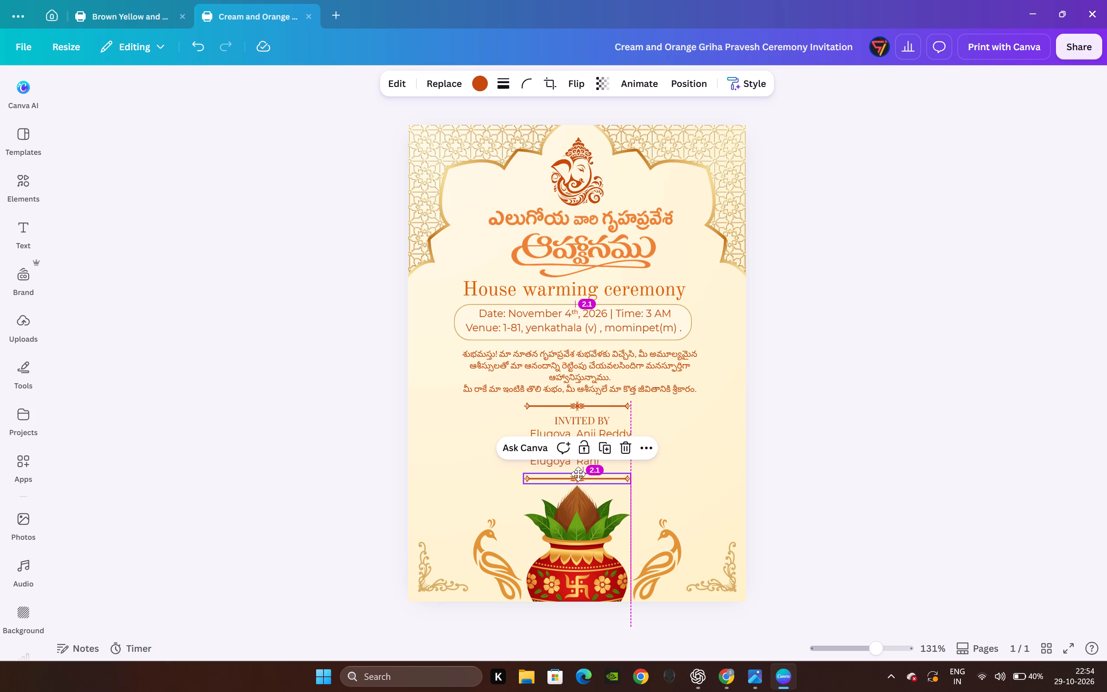
drag(578, 474, 577, 473)
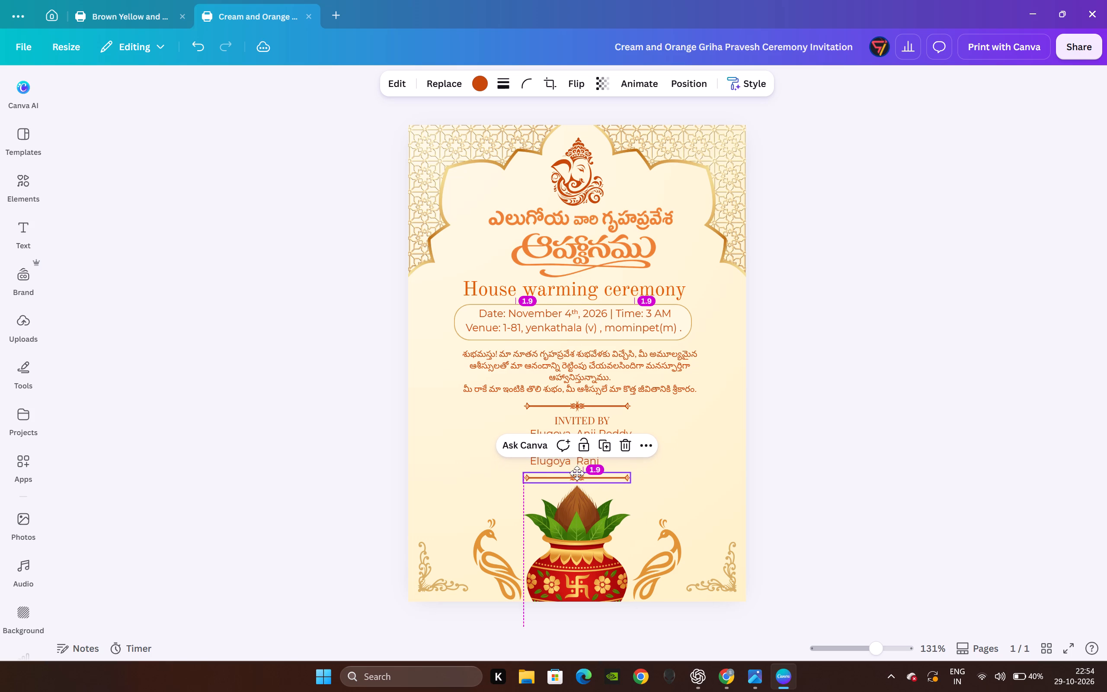
drag(577, 473, 580, 475)
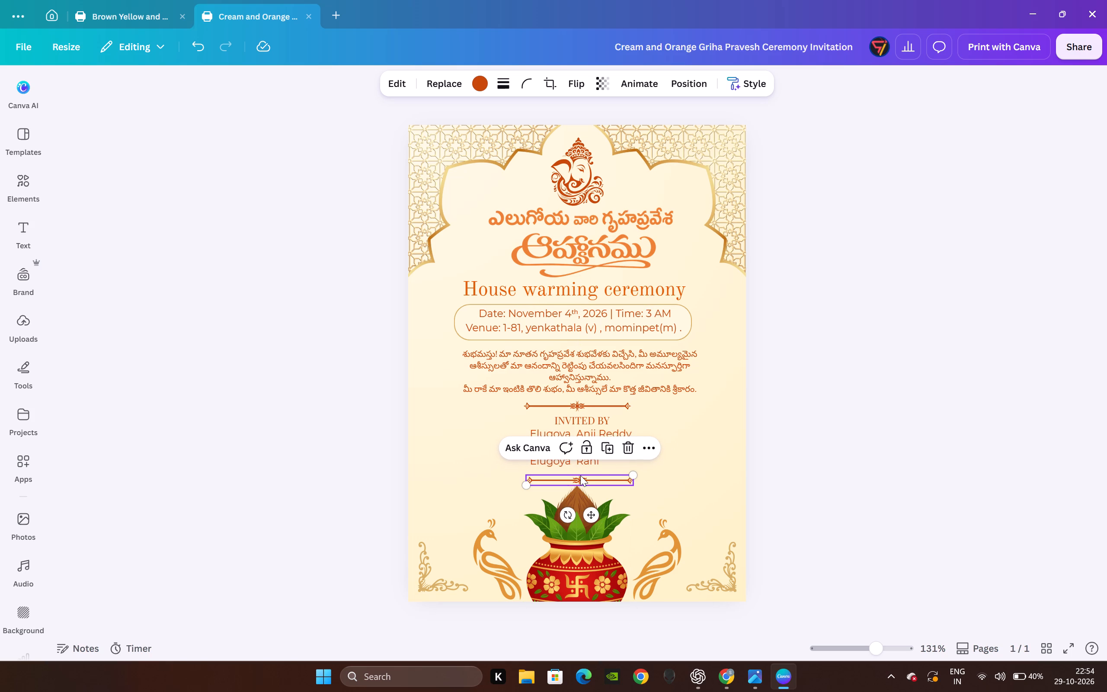
click(672, 468)
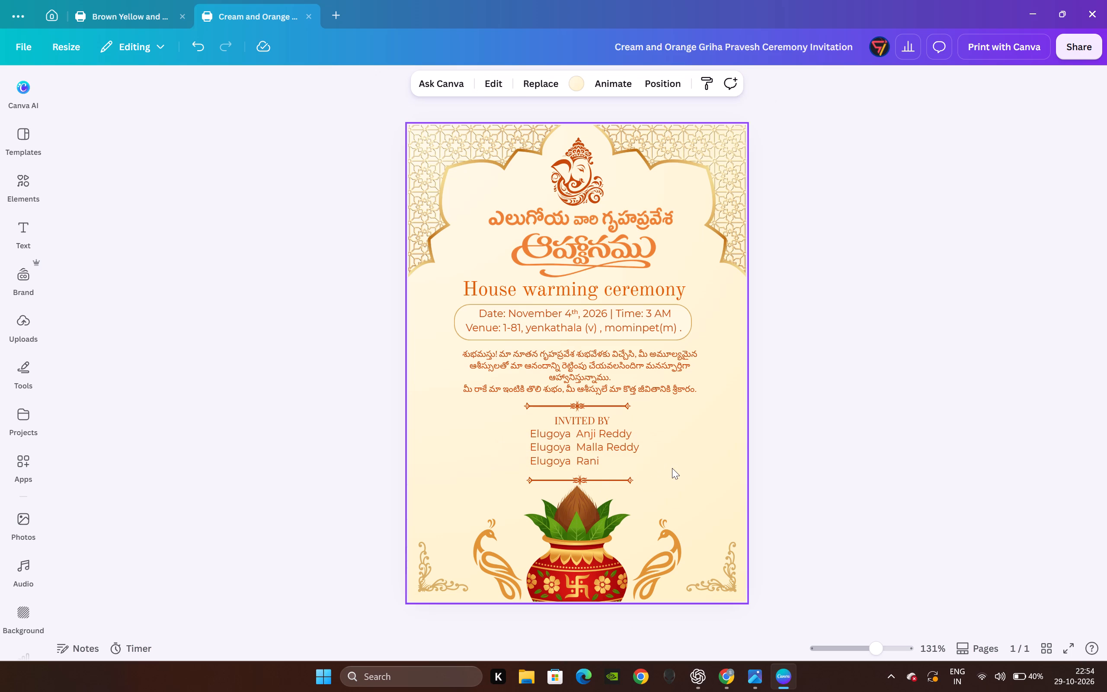
click(593, 476)
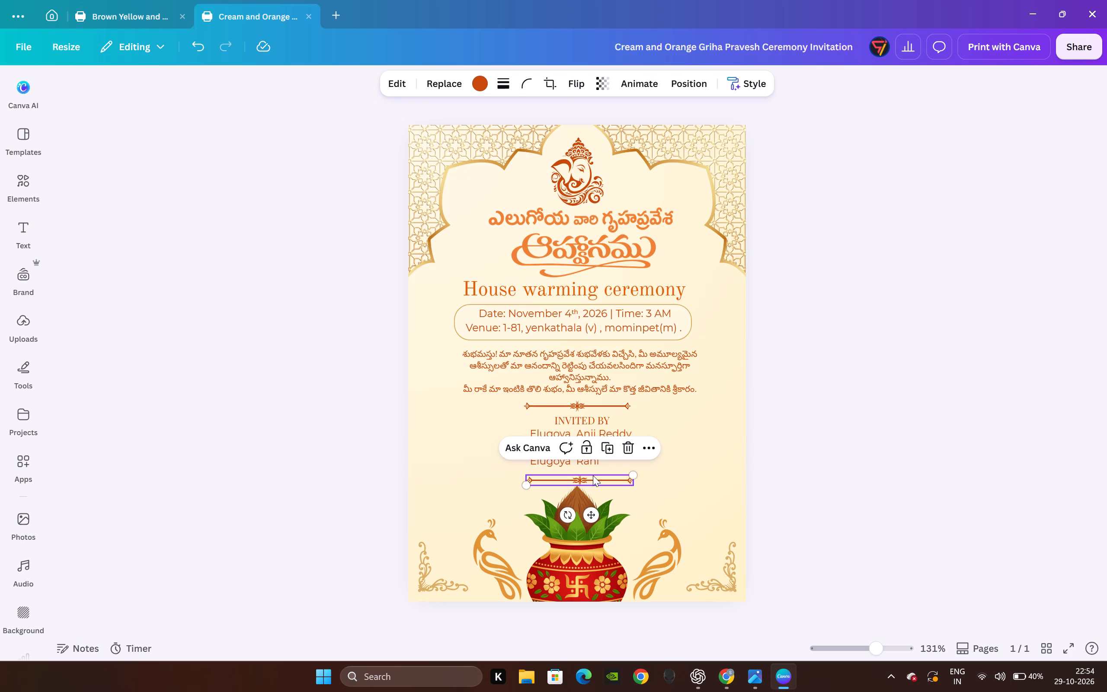
click(659, 467)
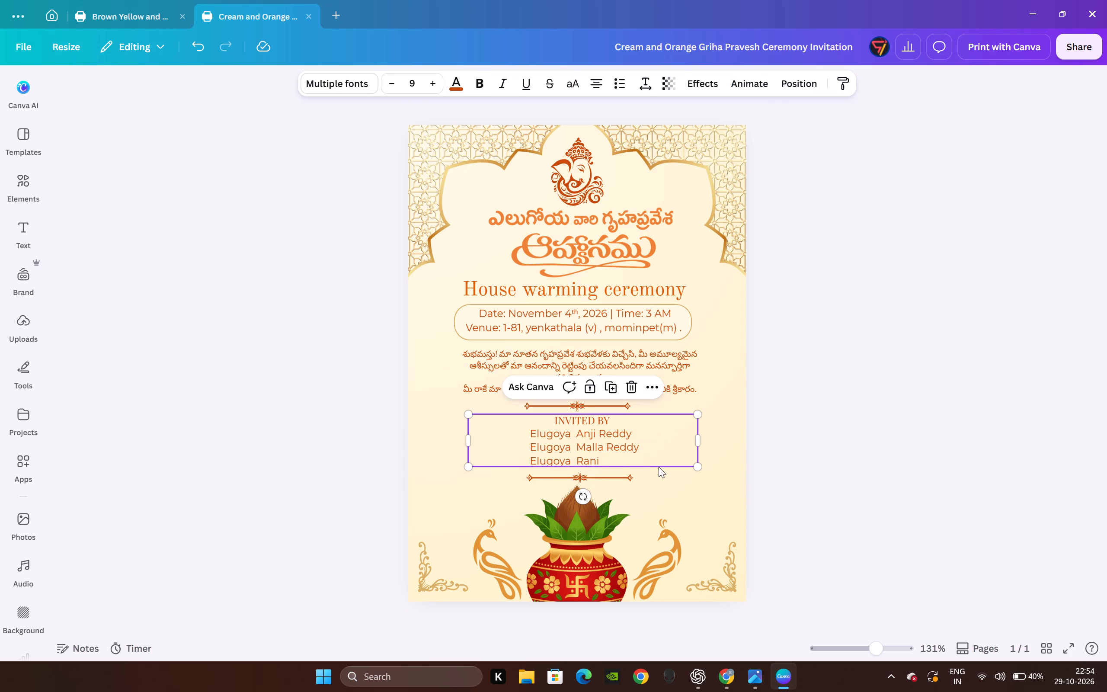
click(665, 487)
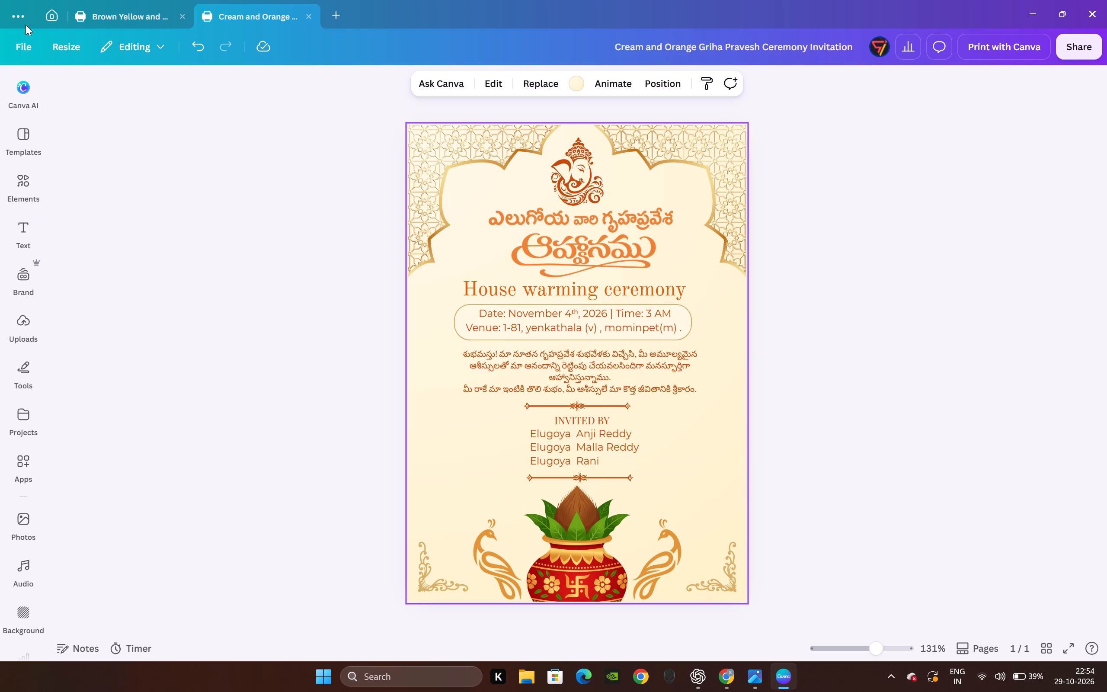
Add the recently used black "SCAN ME" frame element to the invitation.
click(31, 314)
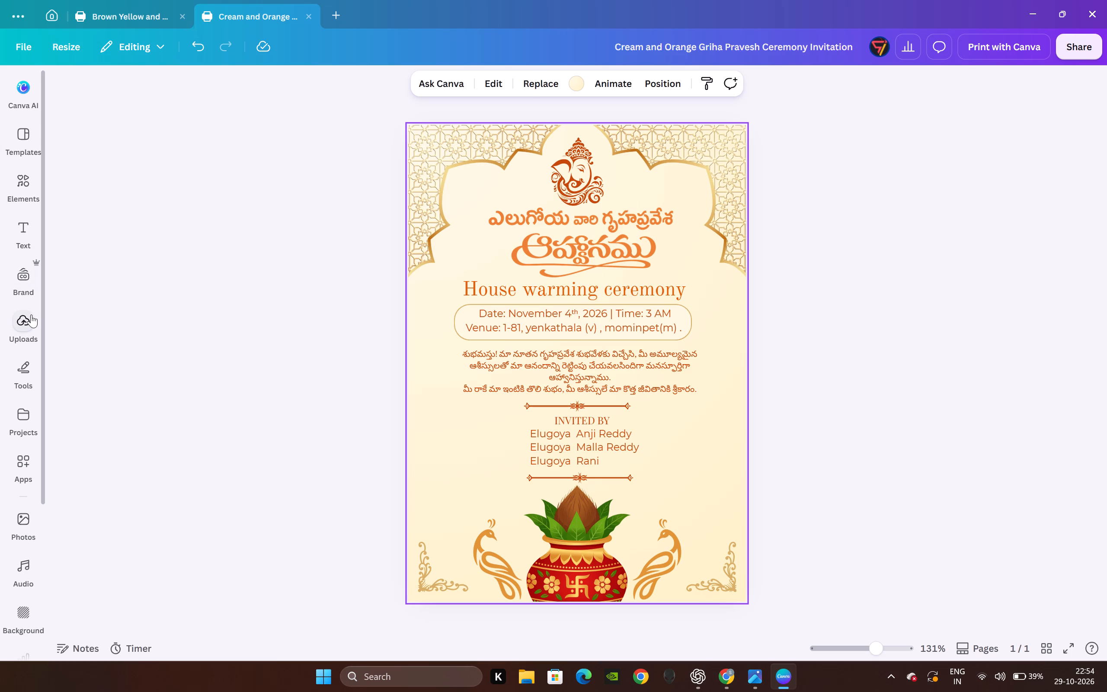
click(7, 173)
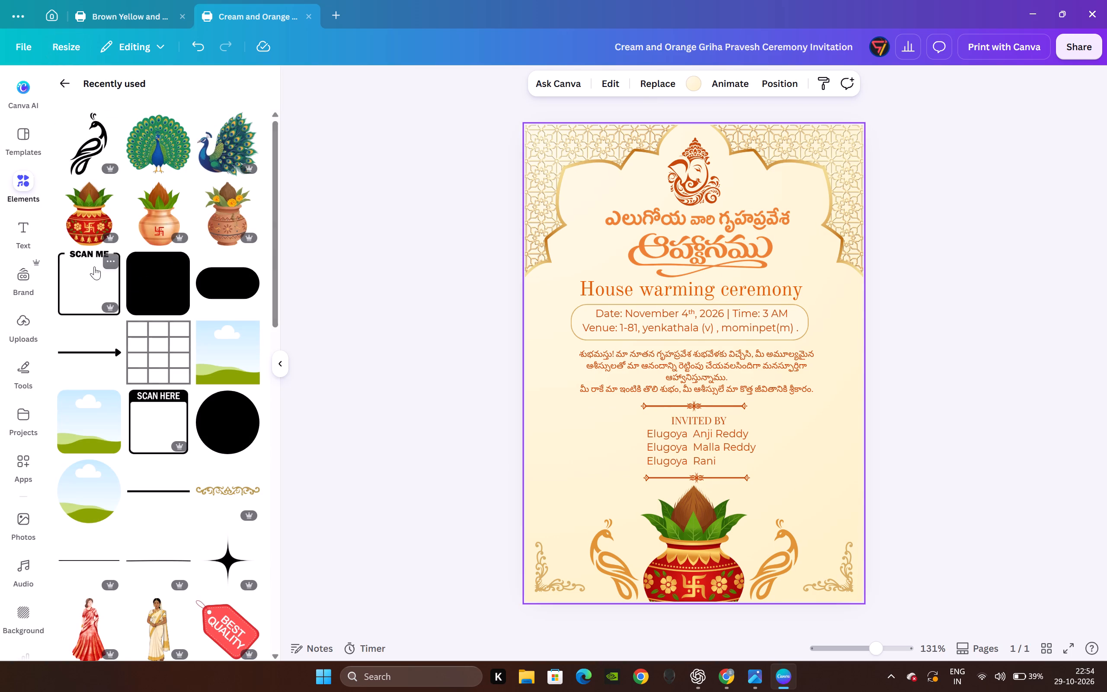
click(77, 273)
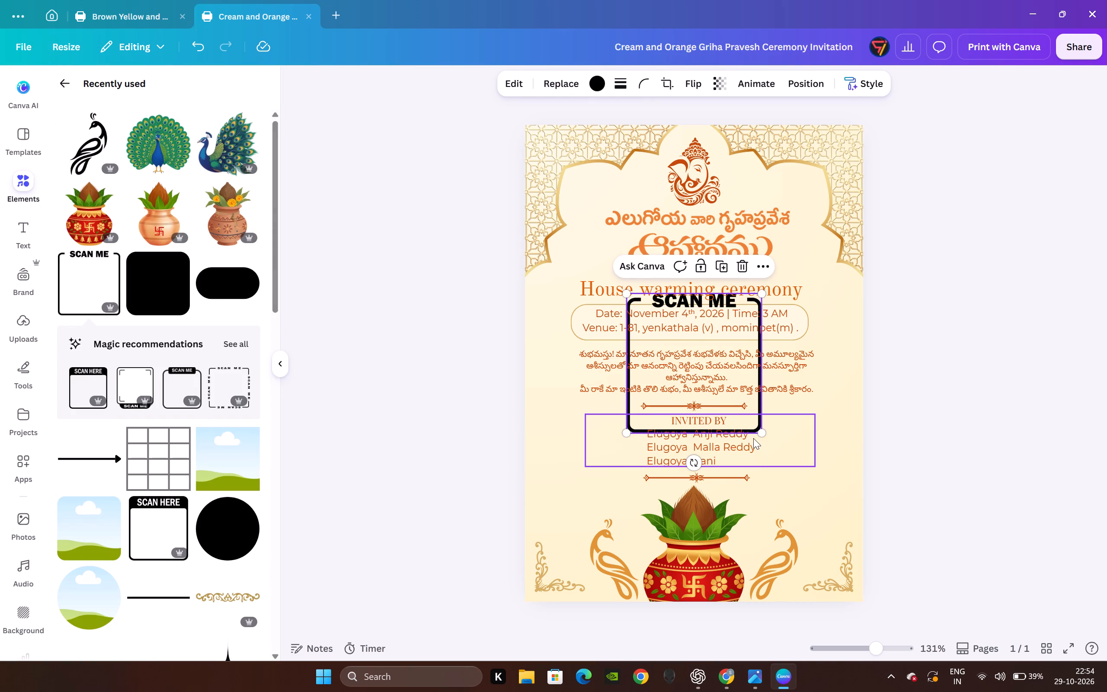
Shrink the "SCAN ME" frame to a small square and place it in the space left of the "INVITED BY" block.
drag(761, 430, 693, 355)
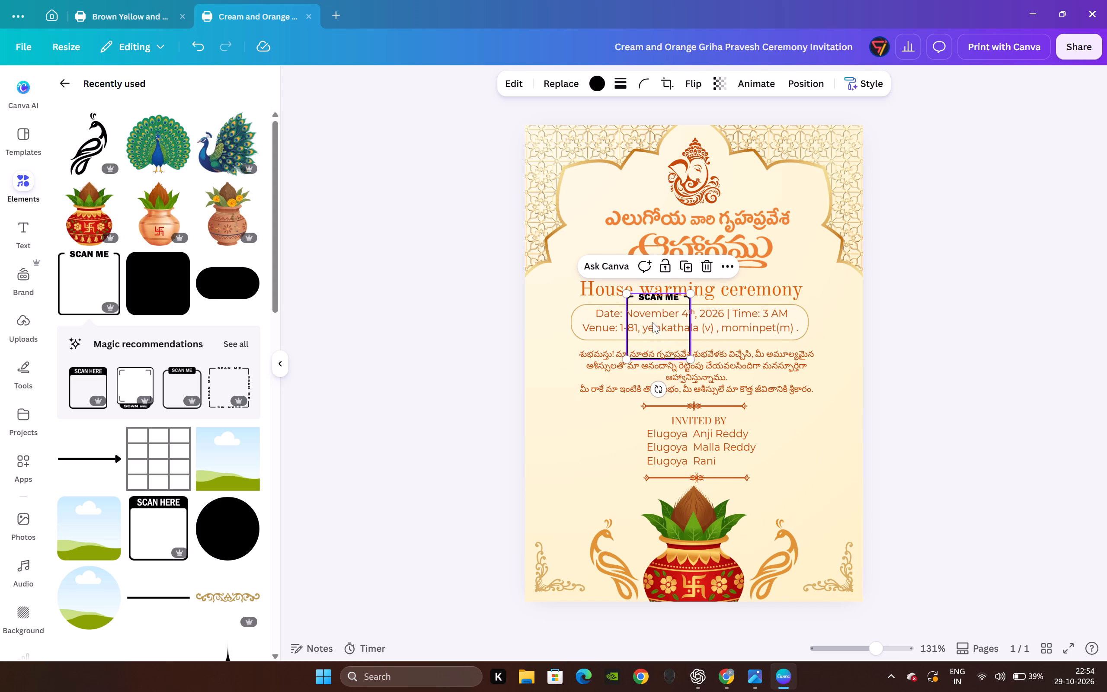
drag(629, 297, 448, 331)
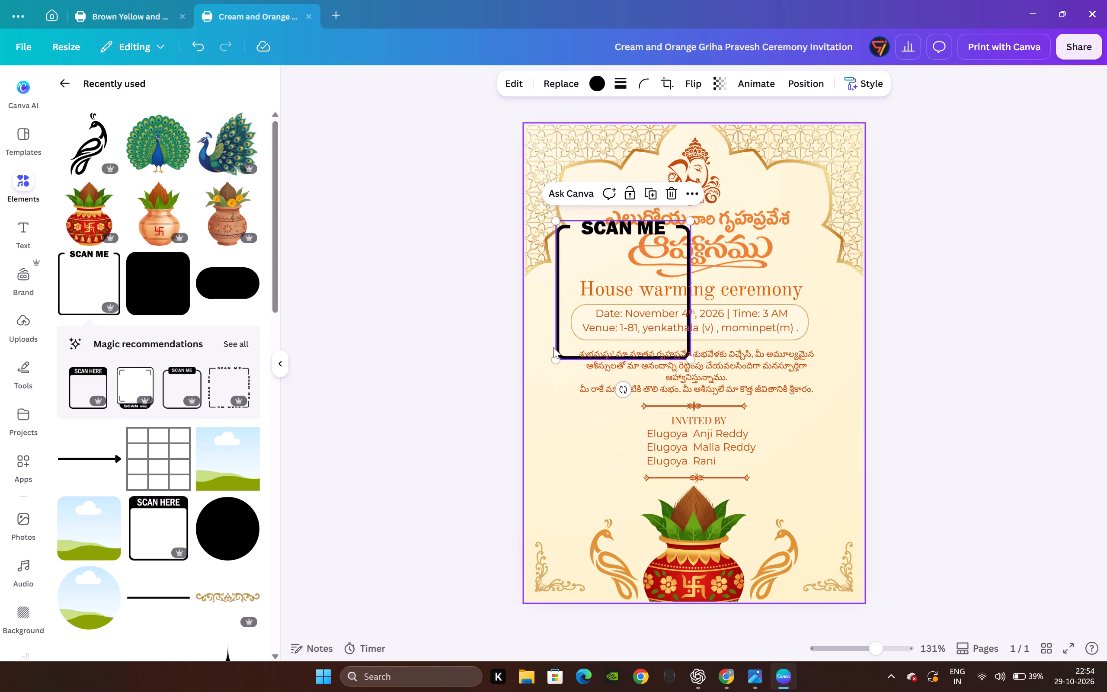
drag(561, 336, 548, 483)
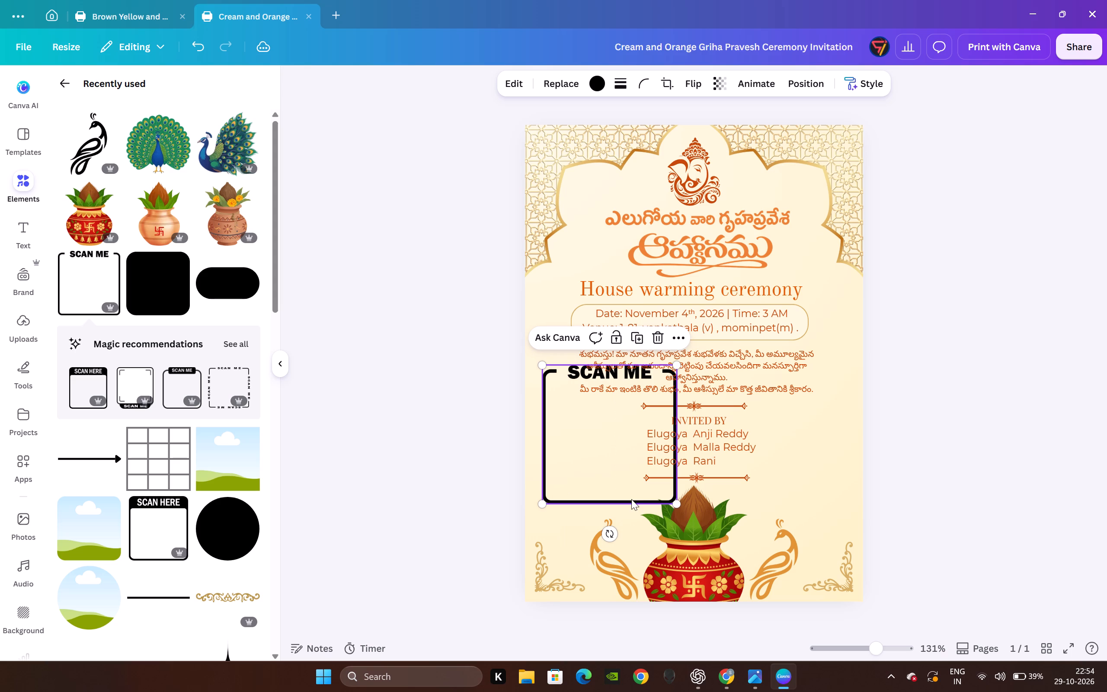
drag(674, 503, 574, 435)
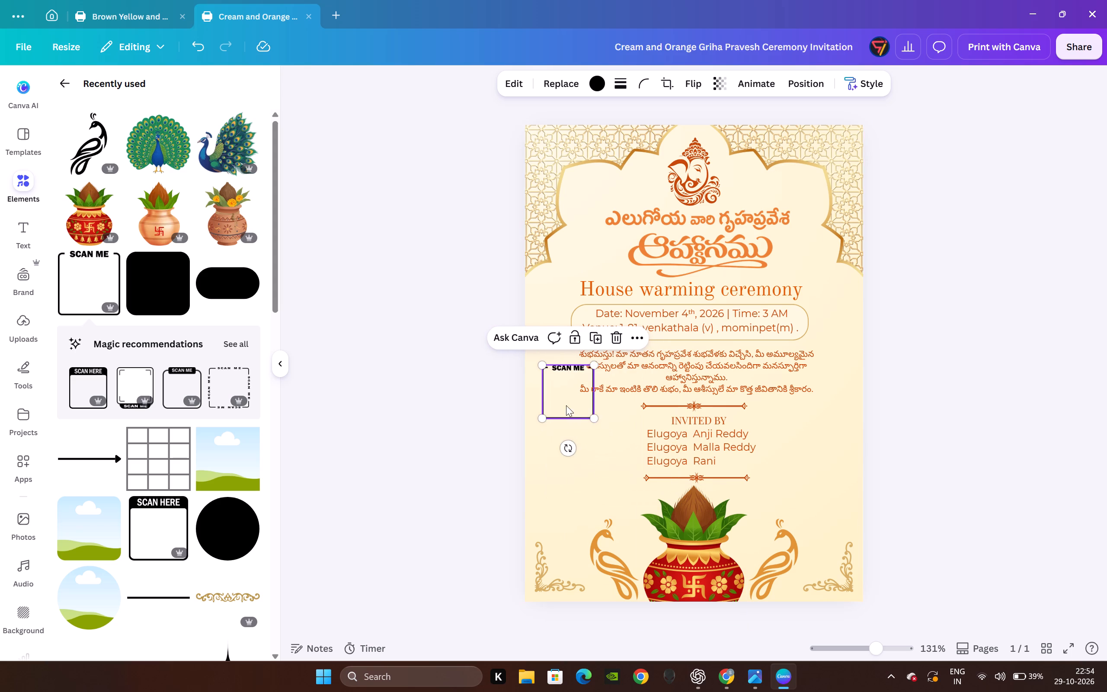
drag(564, 393, 554, 436)
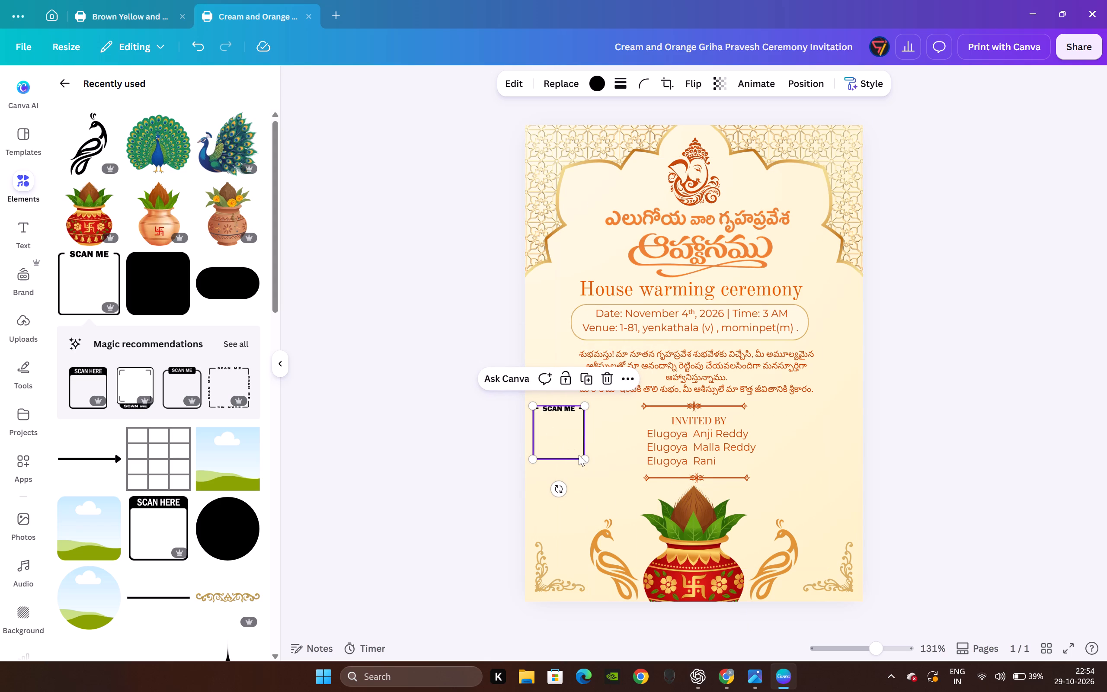
drag(581, 458, 615, 470)
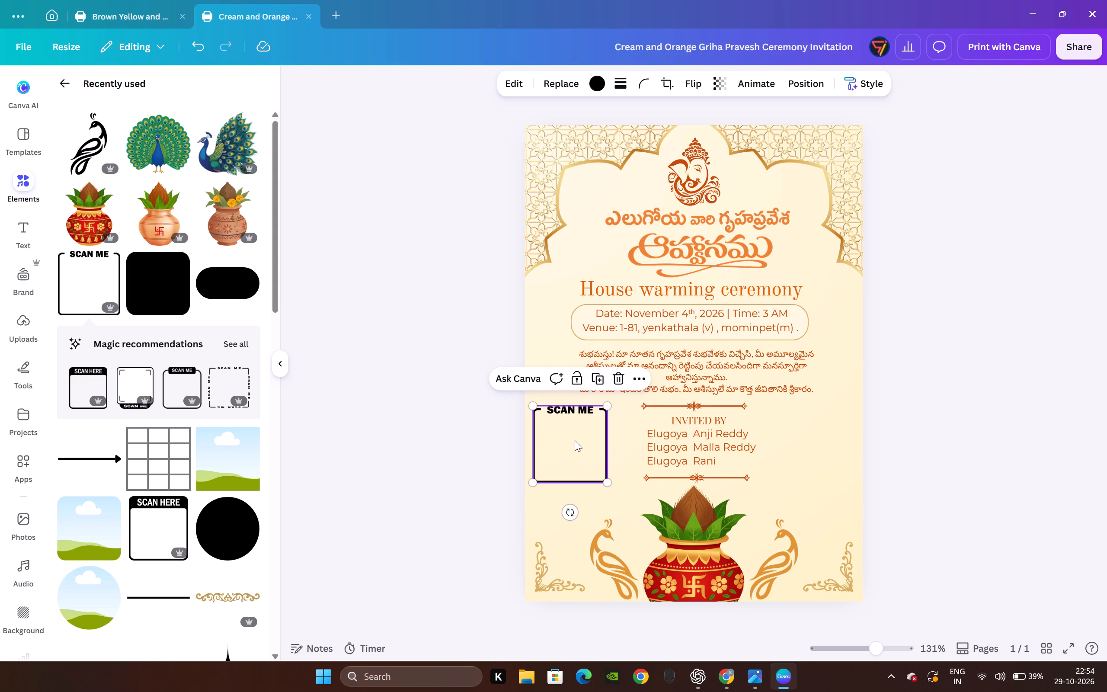
drag(575, 440, 579, 435)
click(410, 365)
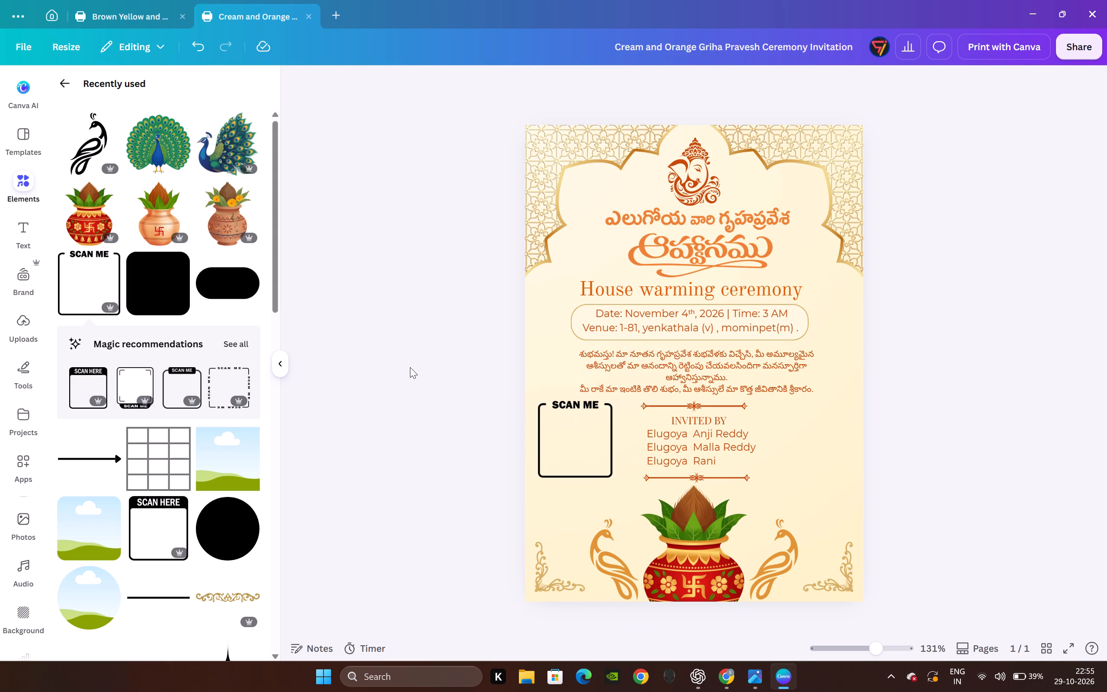
Erase the "SCAN ME" lettering from the frame with Magic Eraser, keeping the black outline, and return to the design.
click(541, 429)
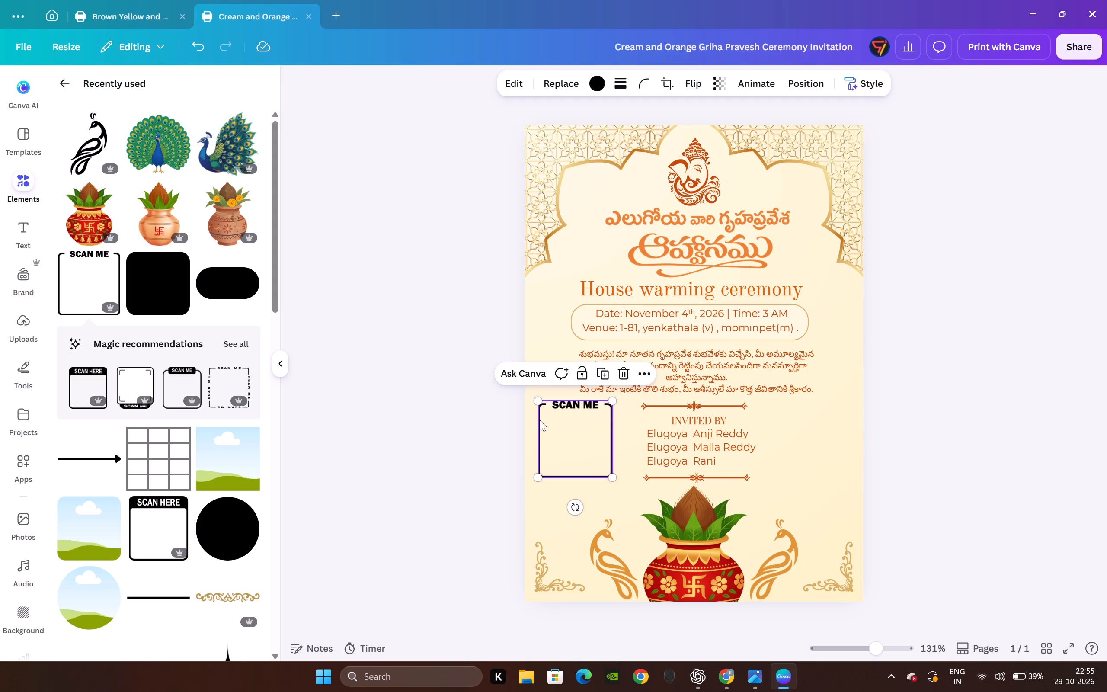
click(510, 80)
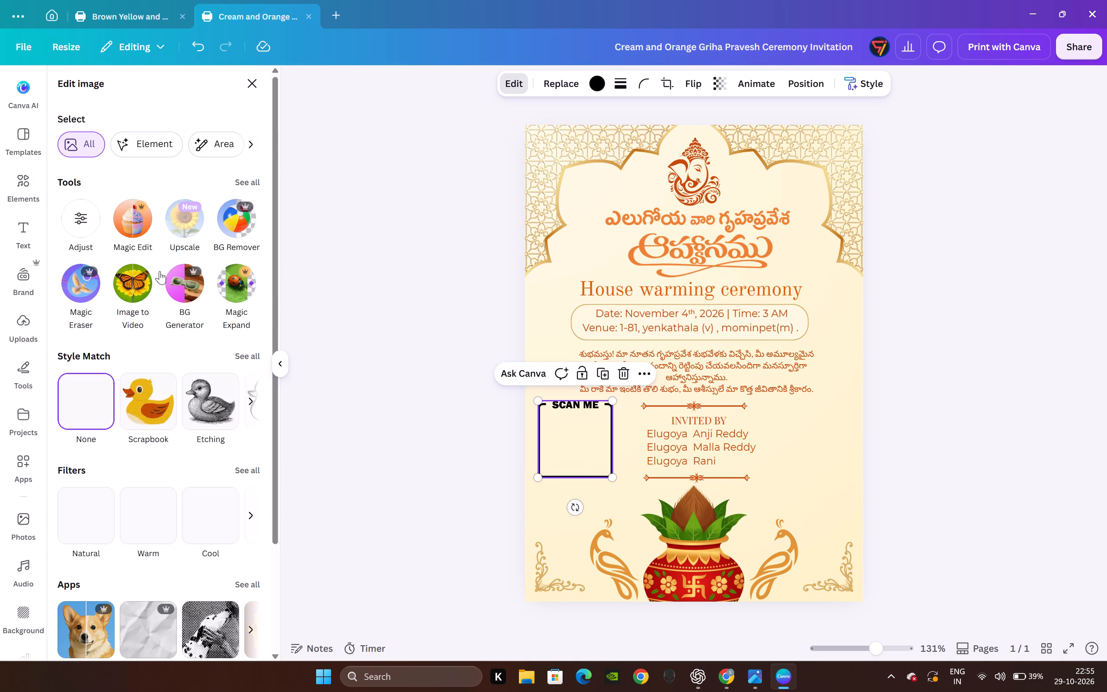
drag(99, 293, 106, 289)
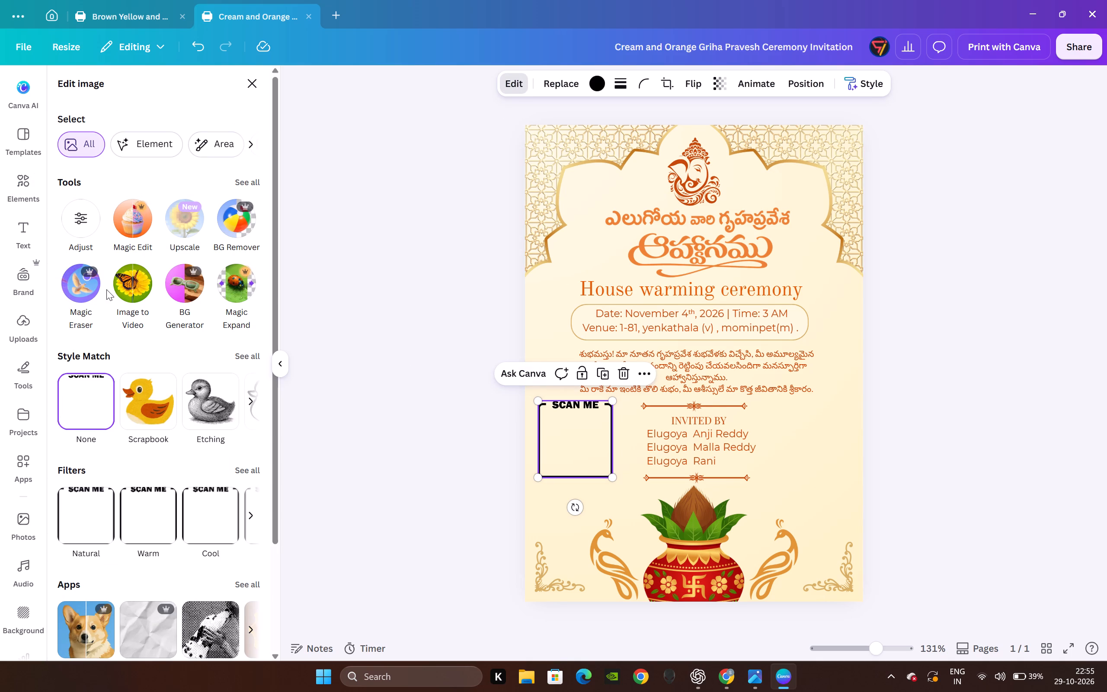
click(83, 295)
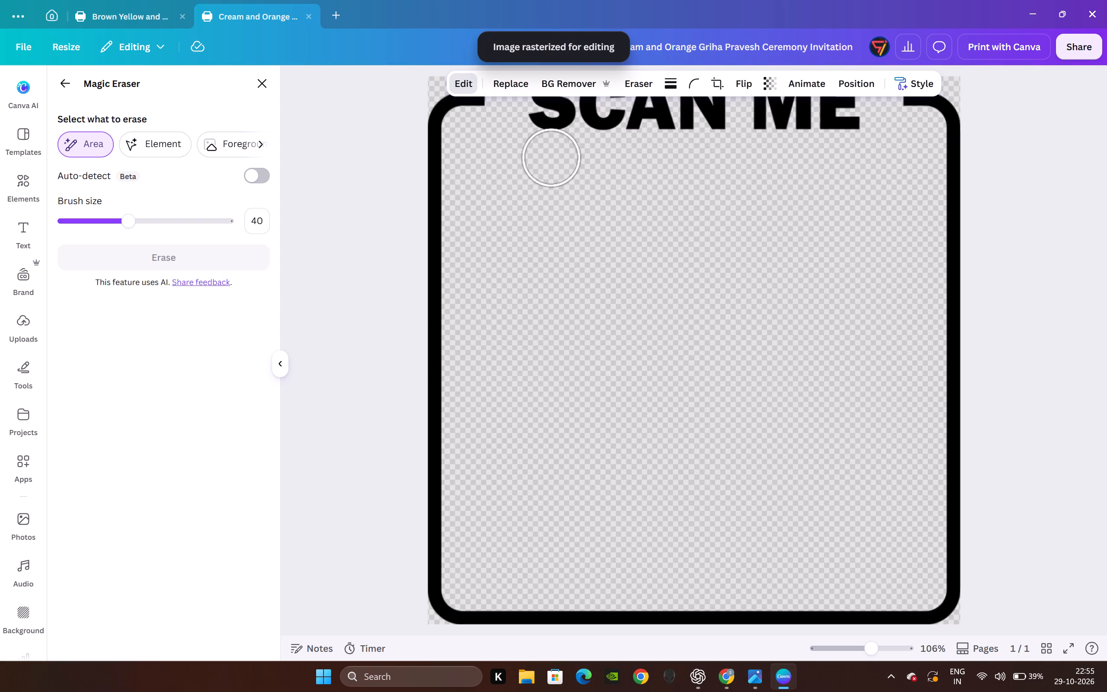
drag(553, 133, 697, 96)
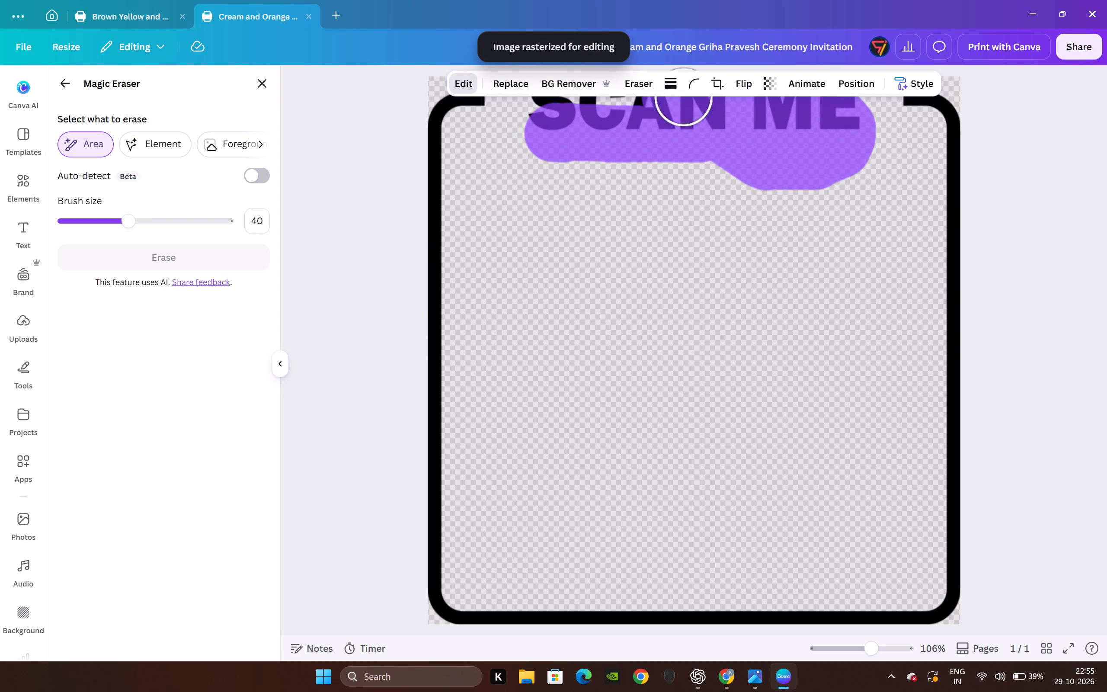
drag(697, 96, 752, 105)
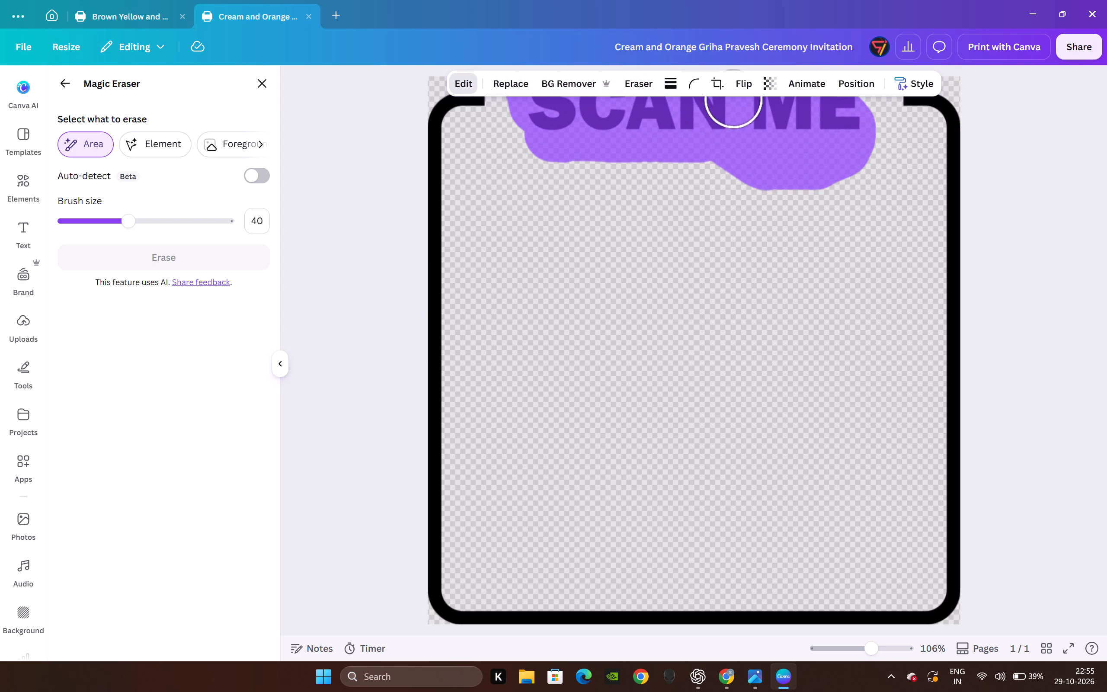
drag(752, 105, 839, 91)
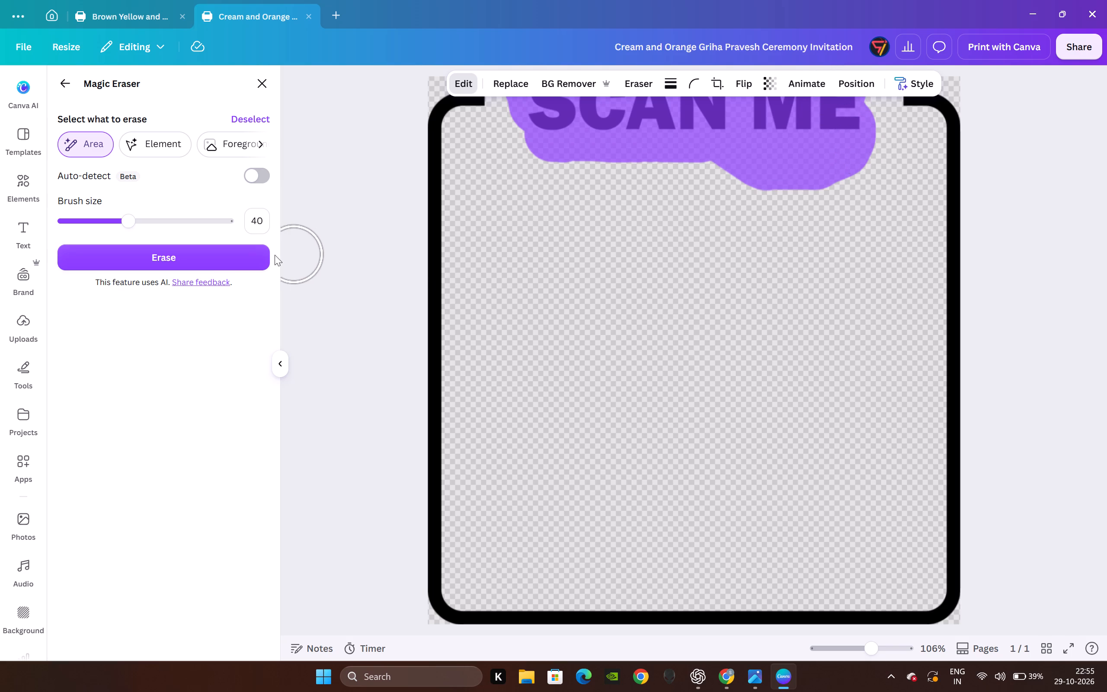
click(219, 256)
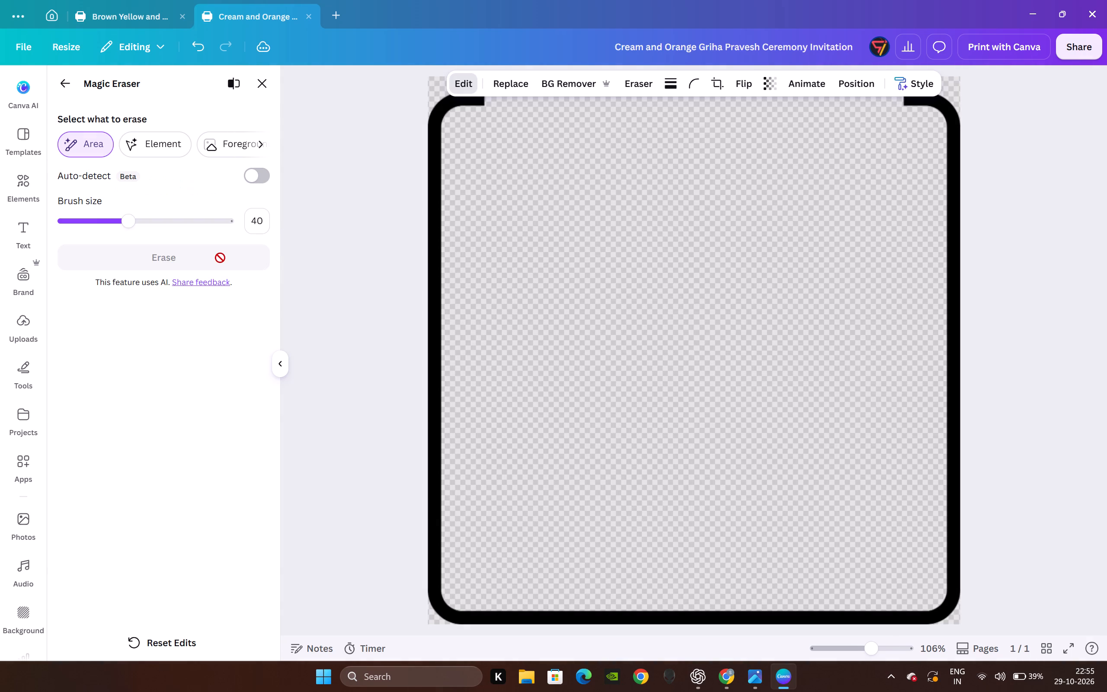
click(256, 87)
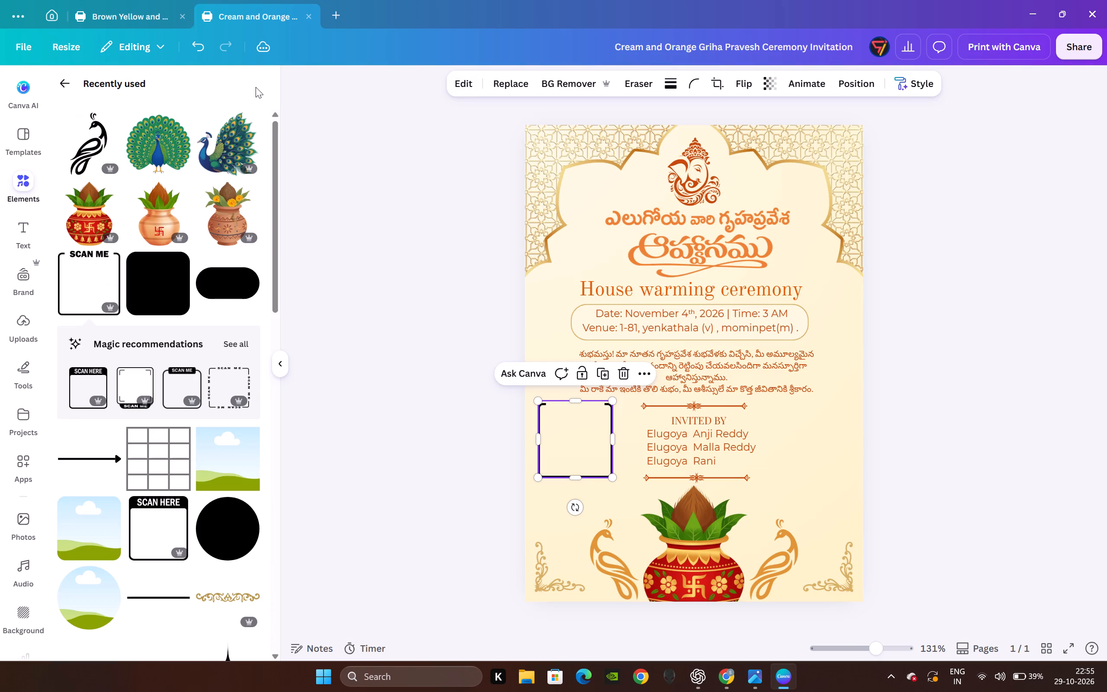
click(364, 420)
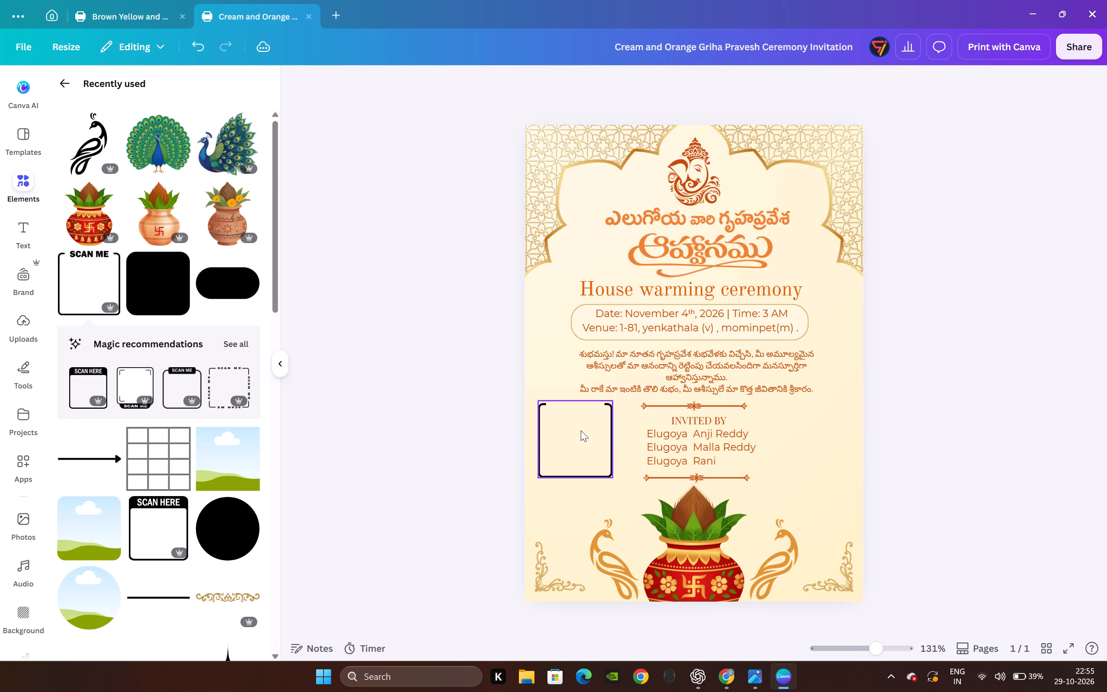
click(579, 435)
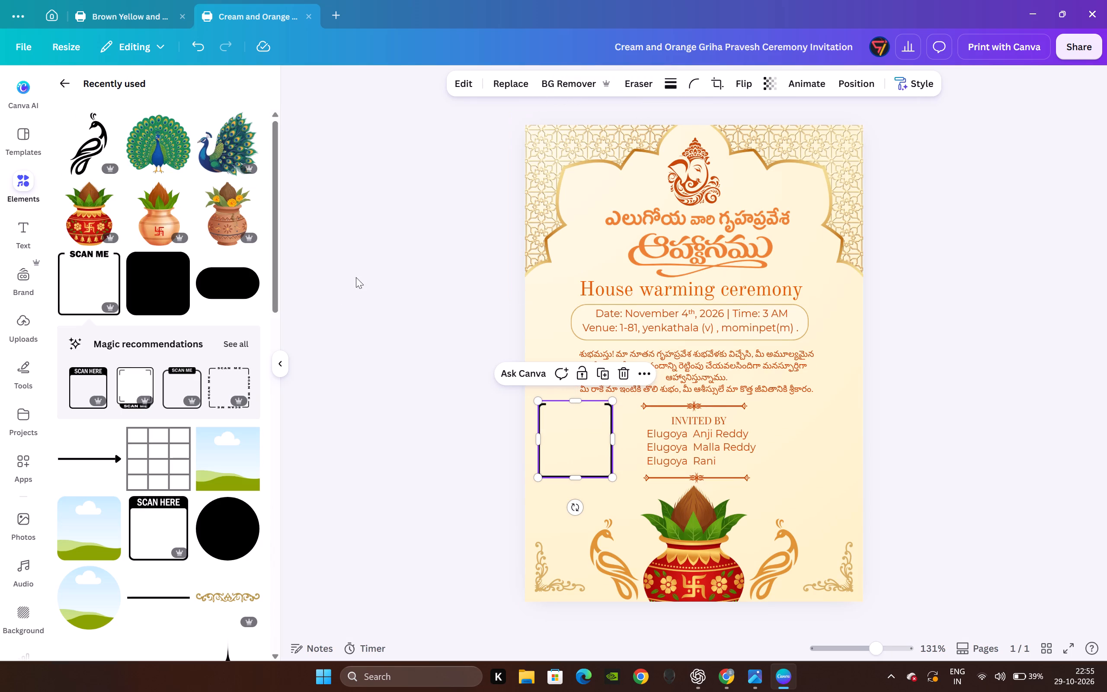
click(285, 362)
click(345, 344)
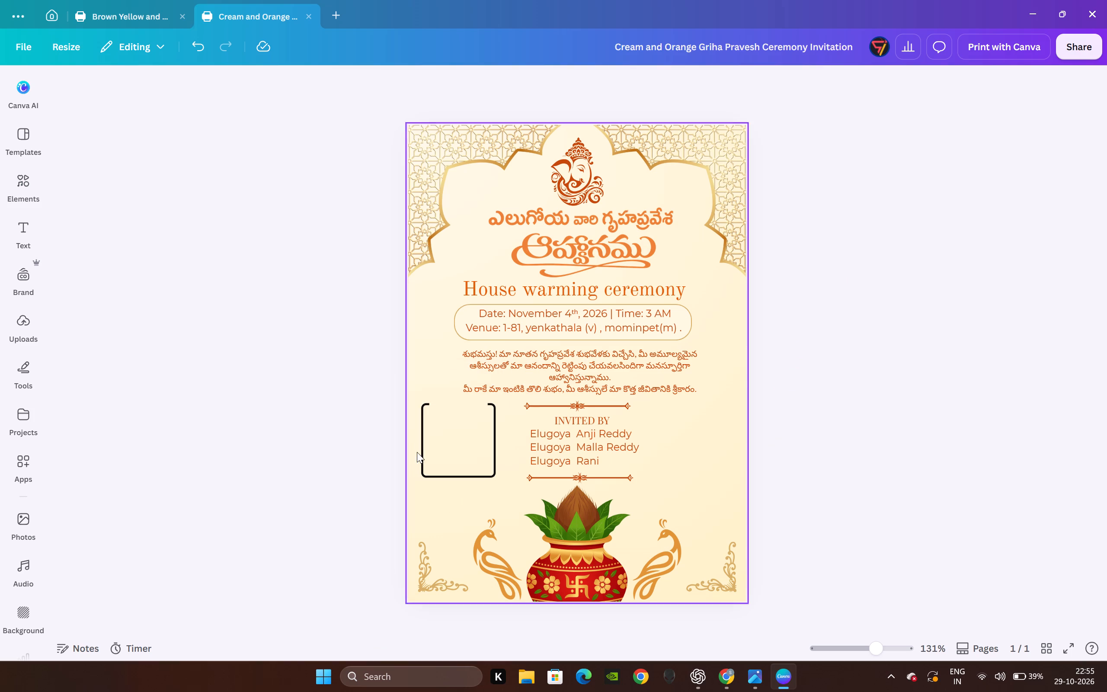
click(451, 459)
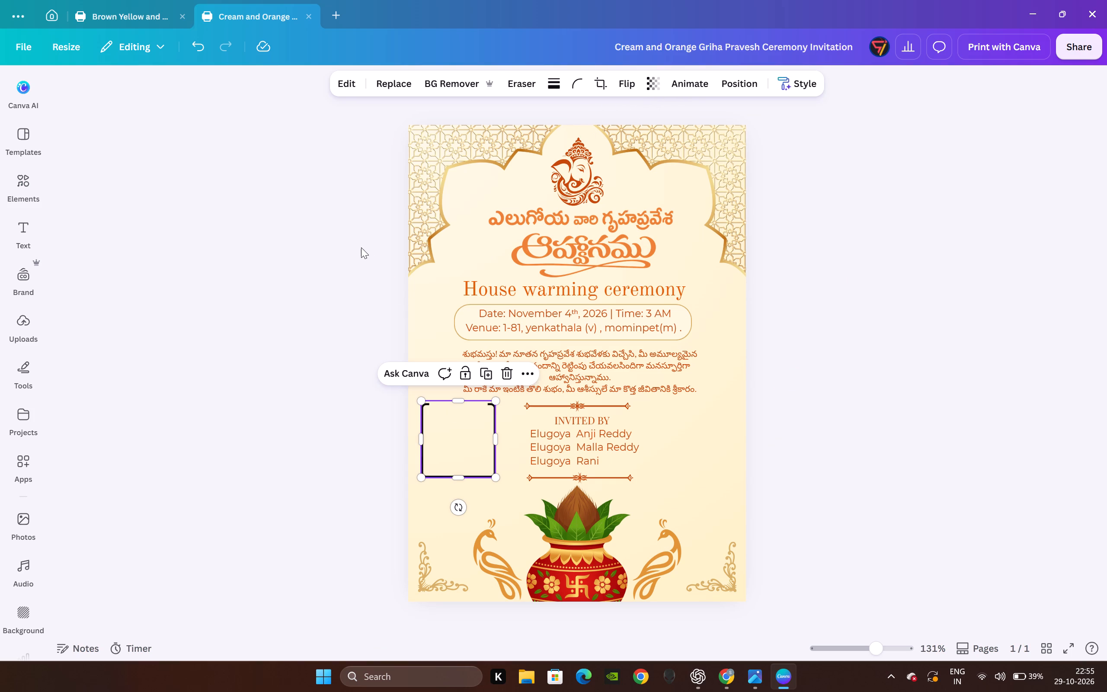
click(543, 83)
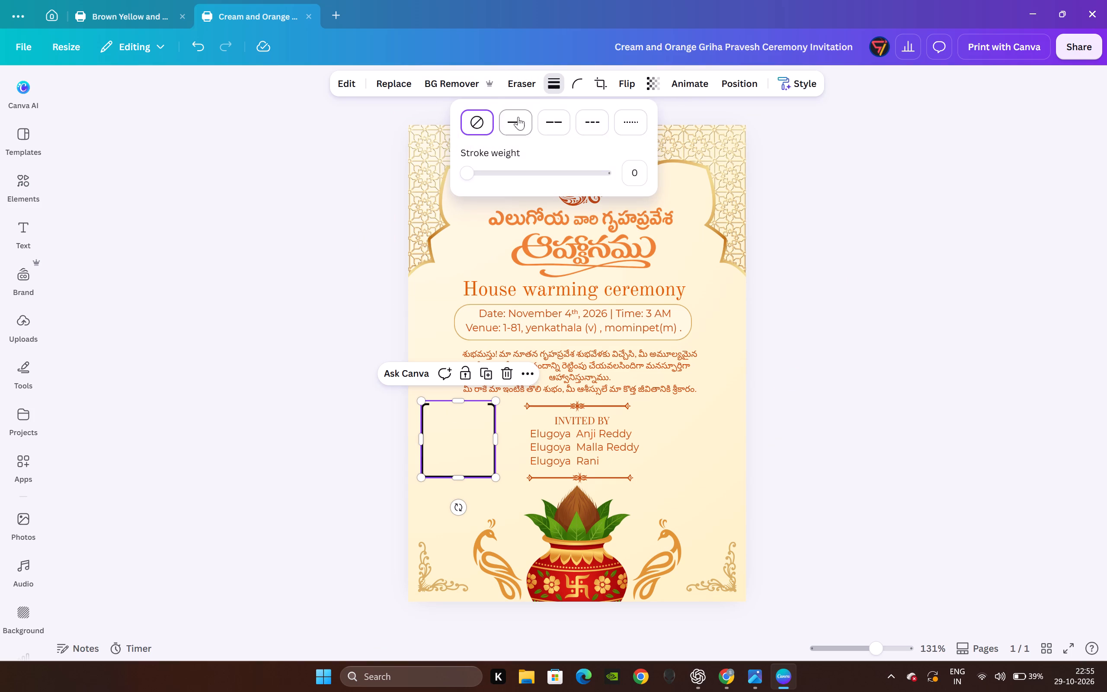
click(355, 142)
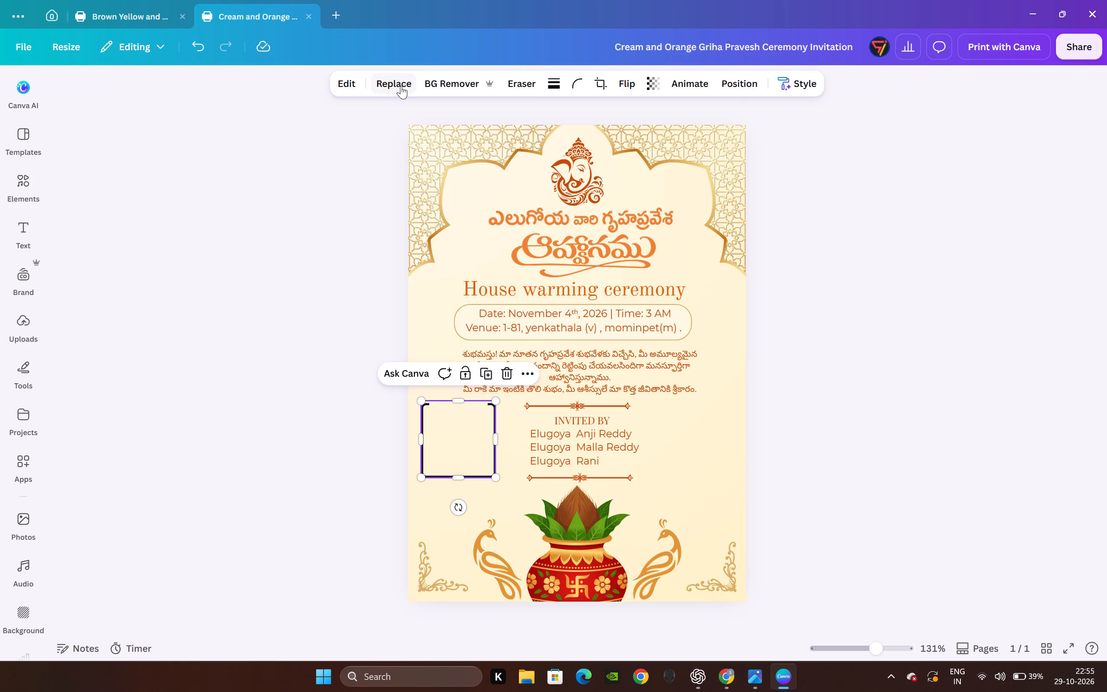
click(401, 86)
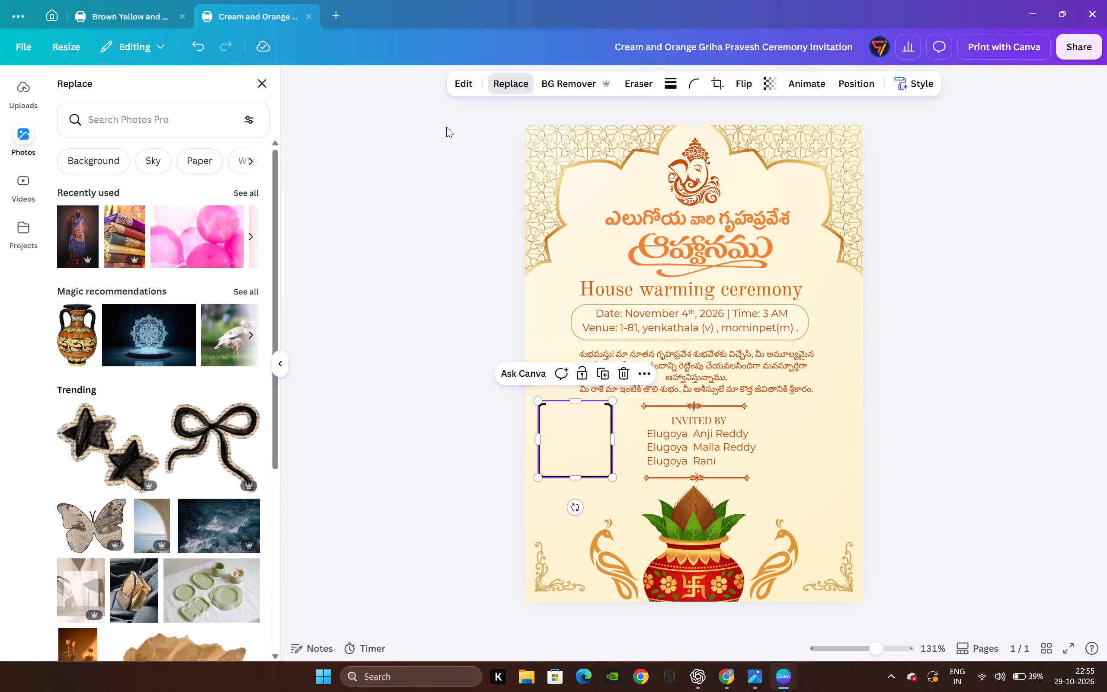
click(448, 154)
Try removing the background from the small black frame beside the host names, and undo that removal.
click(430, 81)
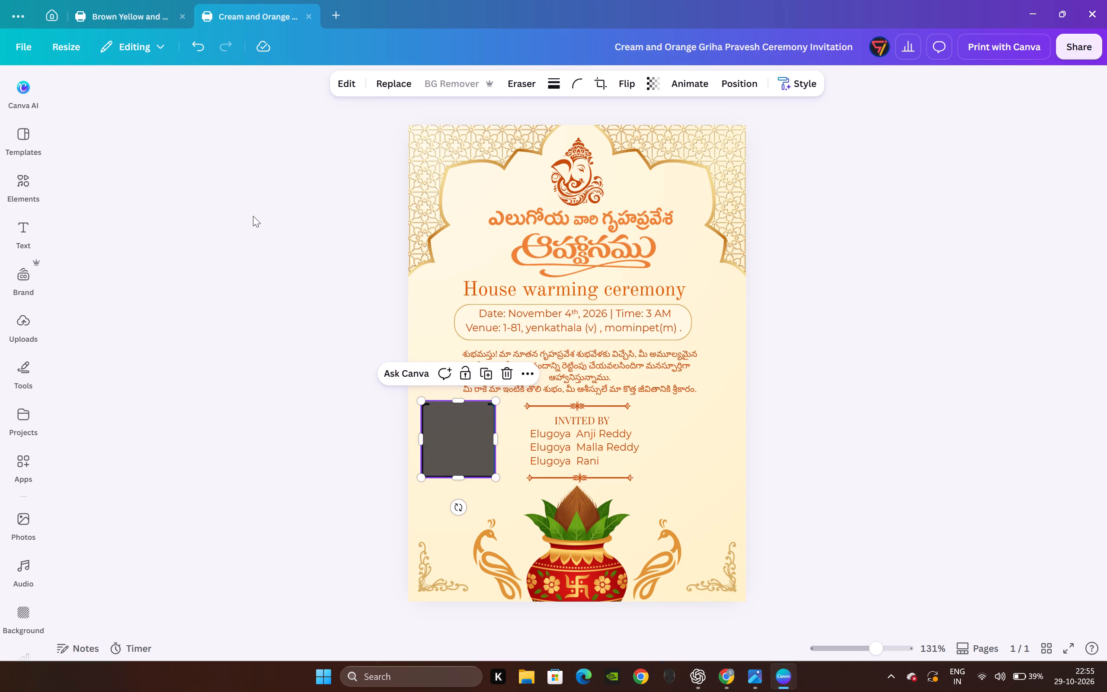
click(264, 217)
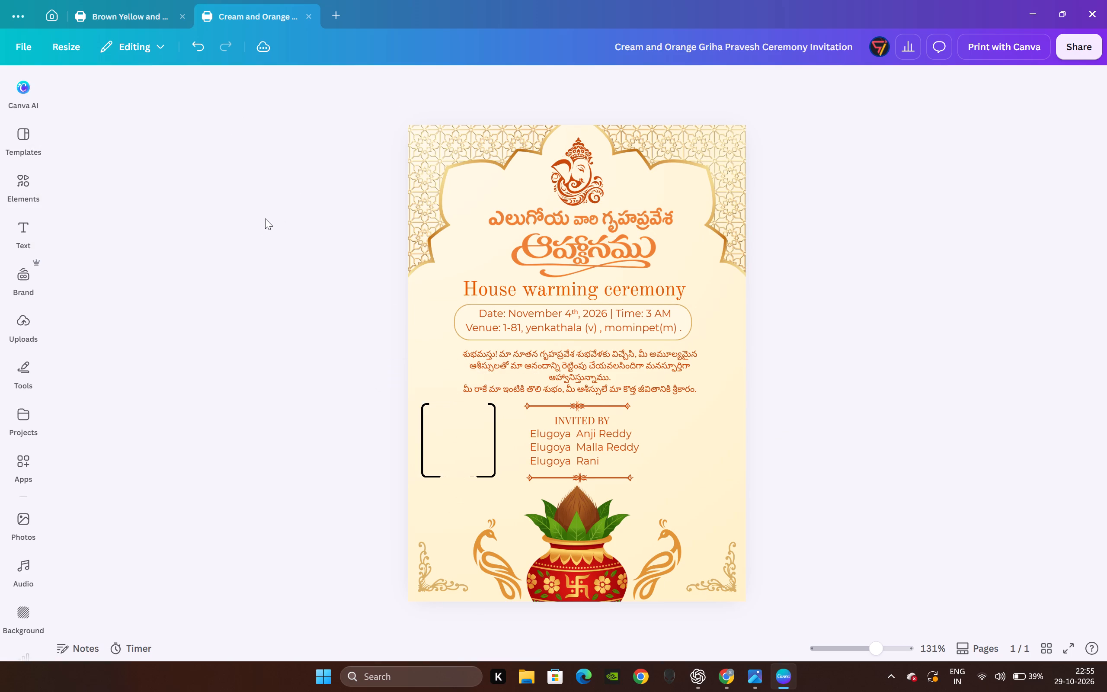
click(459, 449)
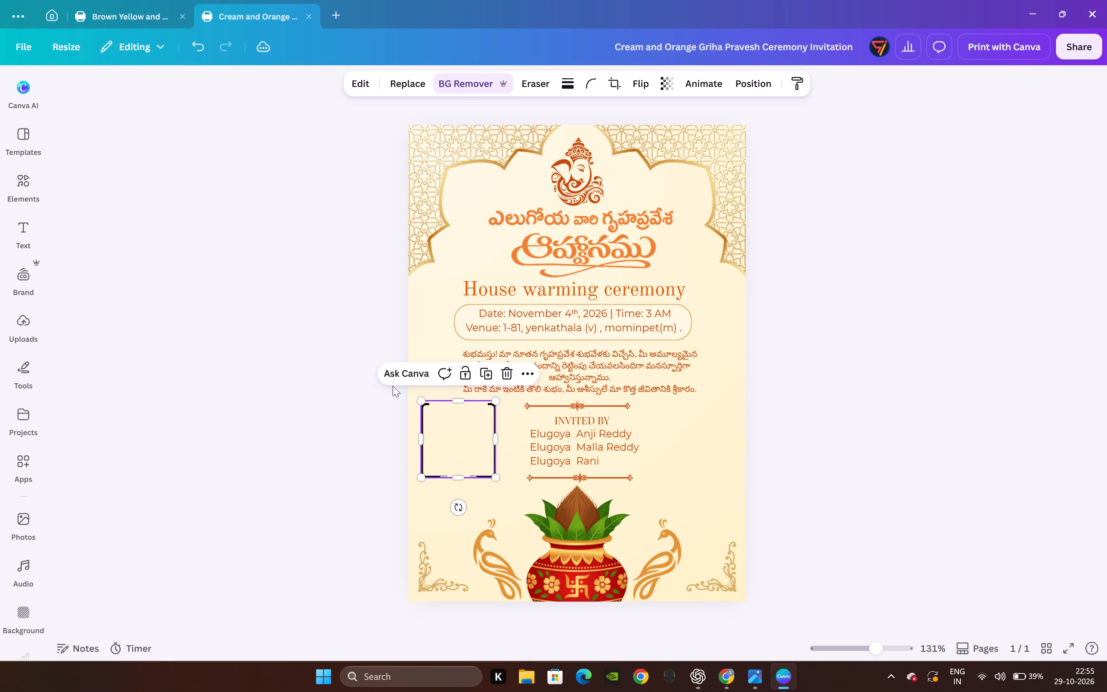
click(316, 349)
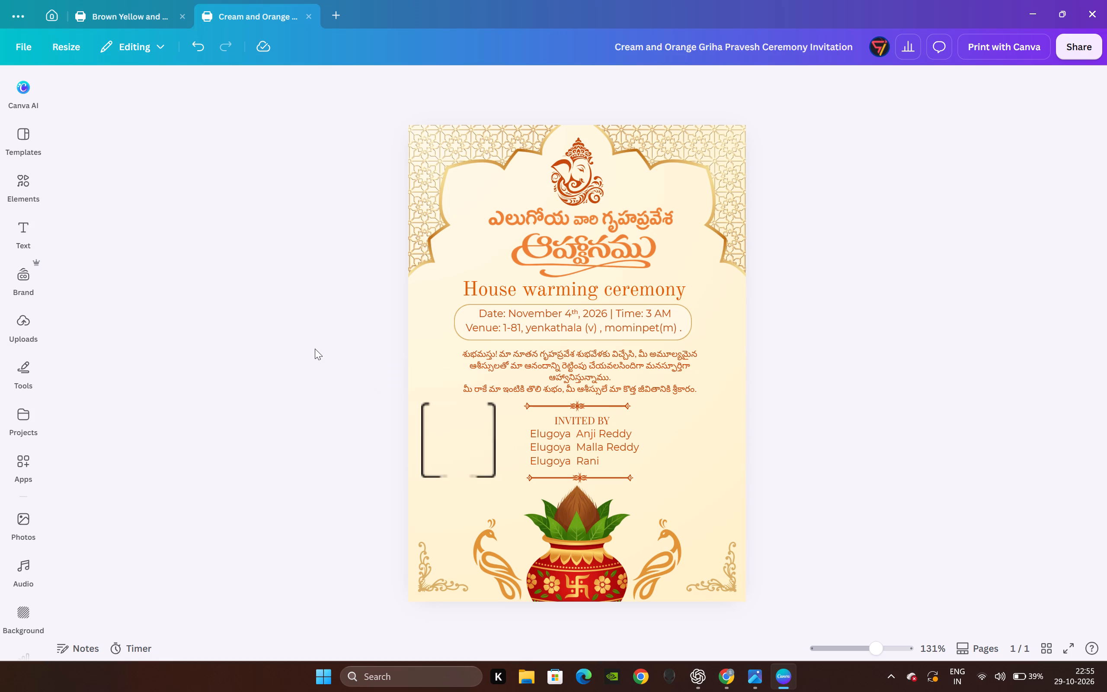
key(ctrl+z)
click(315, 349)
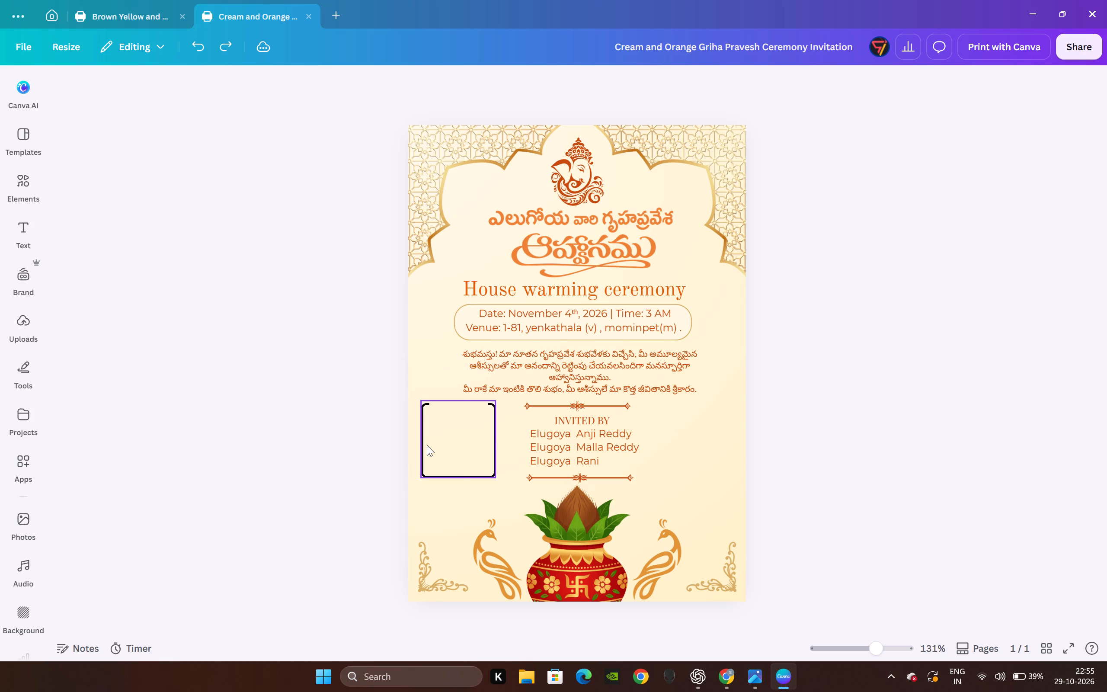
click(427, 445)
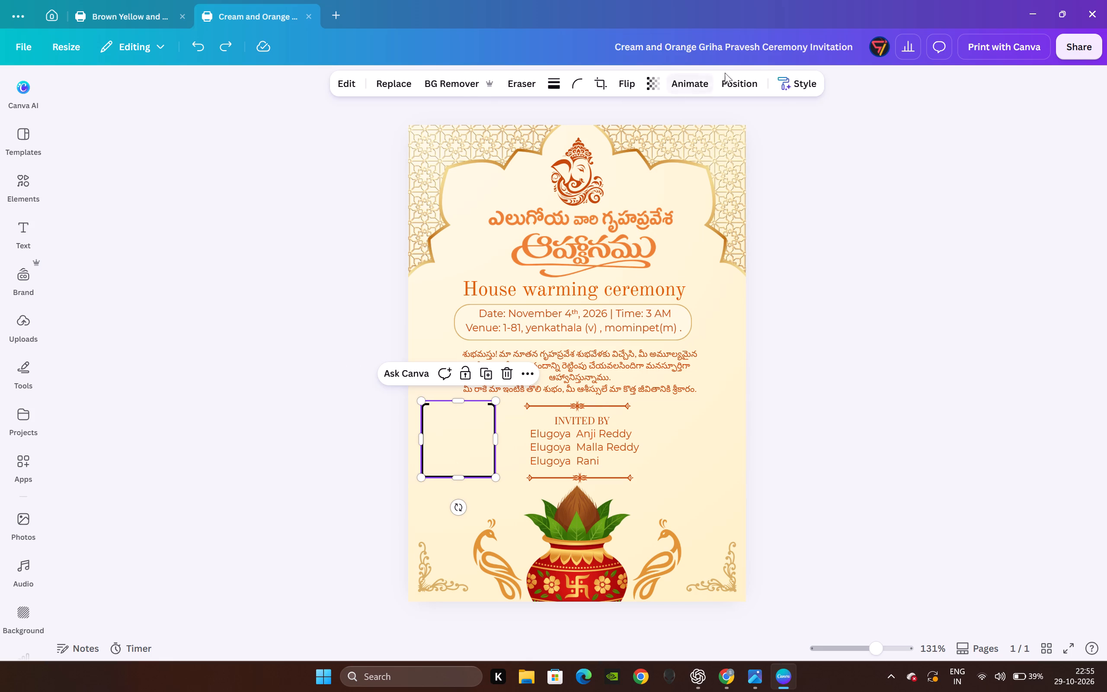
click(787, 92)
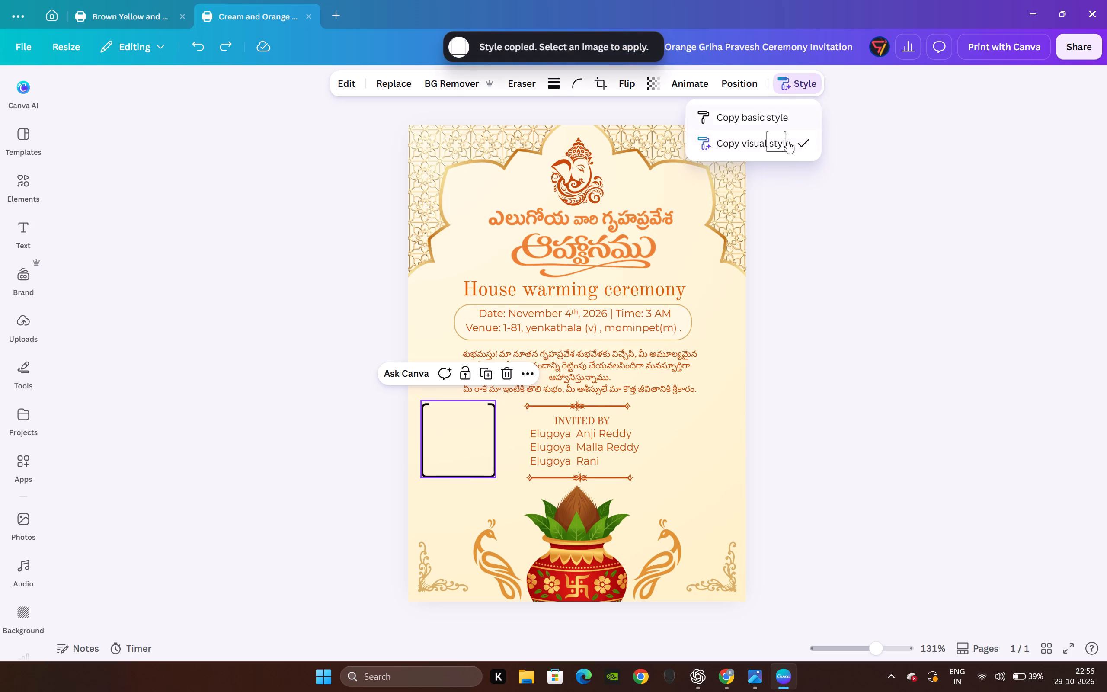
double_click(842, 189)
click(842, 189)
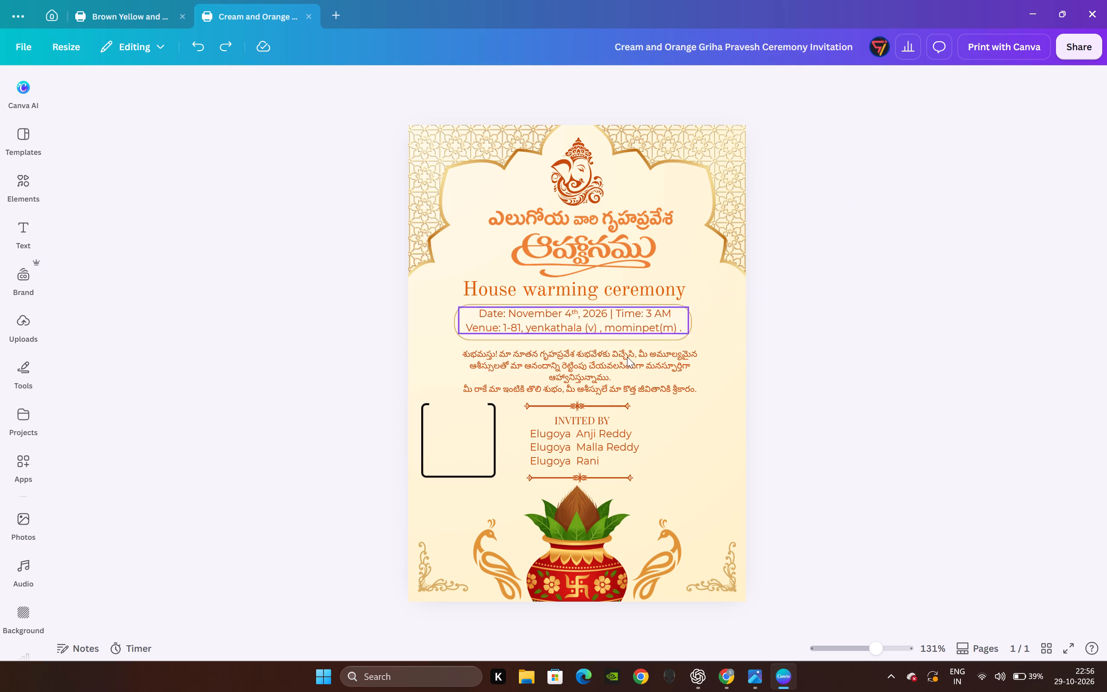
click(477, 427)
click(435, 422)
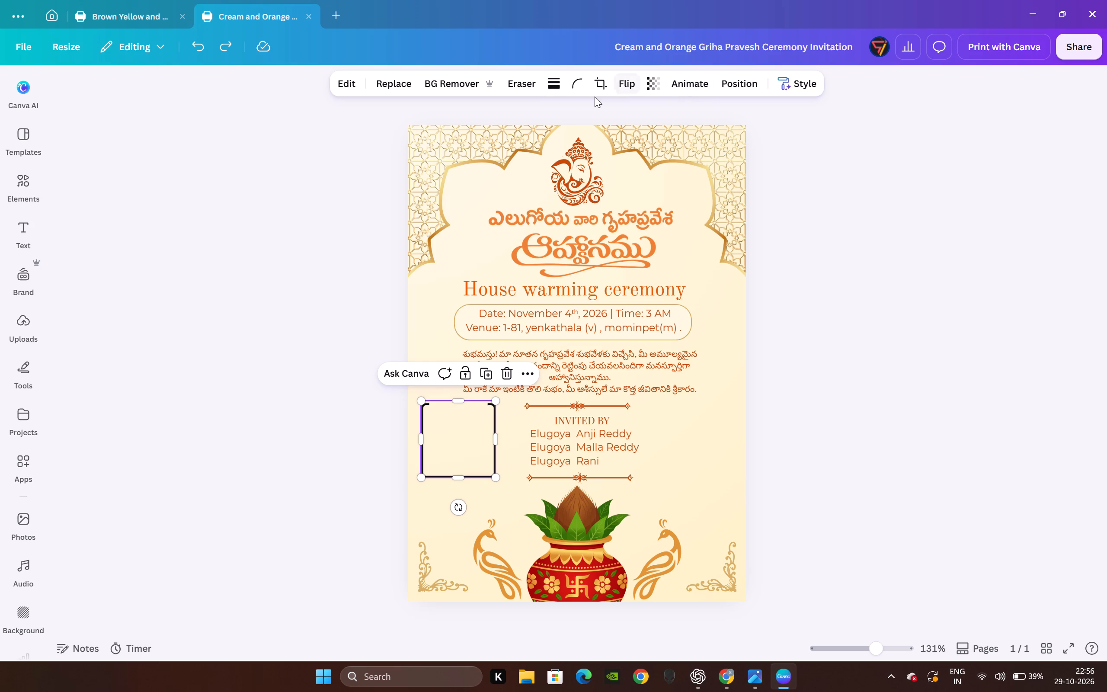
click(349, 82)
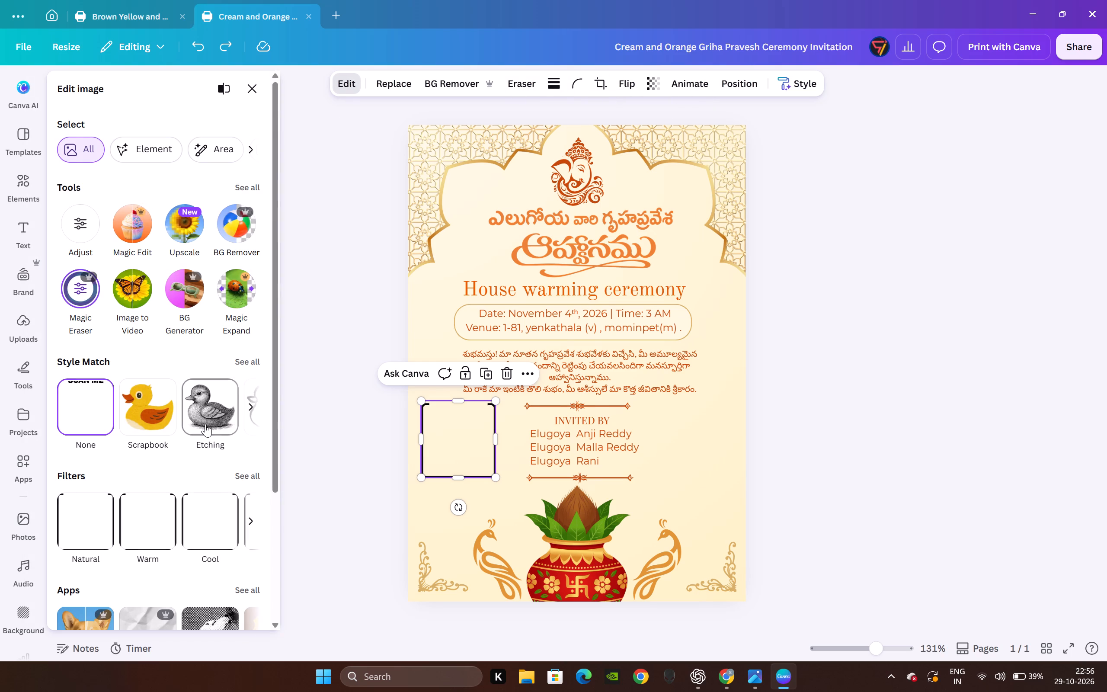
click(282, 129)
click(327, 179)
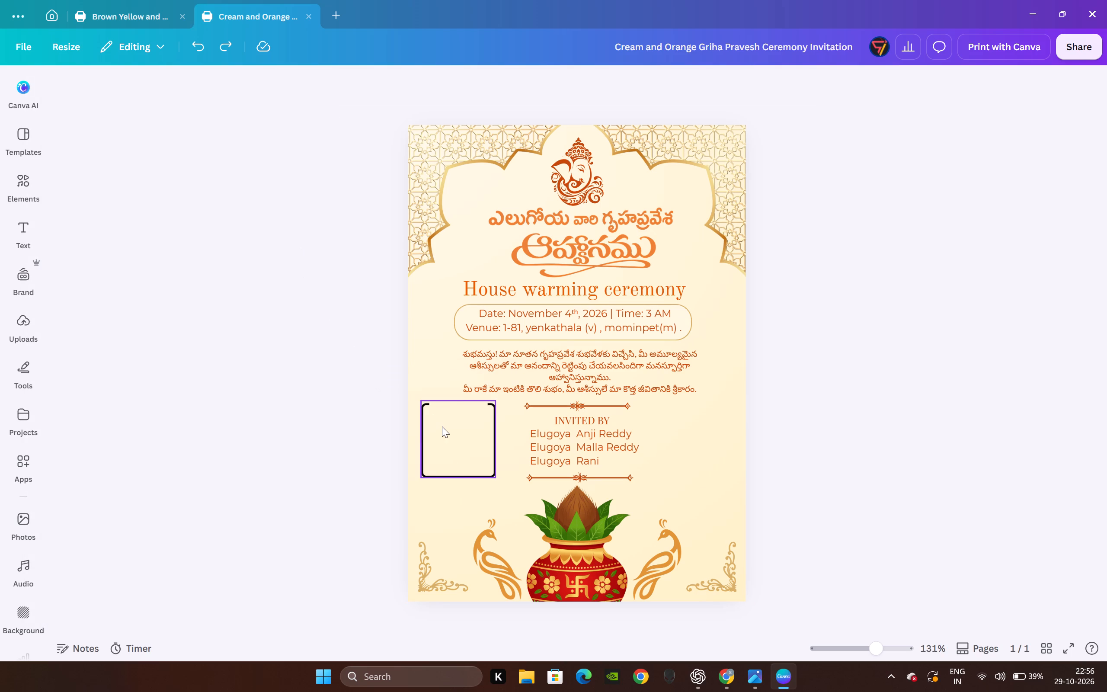
Delete the small black frame beside the "INVITED BY" block.
click(442, 426)
key(BackSpace)
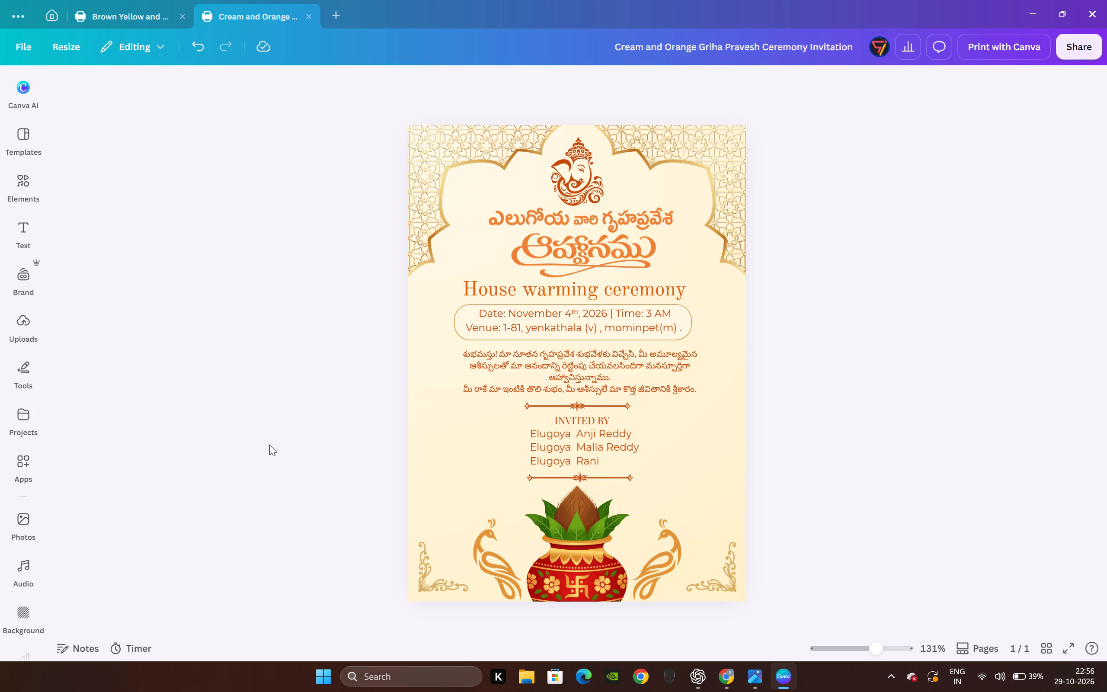
click(269, 444)
Add the recently used rounded square shape to the invitation.
click(29, 182)
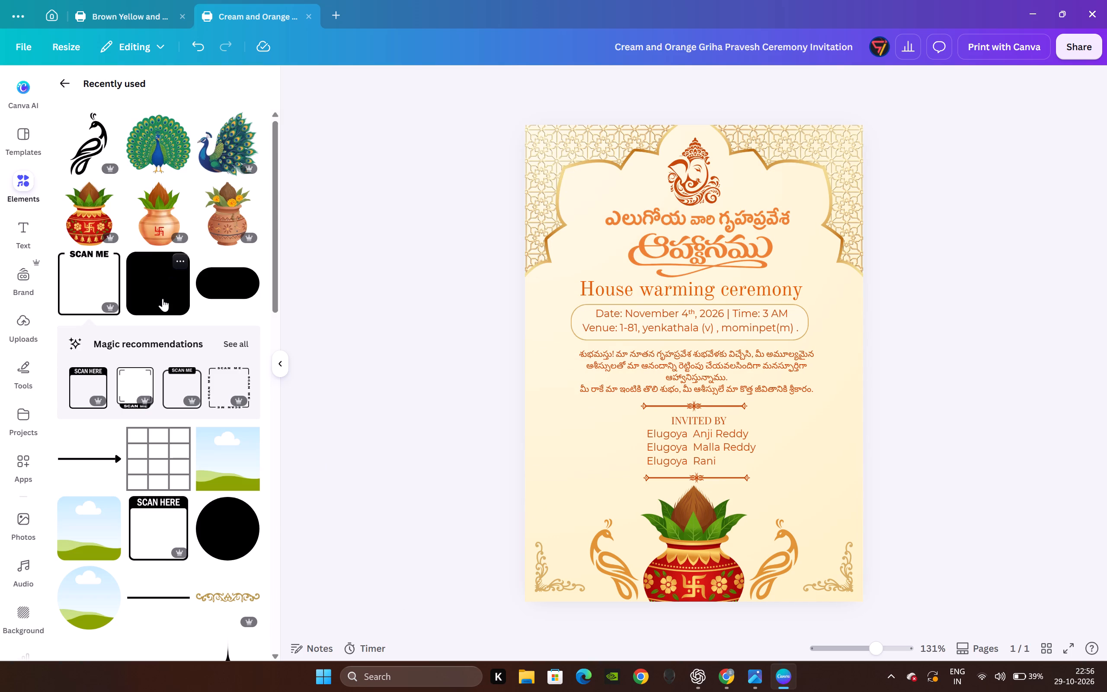
click(163, 300)
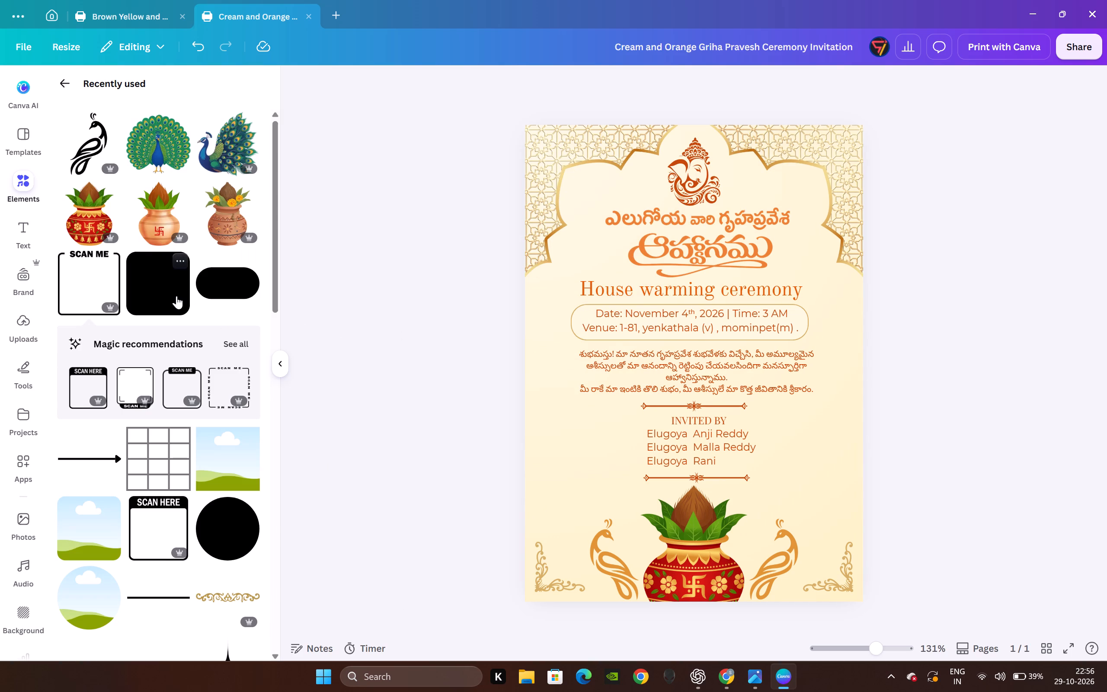
click(176, 296)
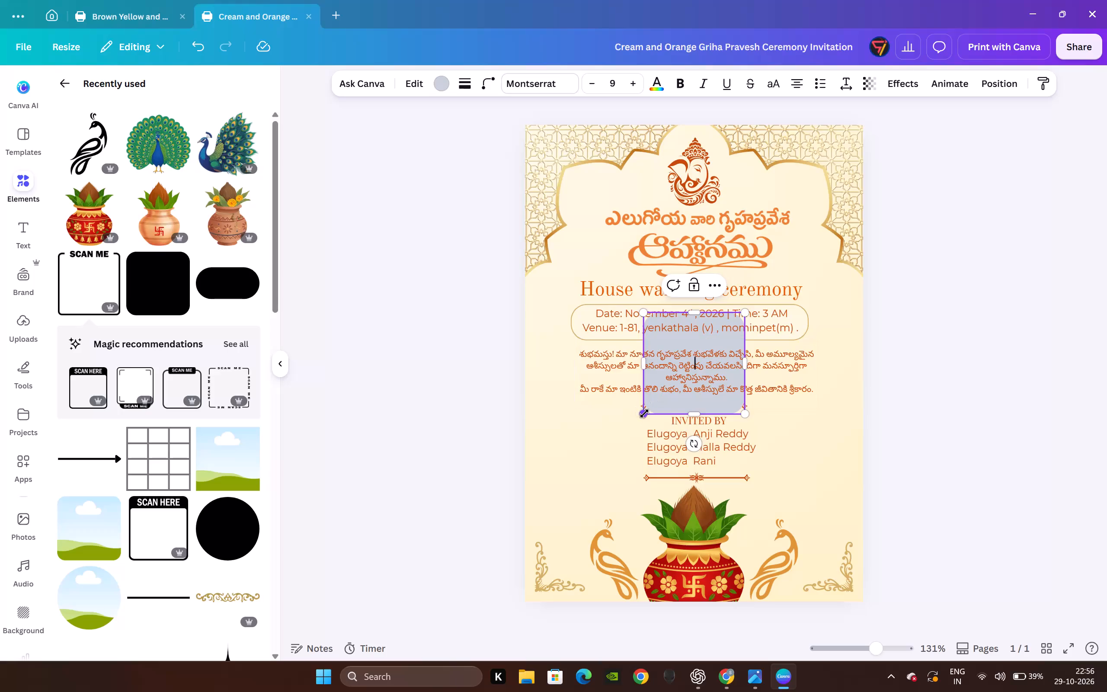
Resize the rounded shape to a small square about 25.9 high and place it in the space left of the "INVITED BY" block.
drag(646, 415, 553, 513)
drag(745, 509, 635, 470)
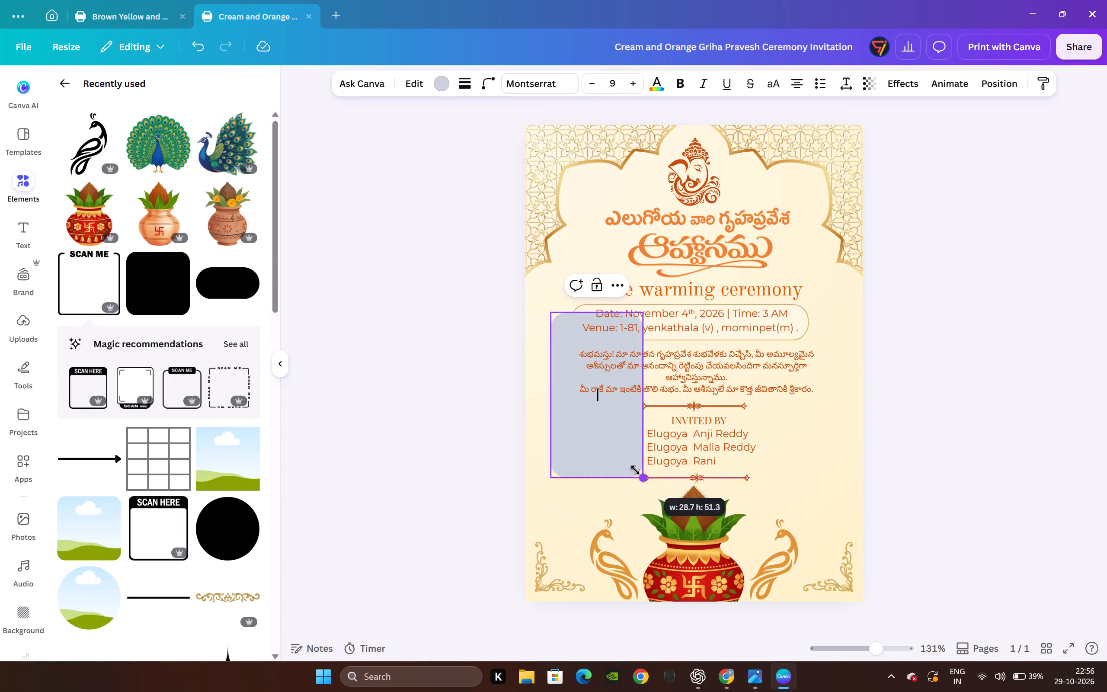
drag(635, 470, 613, 455)
drag(569, 404, 554, 441)
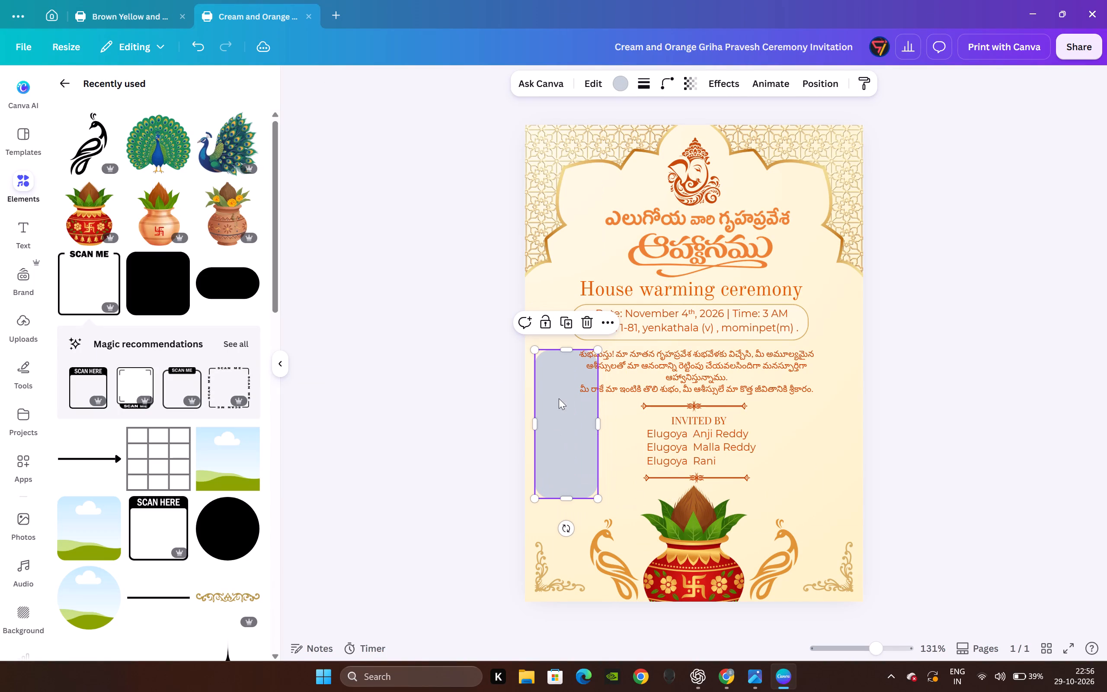
drag(566, 349, 582, 417)
drag(566, 452, 565, 440)
drag(598, 440, 608, 442)
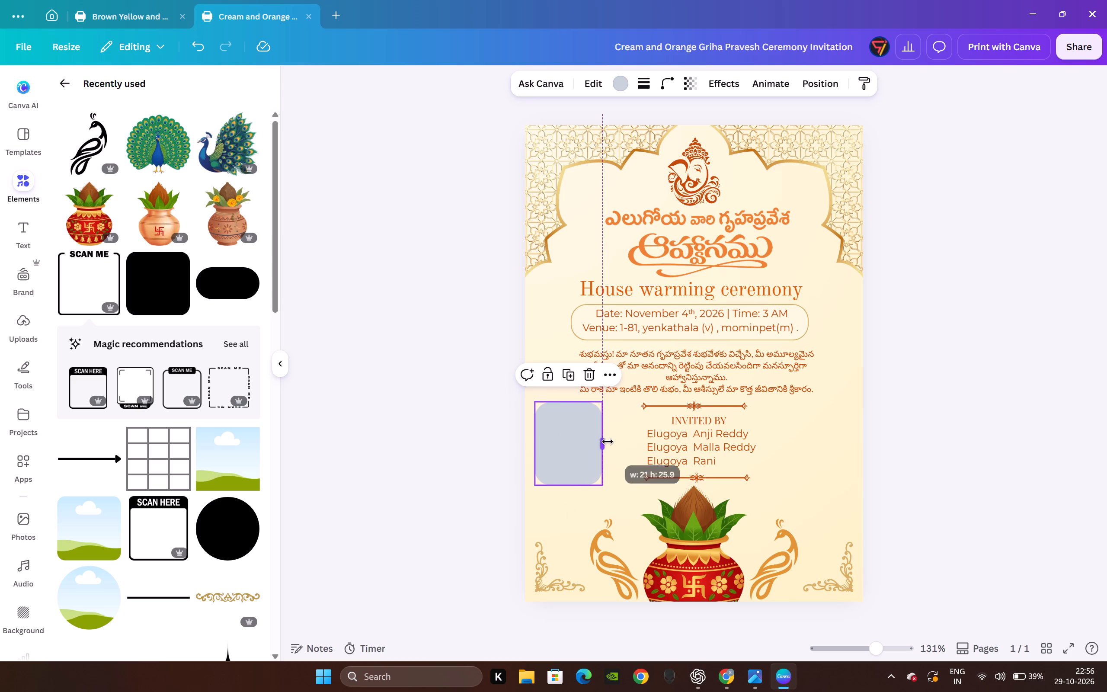
drag(608, 442, 612, 442)
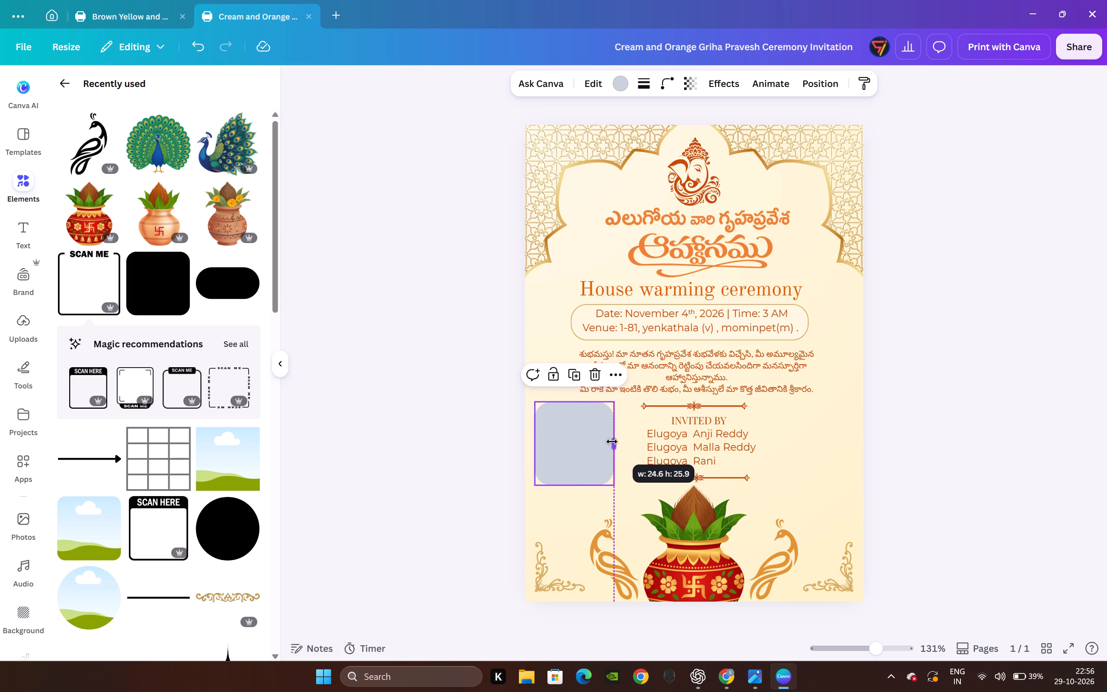
drag(612, 442, 617, 442)
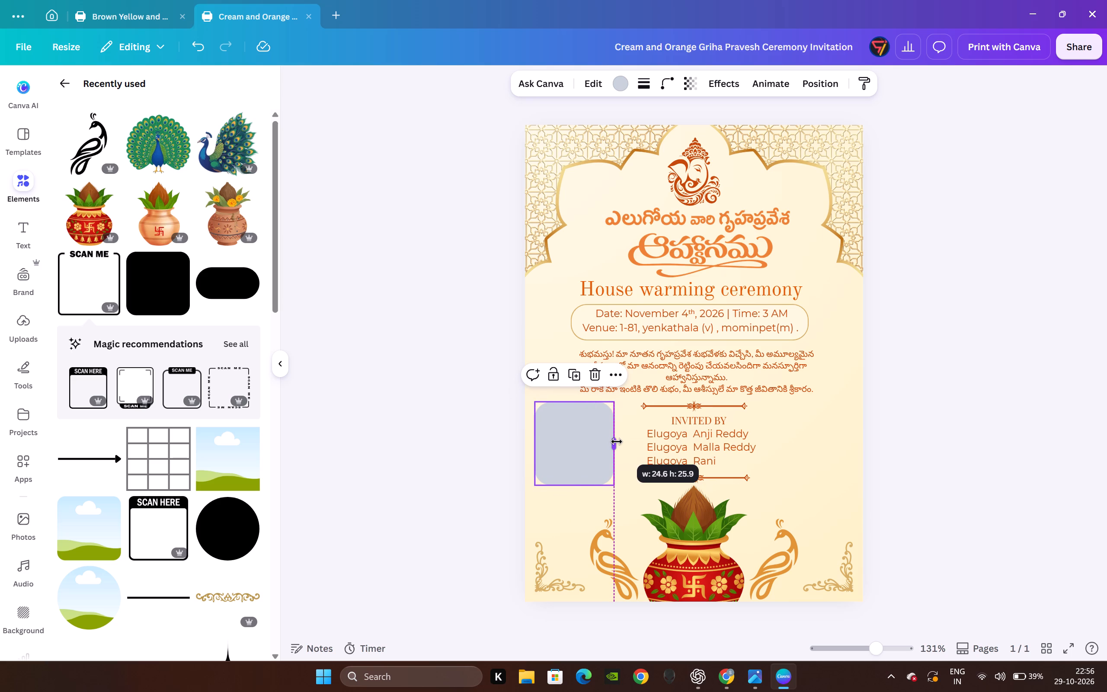
drag(617, 442, 618, 441)
click(434, 447)
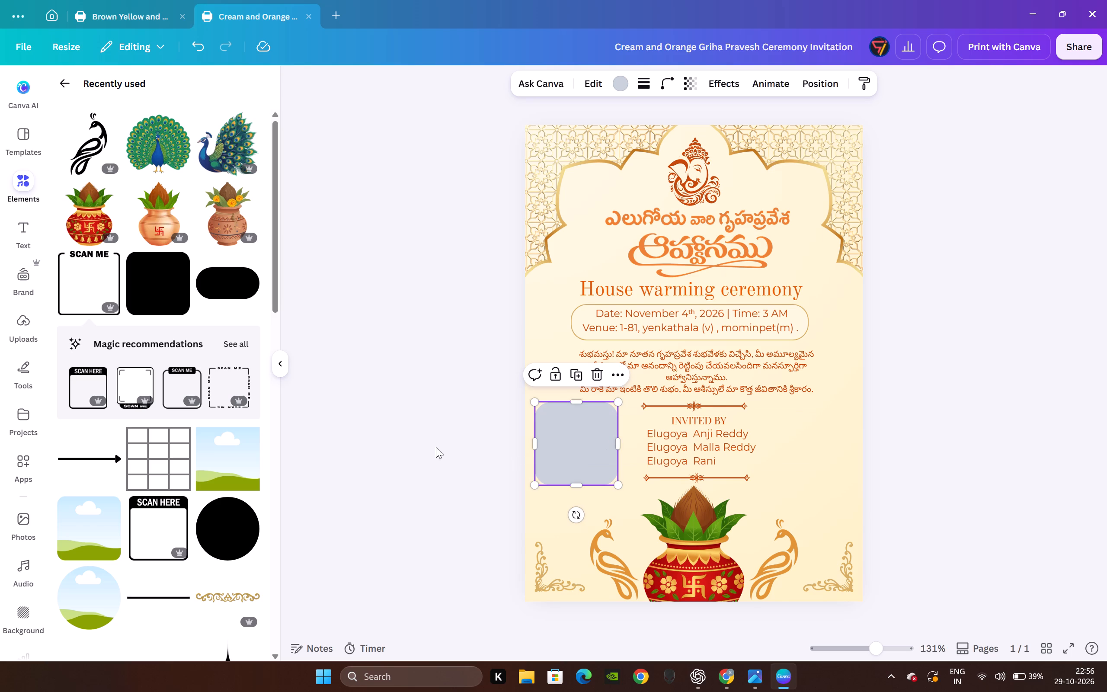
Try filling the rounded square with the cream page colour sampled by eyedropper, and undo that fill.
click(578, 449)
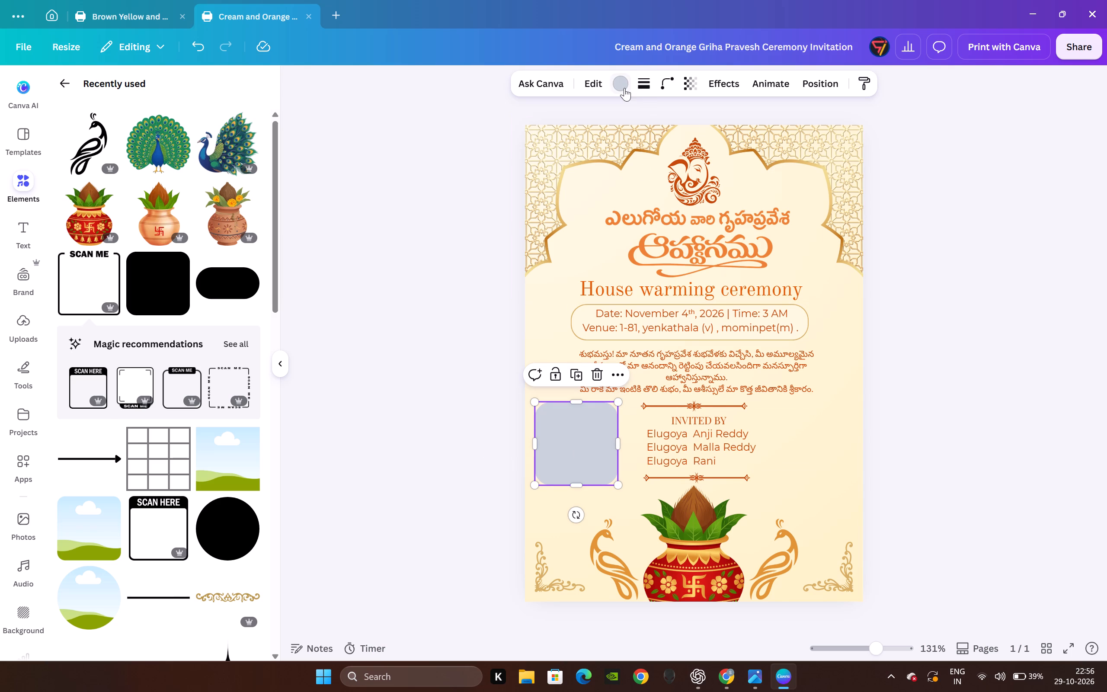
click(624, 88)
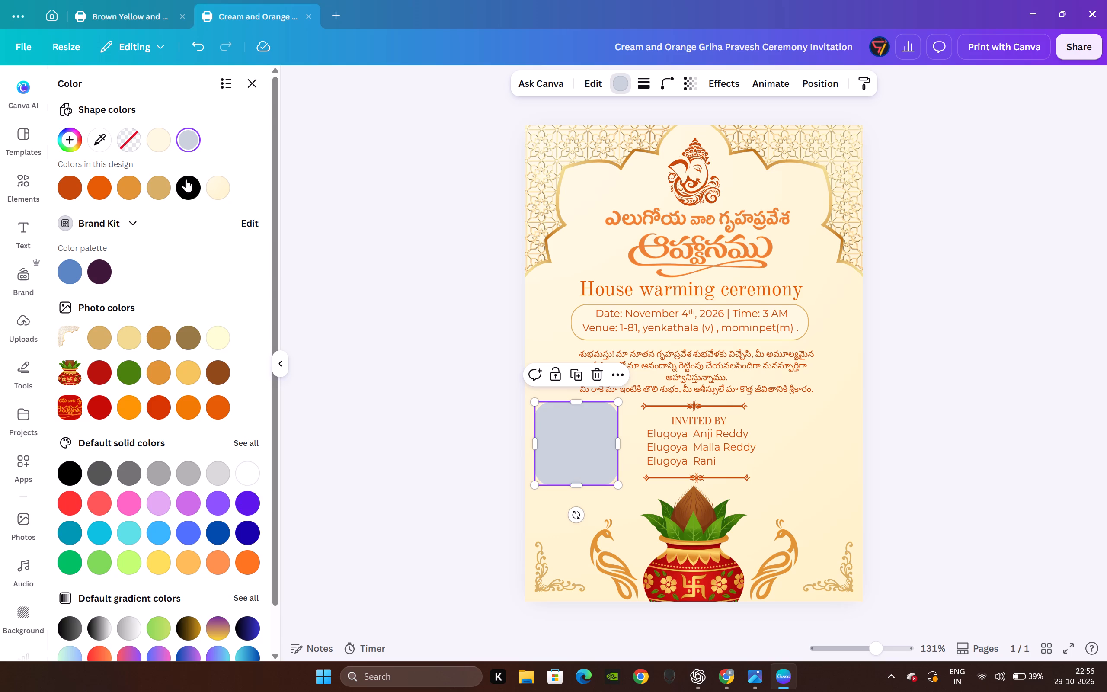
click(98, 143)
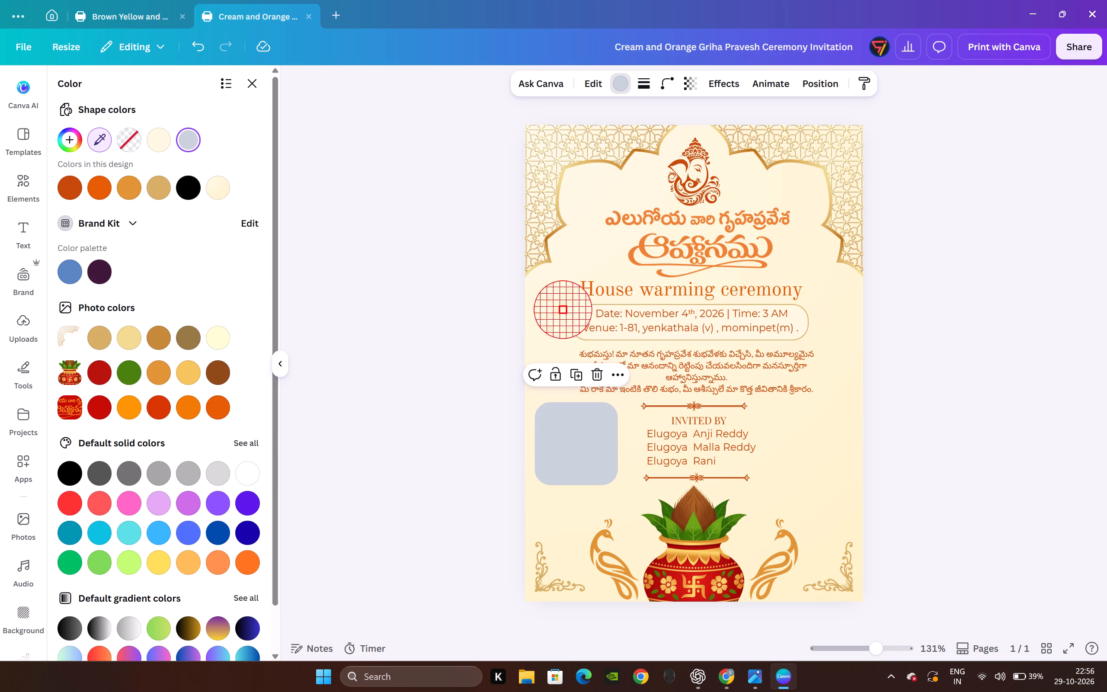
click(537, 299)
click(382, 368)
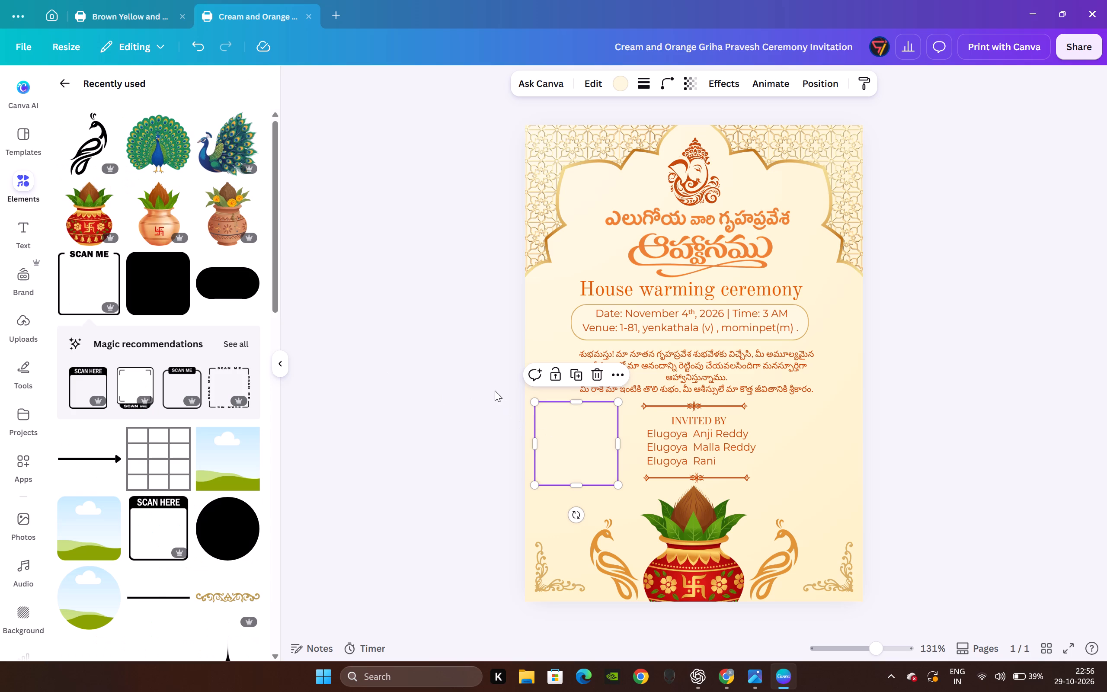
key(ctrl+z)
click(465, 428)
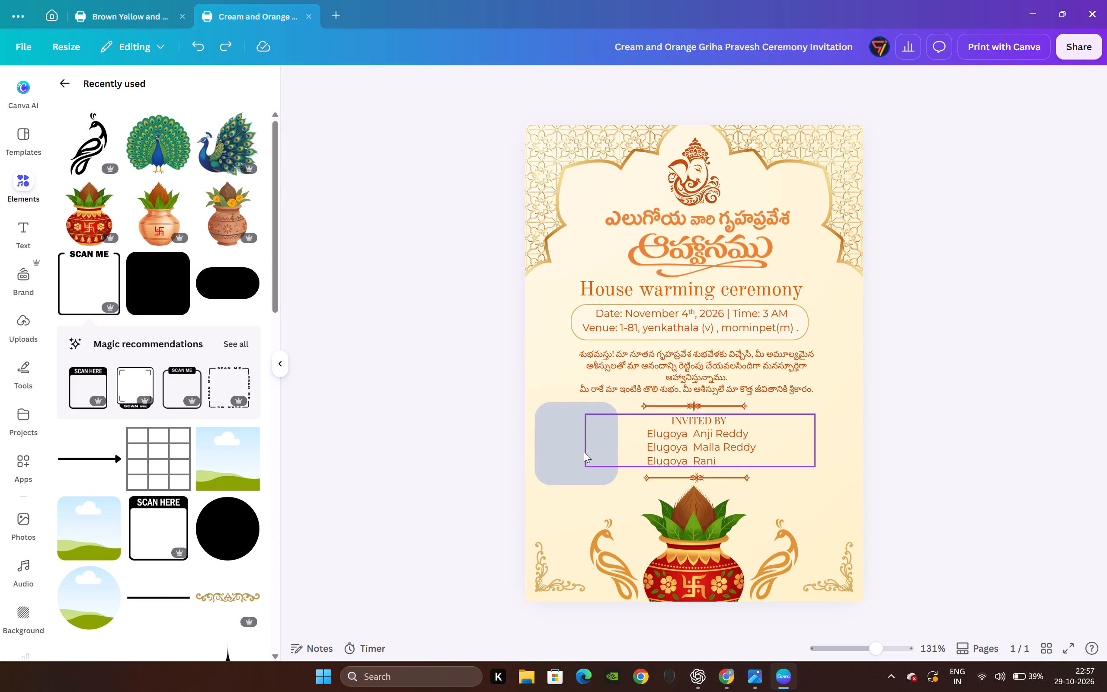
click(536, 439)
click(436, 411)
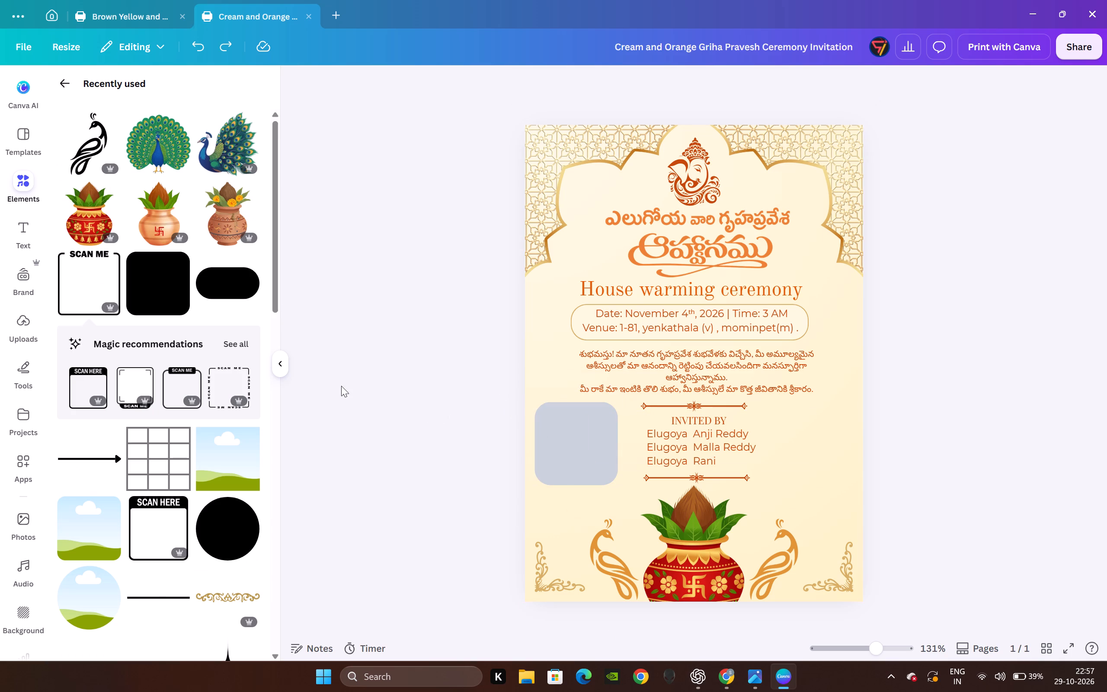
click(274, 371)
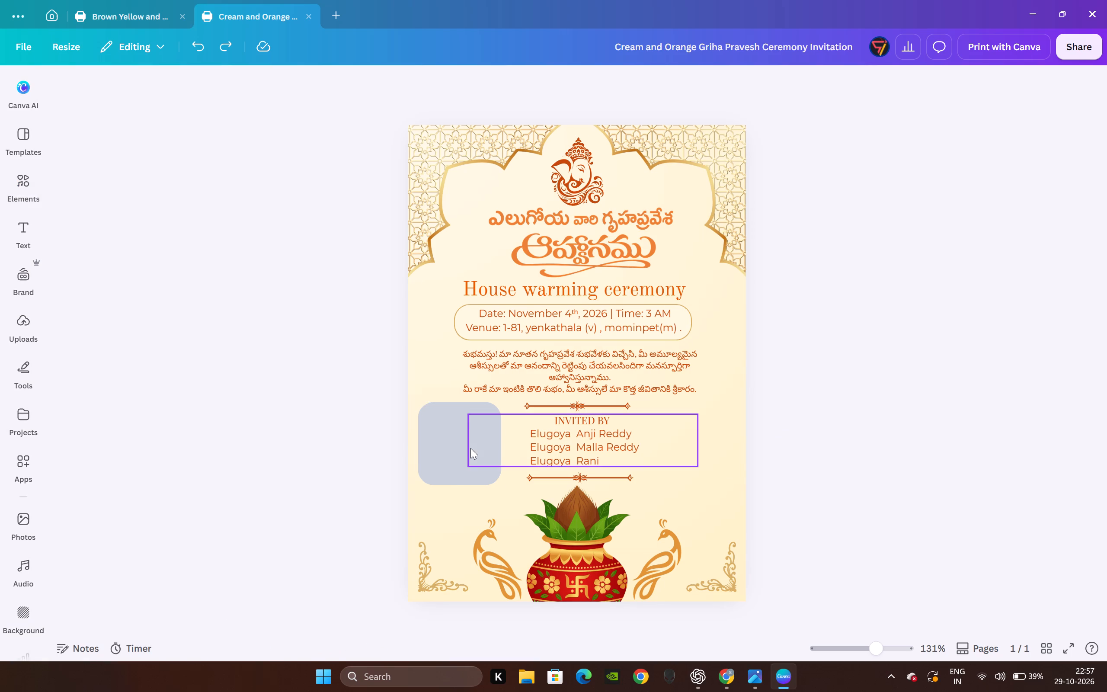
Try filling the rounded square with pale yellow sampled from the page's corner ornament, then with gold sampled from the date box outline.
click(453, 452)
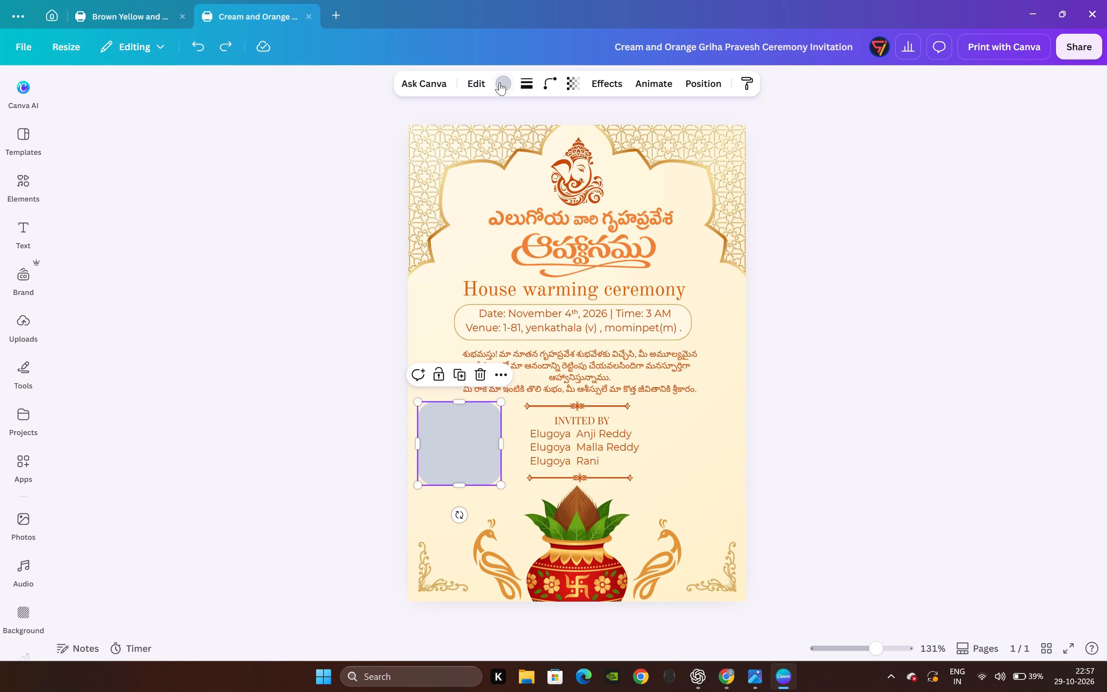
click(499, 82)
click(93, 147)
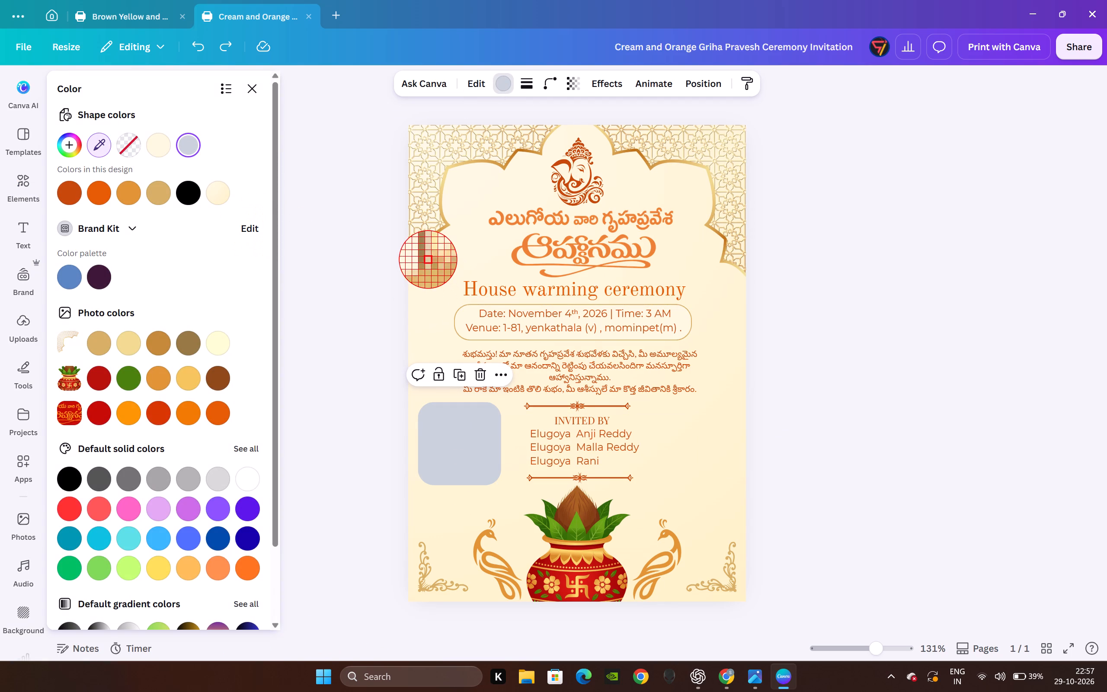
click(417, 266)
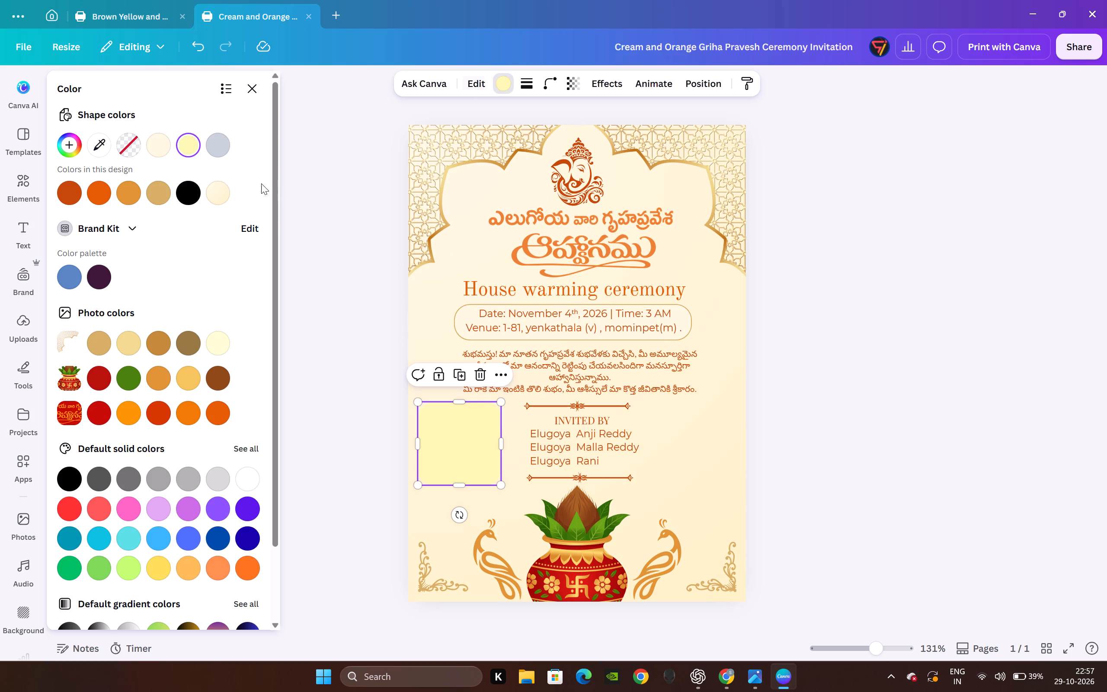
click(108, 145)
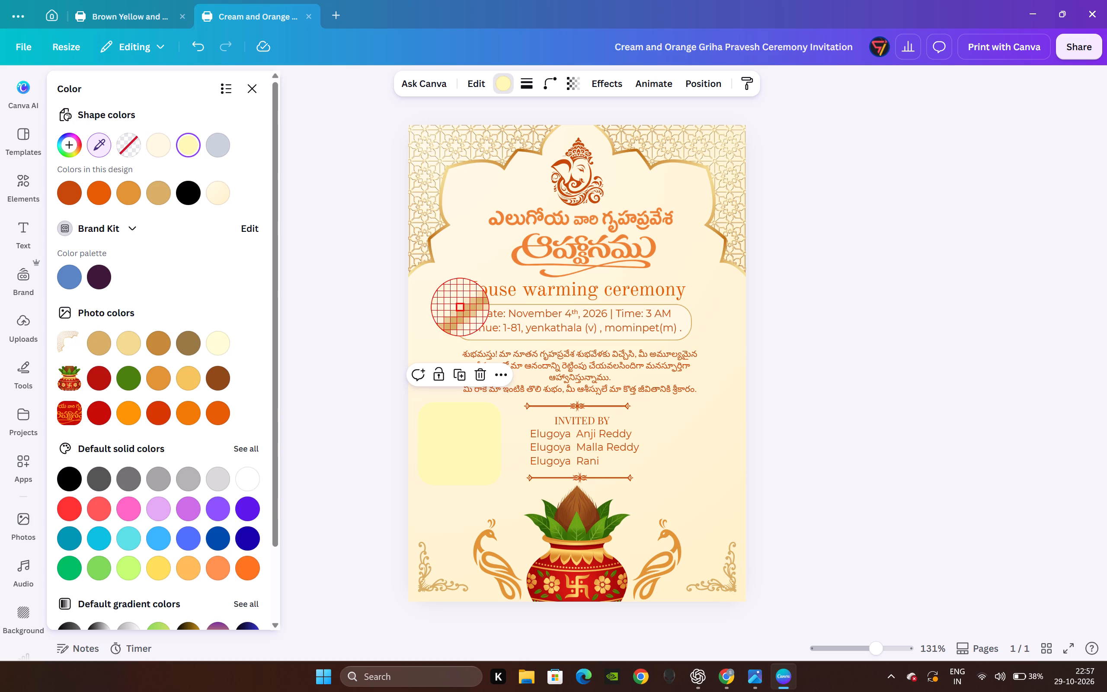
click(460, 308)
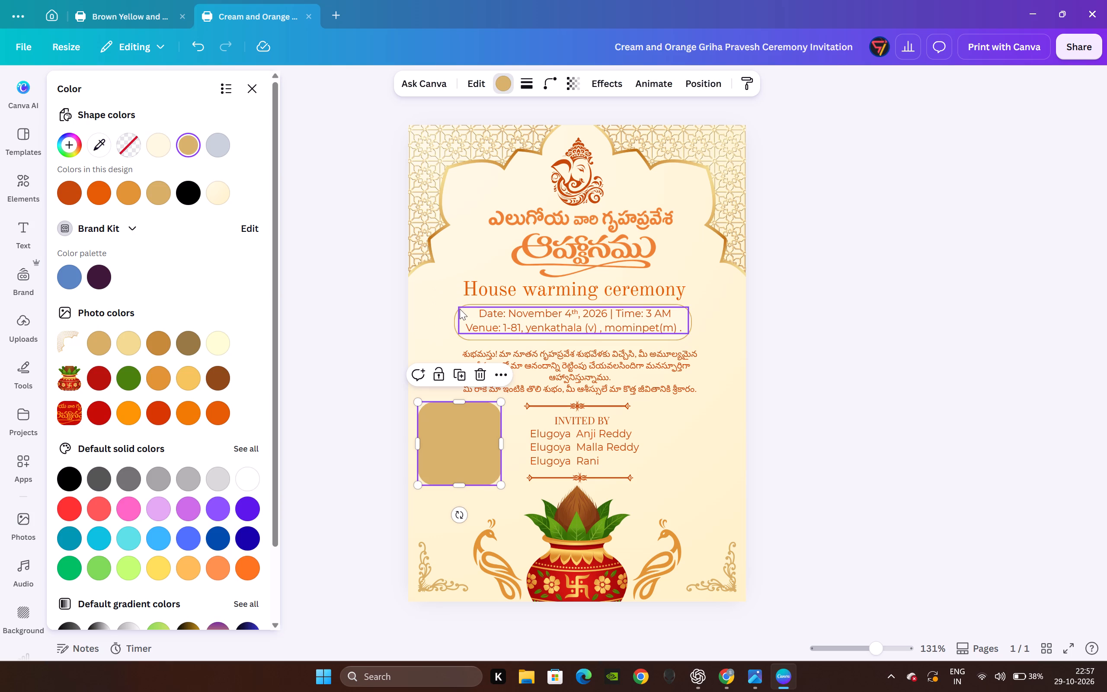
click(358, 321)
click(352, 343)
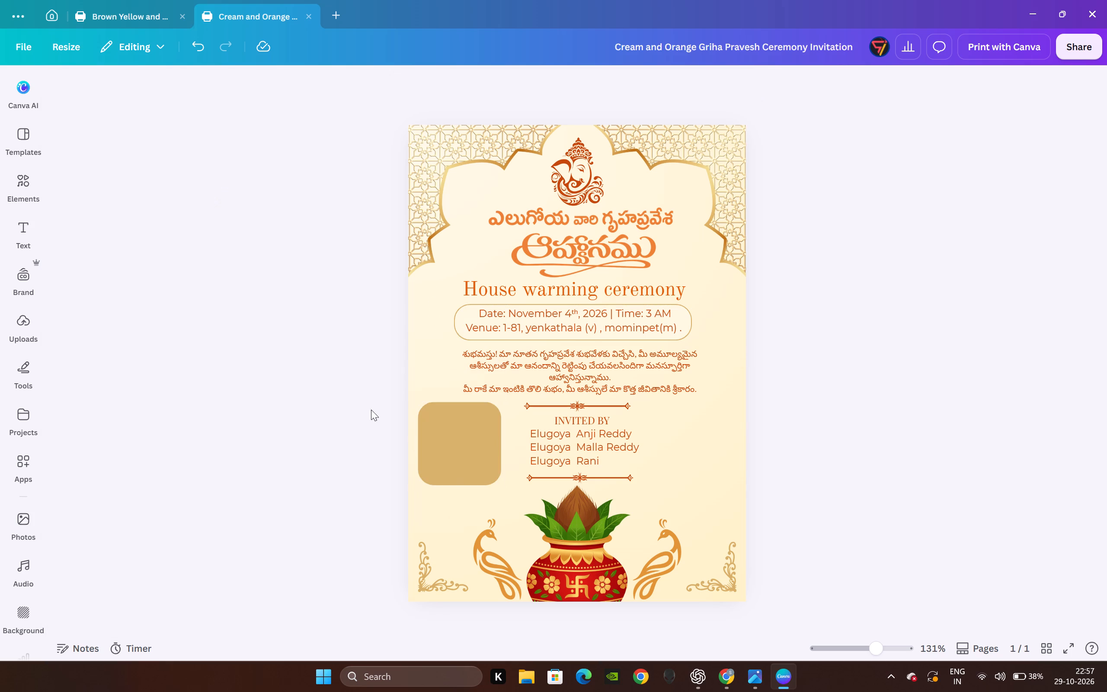
Give the rounded square a solid border with a stroke weight of 1.
click(465, 443)
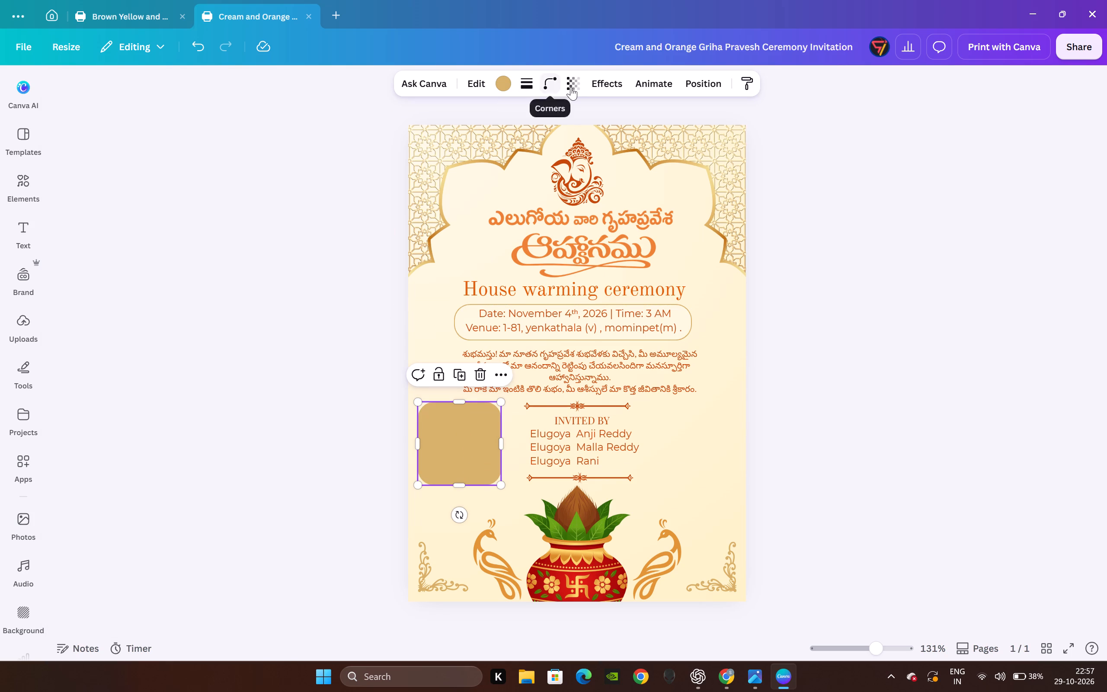
click(528, 92)
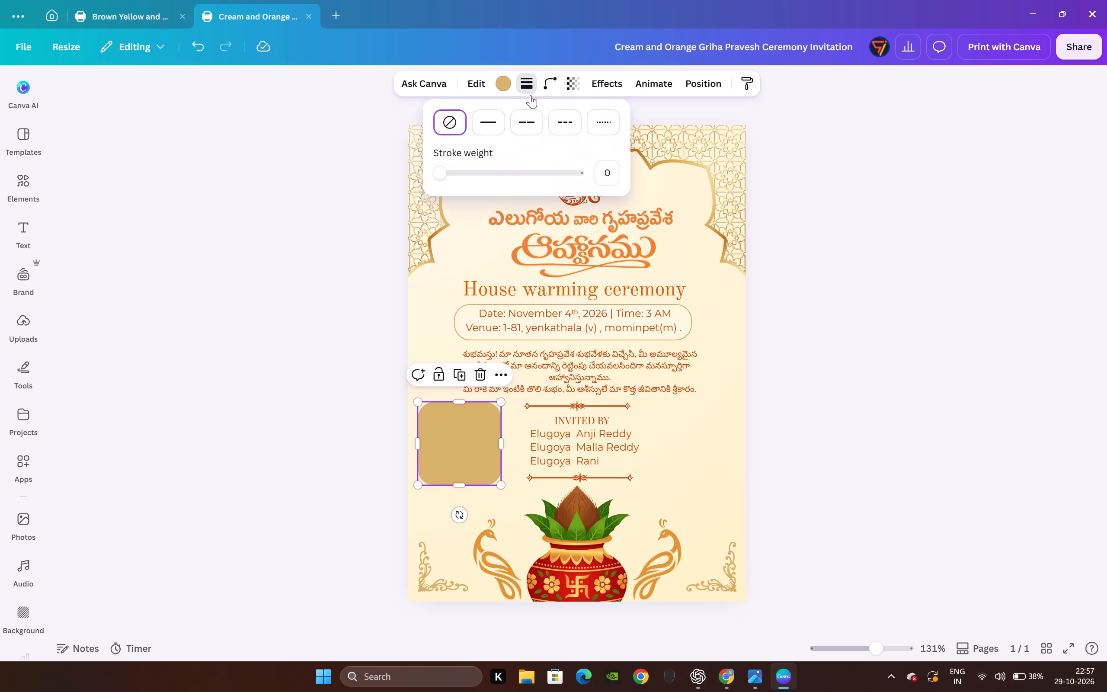
click(606, 176)
key(End)
key(BackSpace)
key(BackSpace)
key(BackSpace)
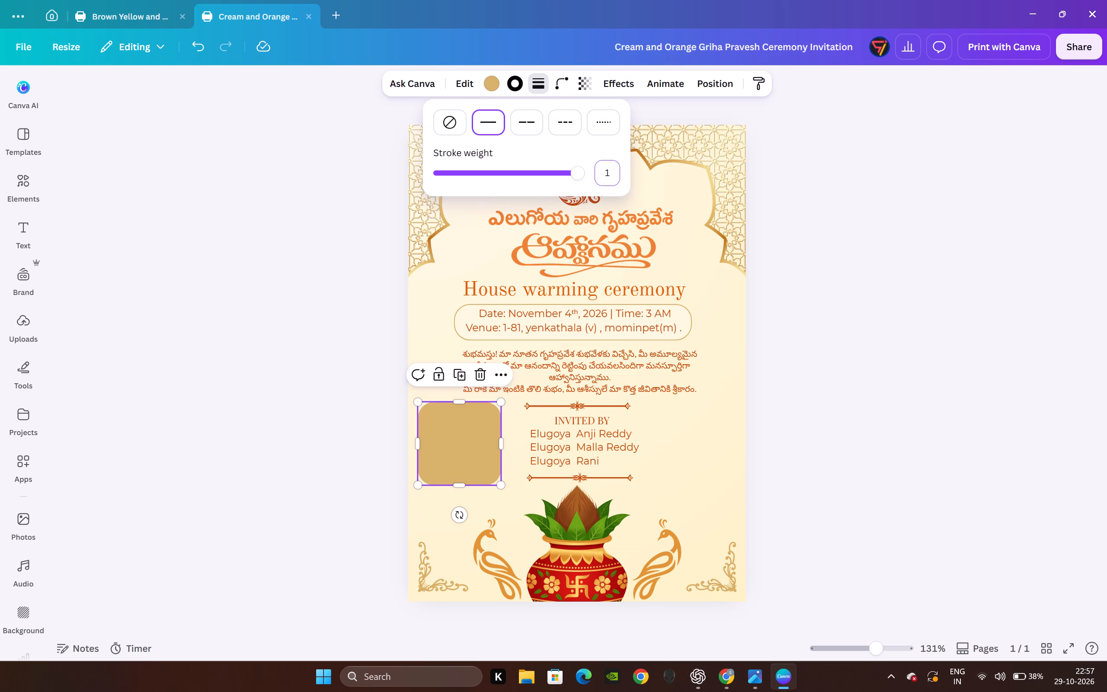
key(Return)
click(911, 285)
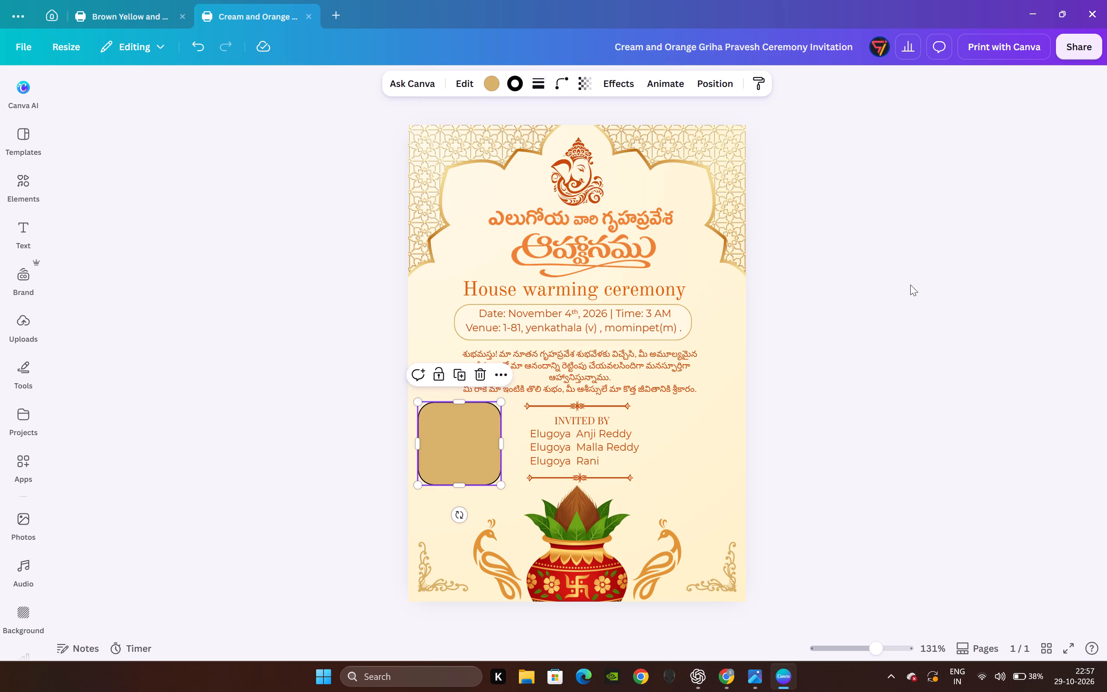
click(134, 423)
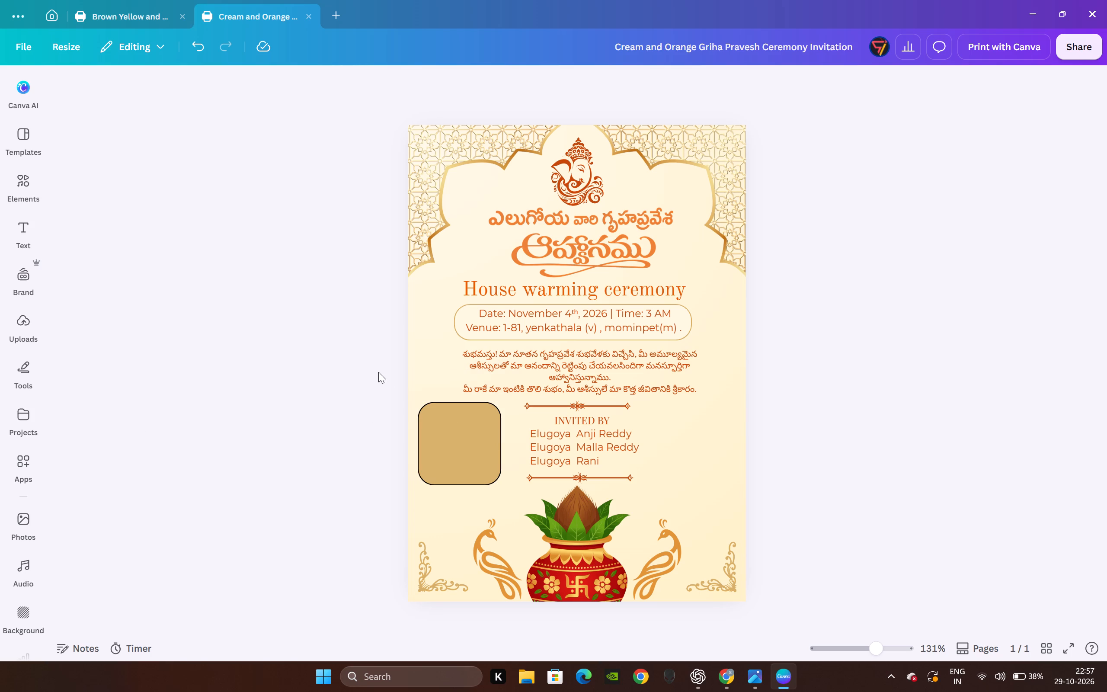
Fill the rounded square with the light cream colour sampled from the page background beside the date box.
click(439, 423)
click(491, 90)
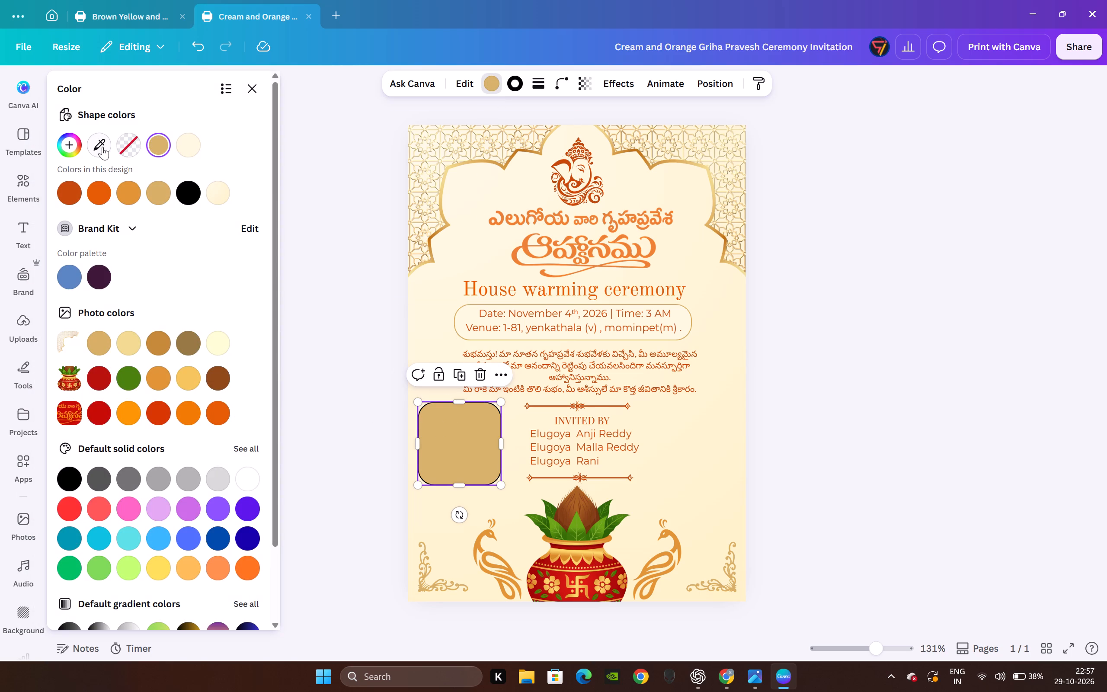
click(102, 147)
click(430, 320)
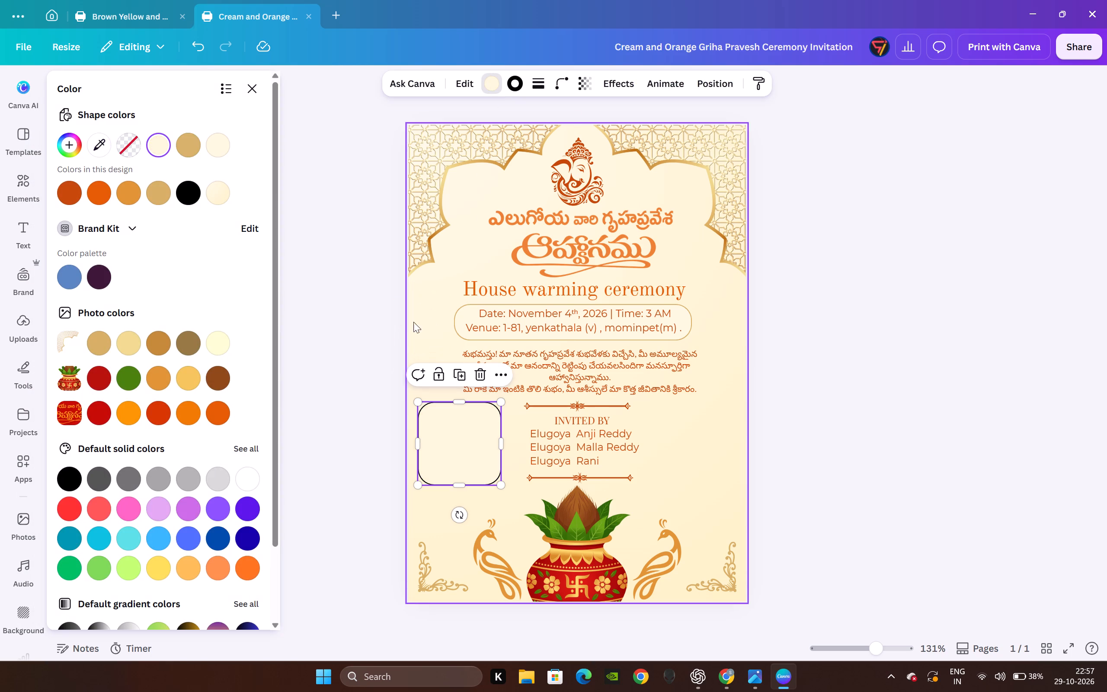
click(342, 336)
click(387, 419)
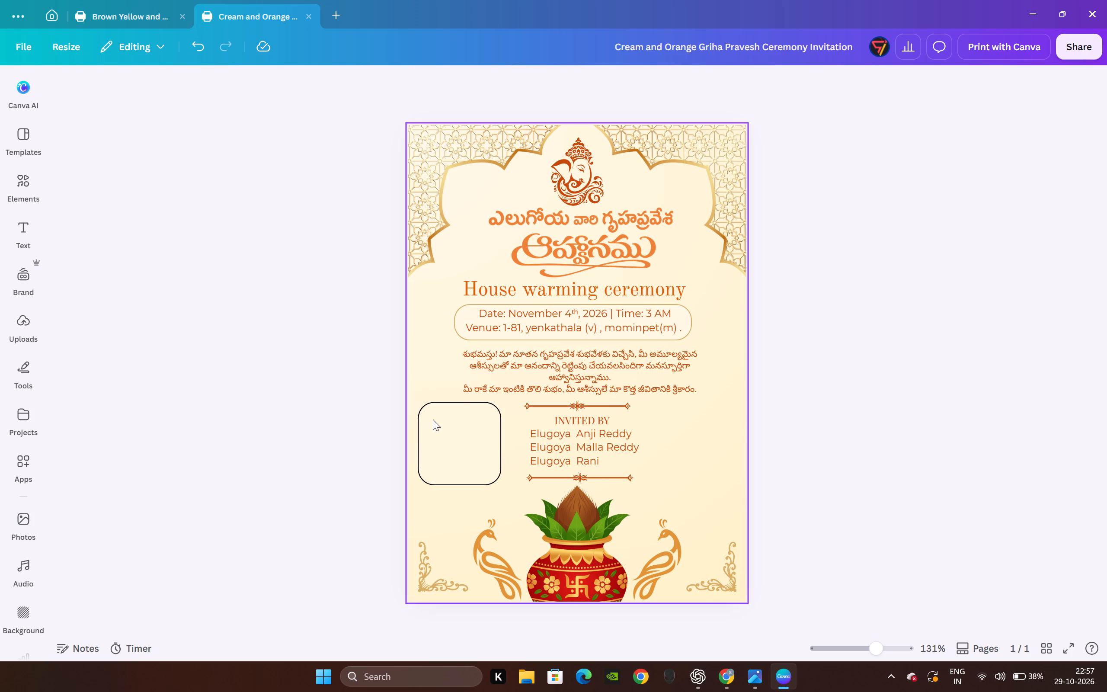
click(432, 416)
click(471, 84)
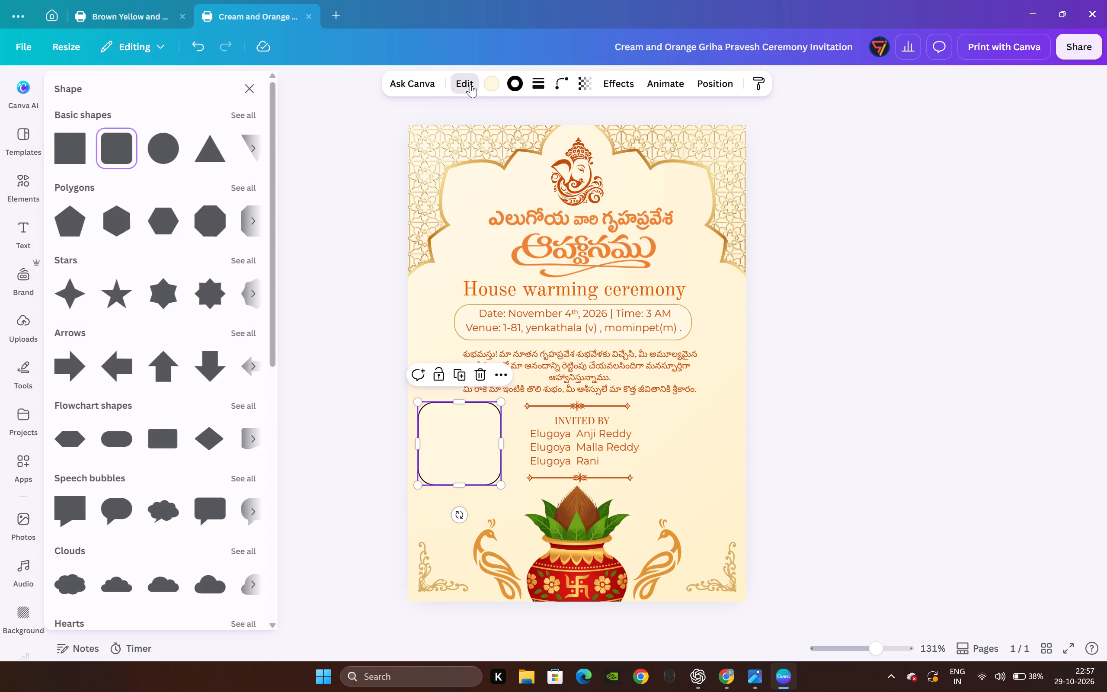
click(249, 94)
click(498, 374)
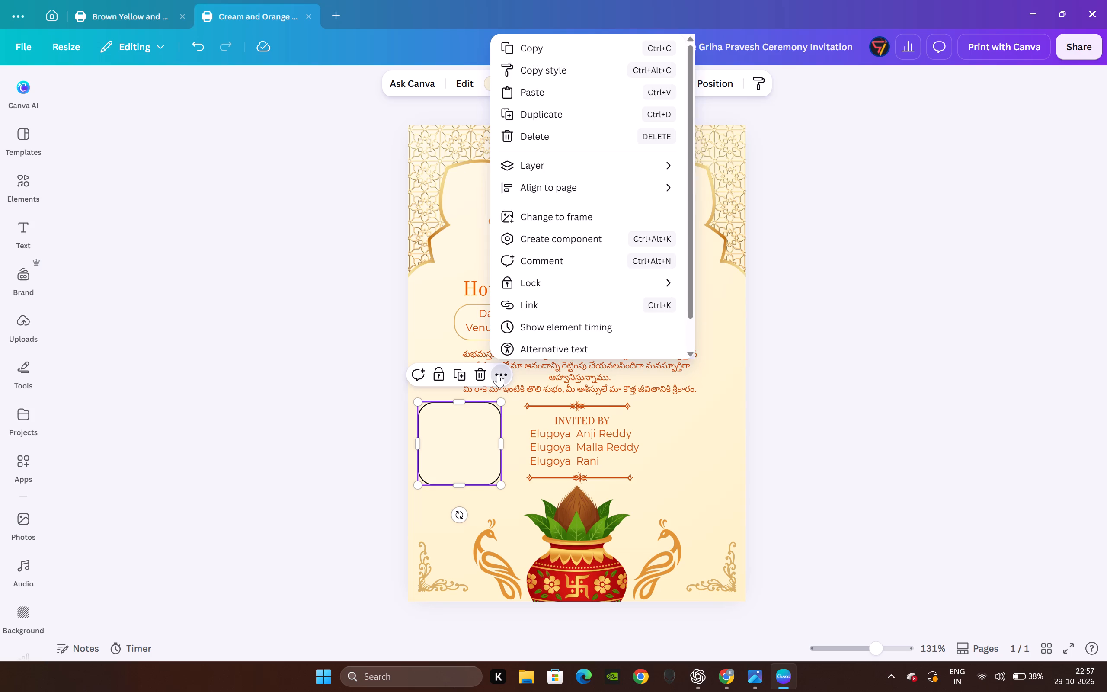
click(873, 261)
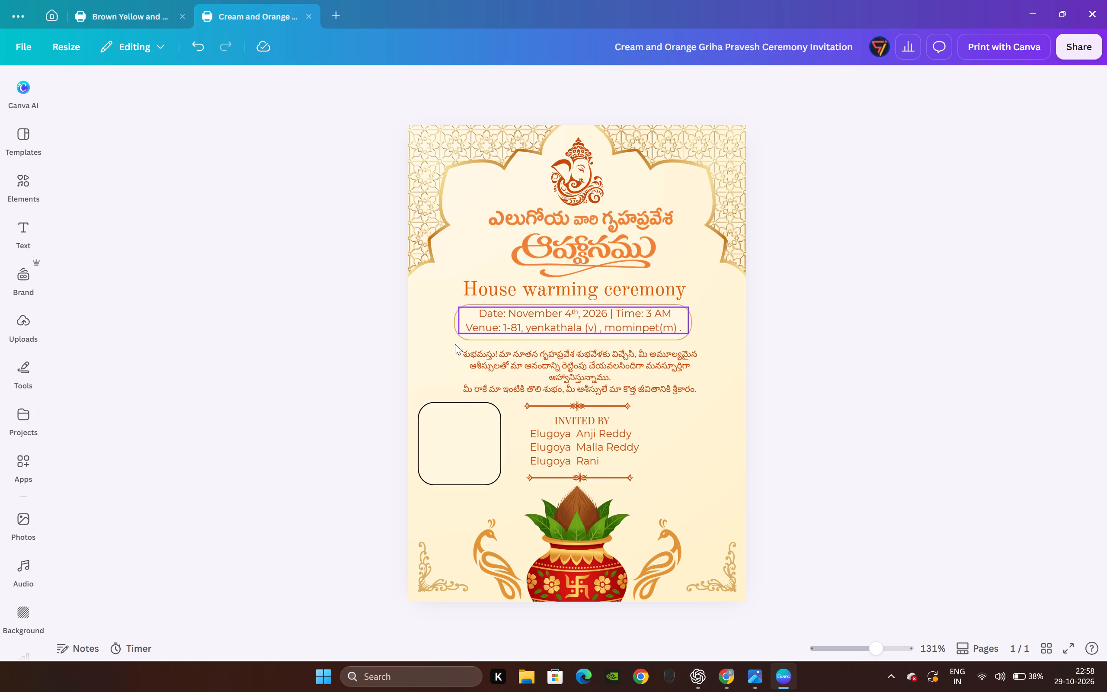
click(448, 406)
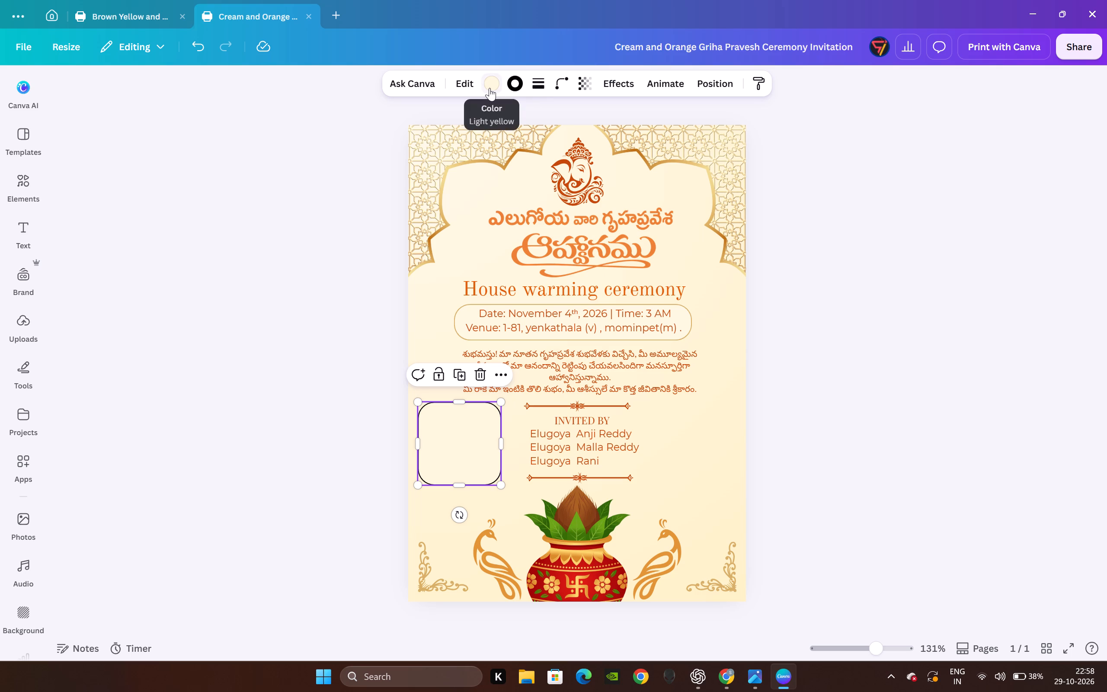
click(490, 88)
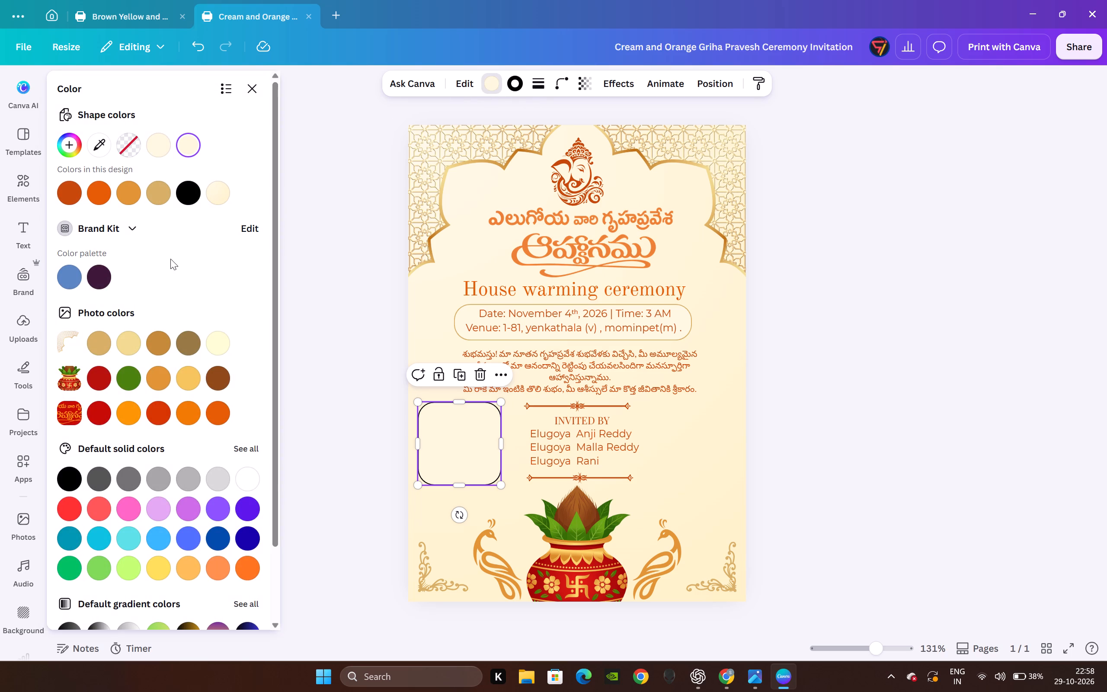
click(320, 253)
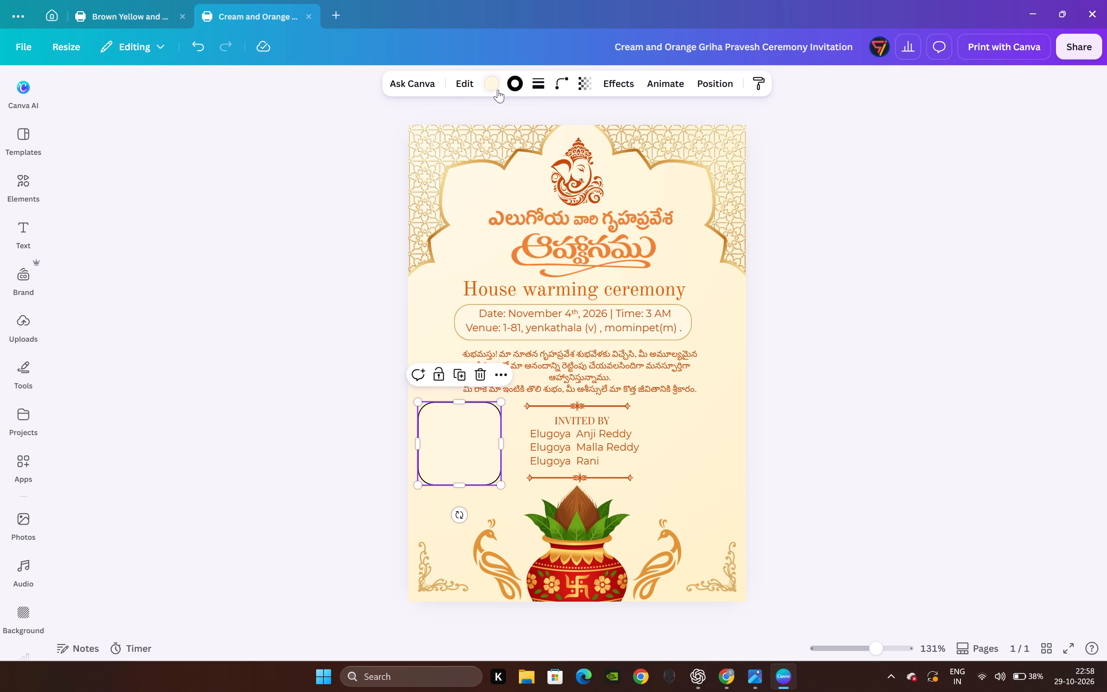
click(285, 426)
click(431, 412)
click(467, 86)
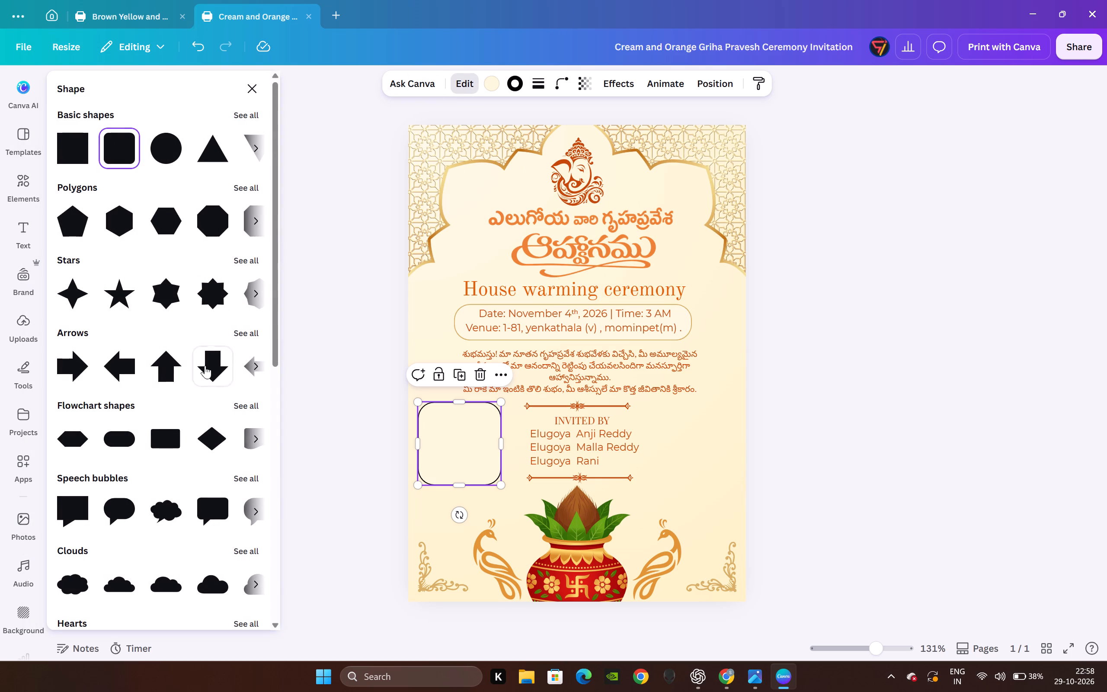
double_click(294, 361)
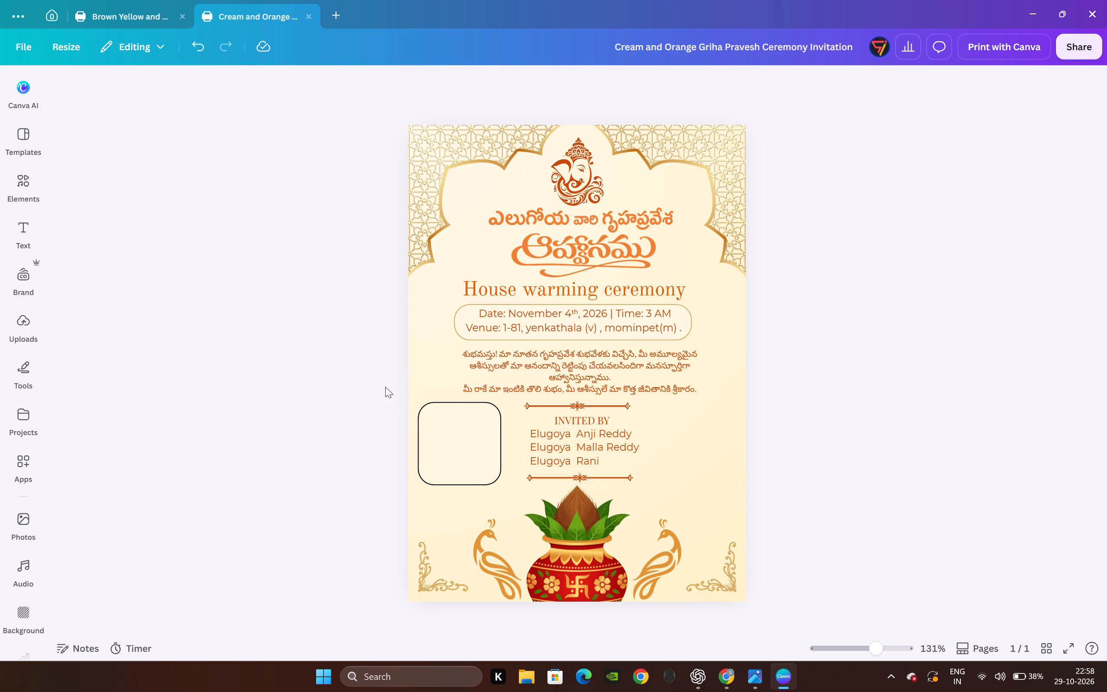
Recolour the rounded square's border with the gold sampled from the outline of the date and venue box.
click(433, 420)
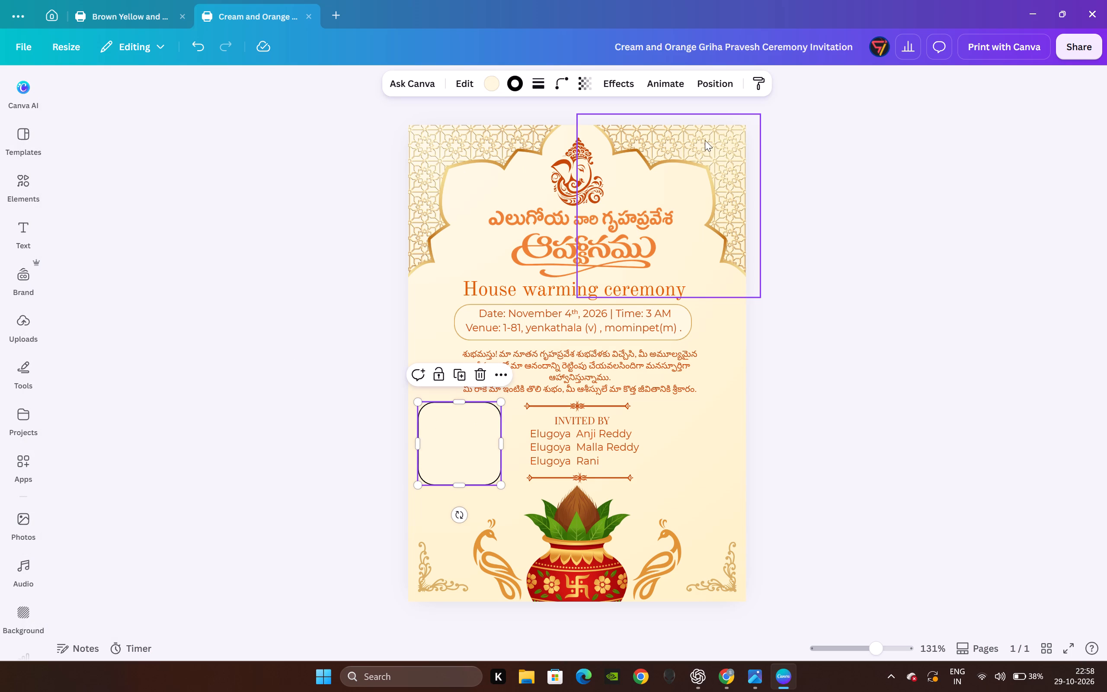
click(510, 90)
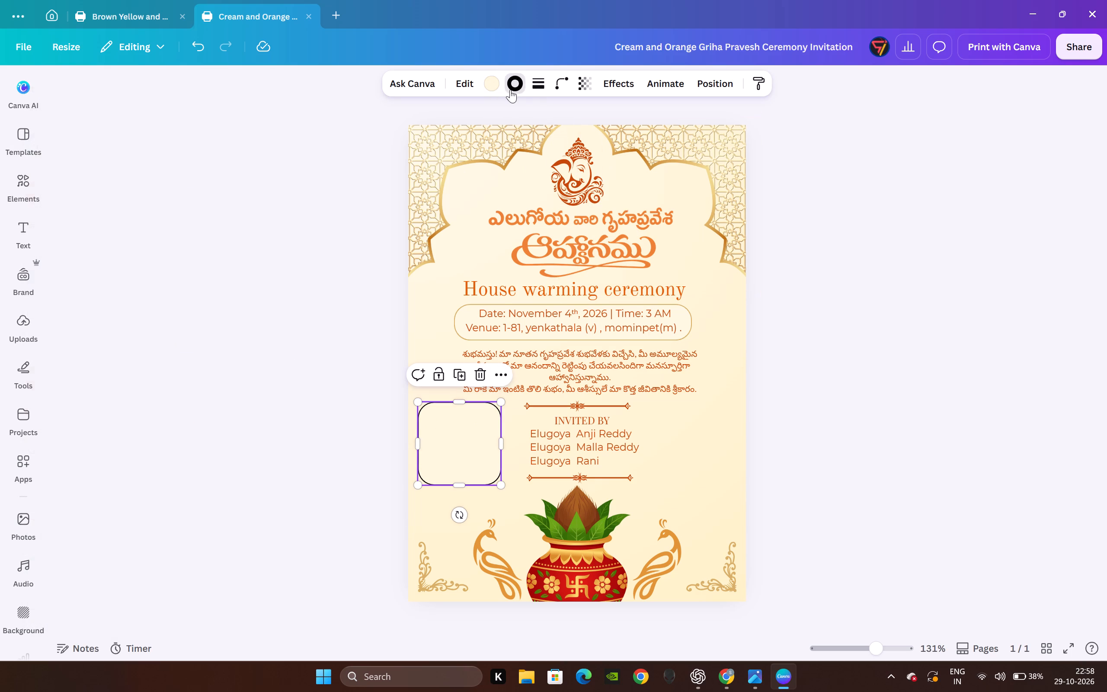
click(104, 148)
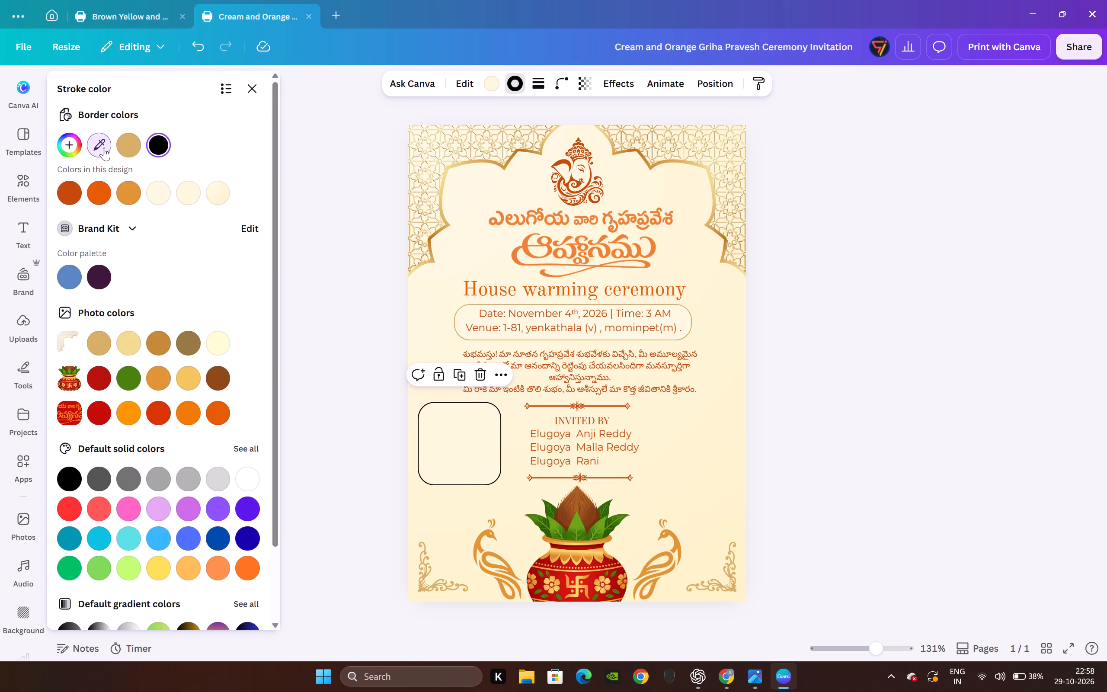
click(472, 304)
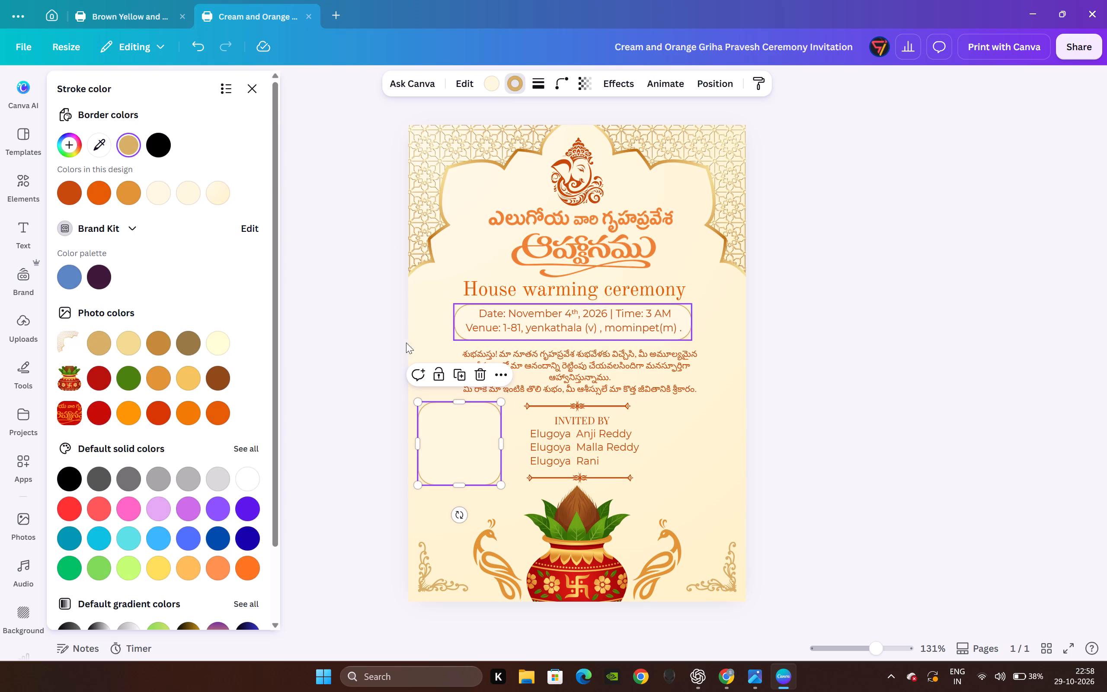
click(355, 350)
click(354, 350)
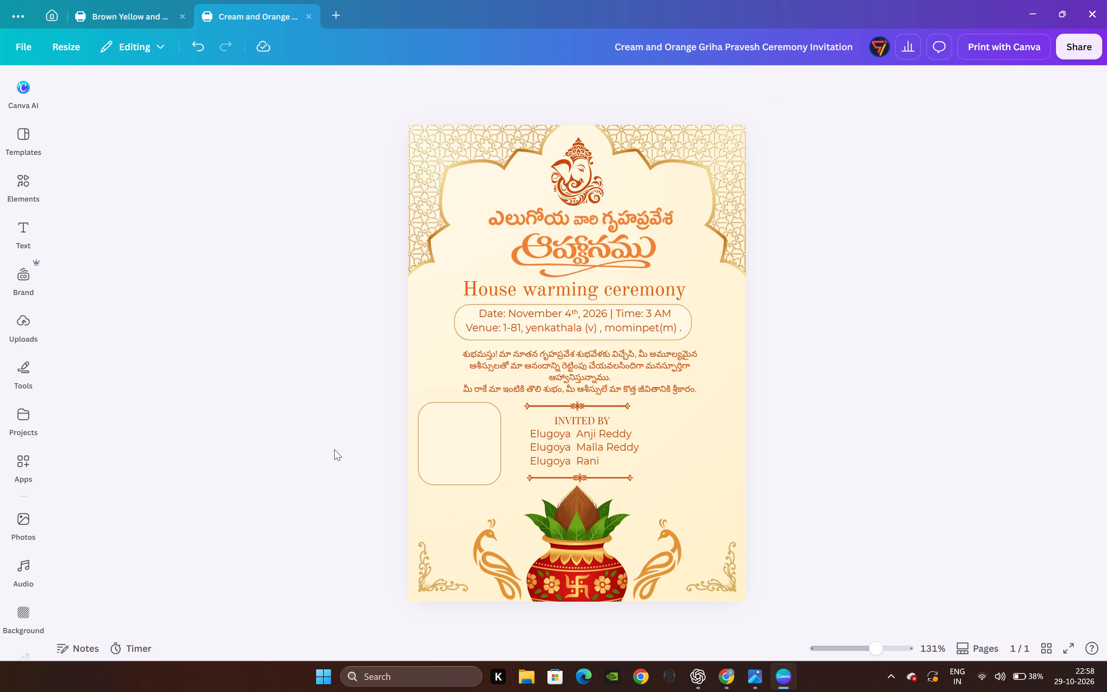
Add the uploaded QR code image and size it to nearly fill the rounded square beside the "INVITED BY" block, leaving an even margin.
click(26, 317)
click(94, 421)
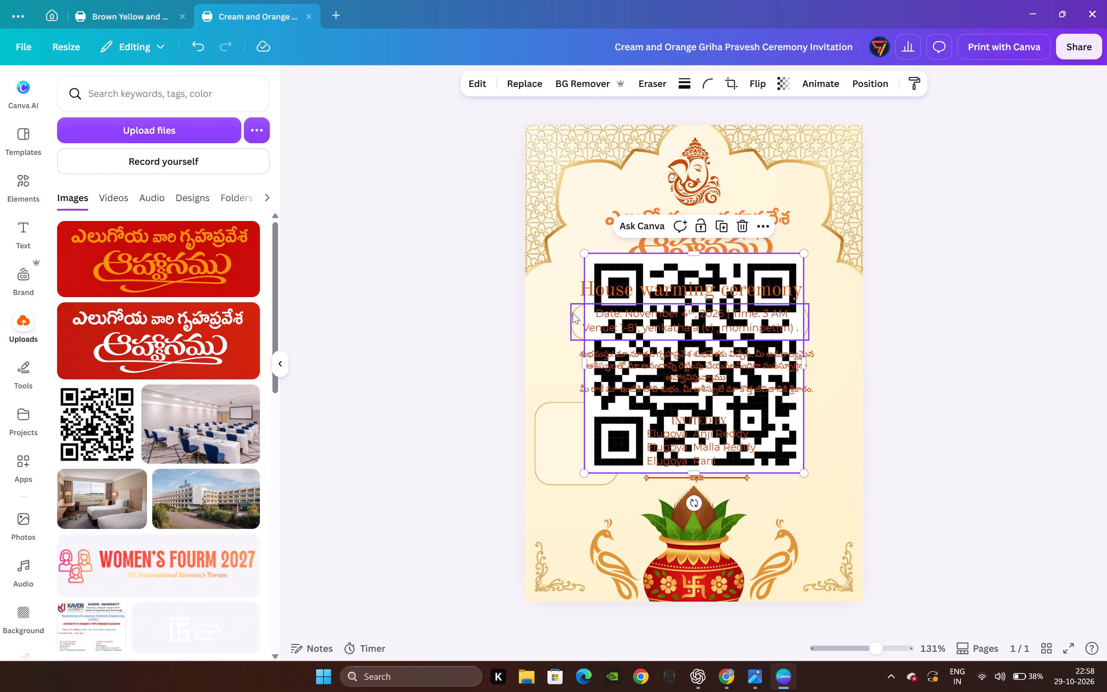
drag(803, 475, 582, 306)
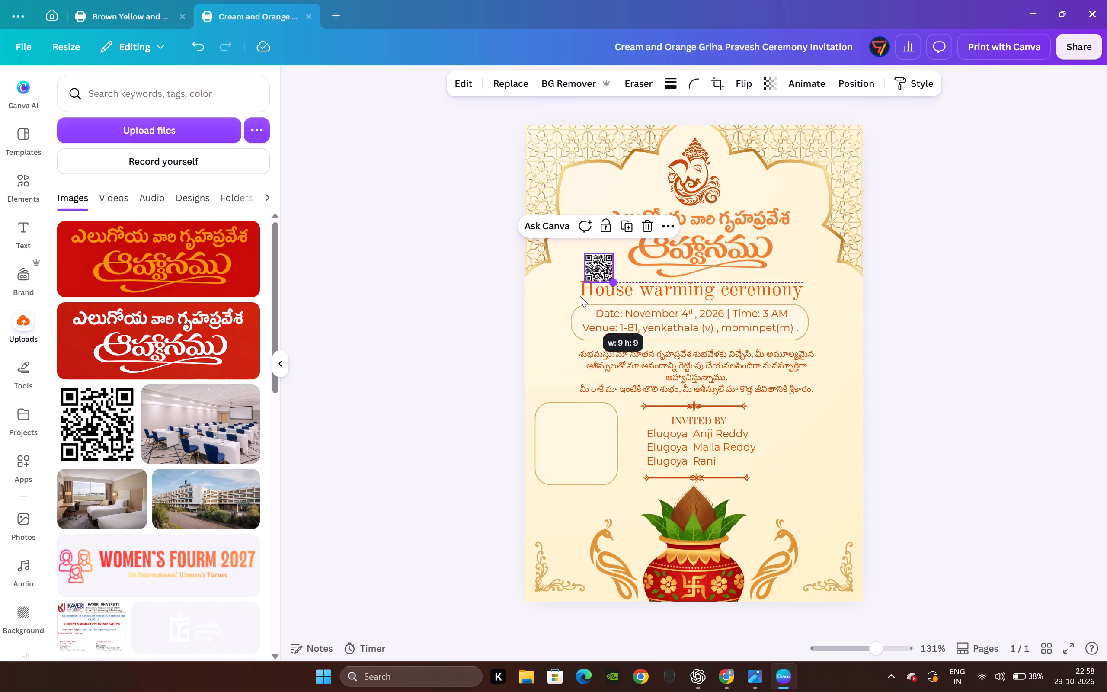
drag(596, 263, 561, 425)
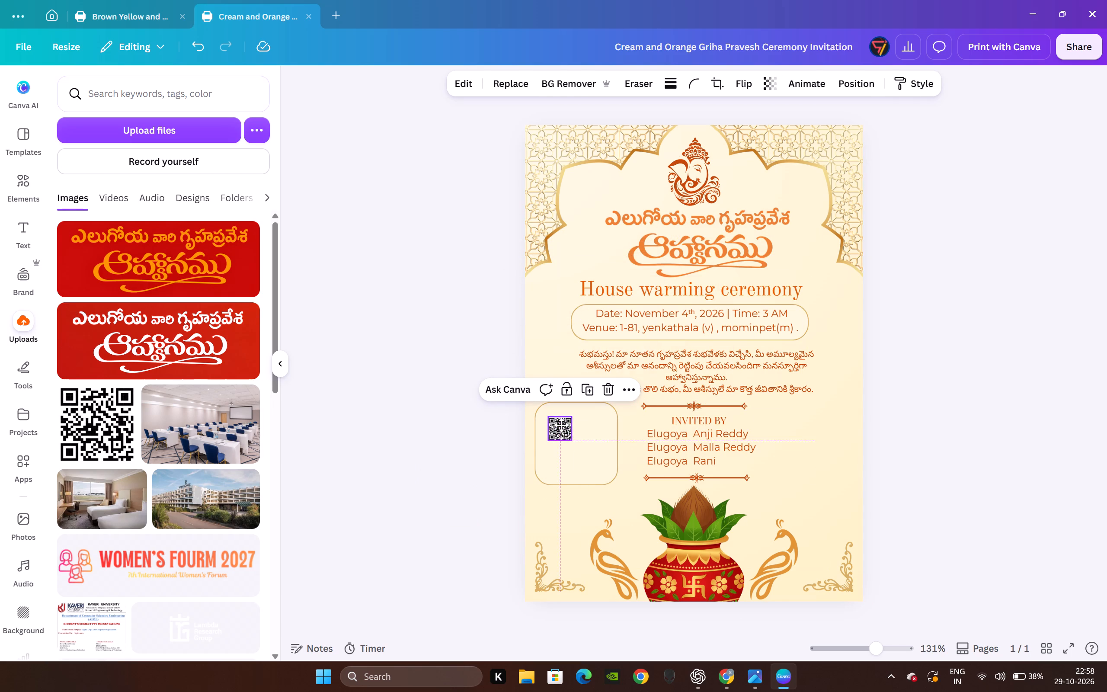
drag(561, 425, 554, 417)
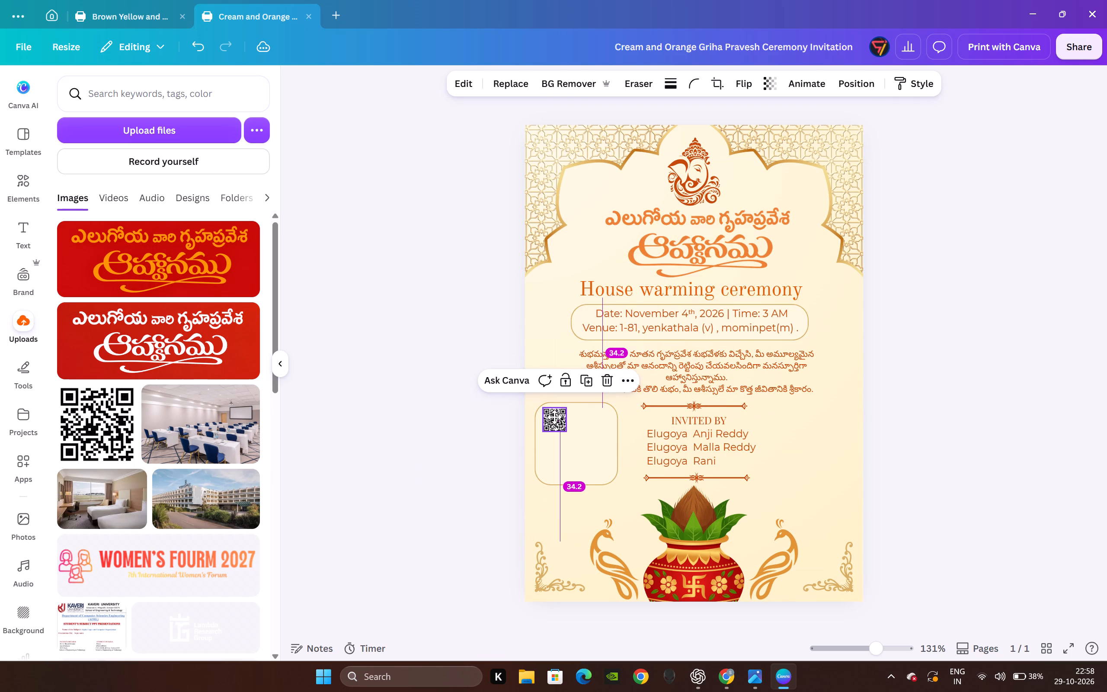
drag(554, 417, 552, 416)
drag(563, 428, 610, 470)
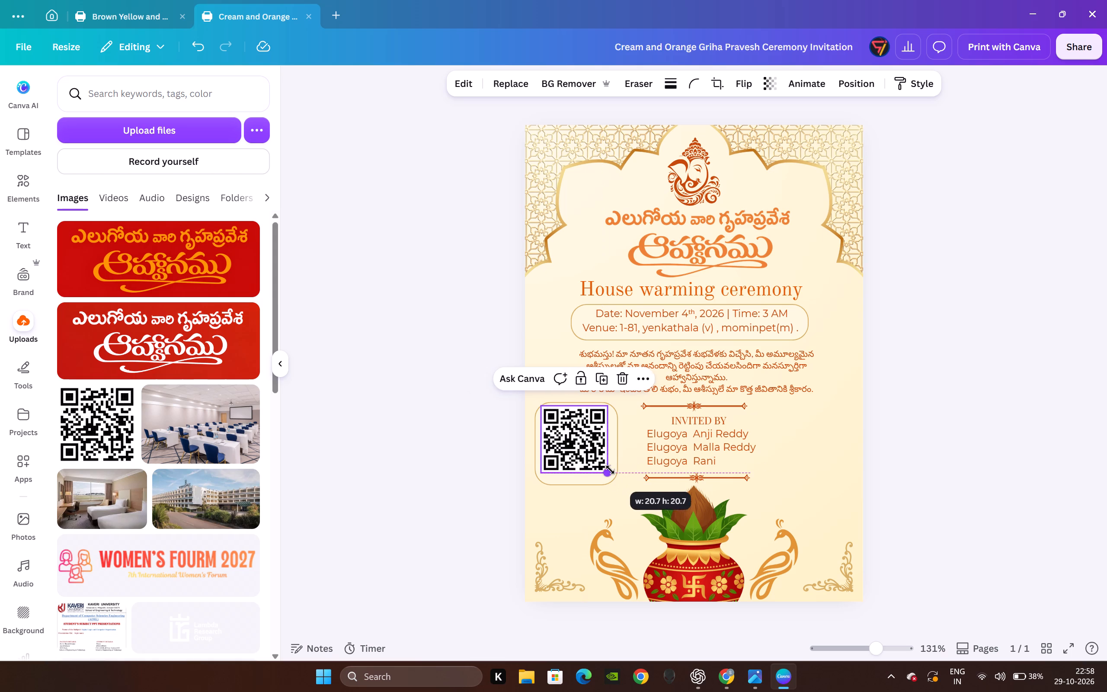
drag(610, 470, 615, 476)
click(429, 433)
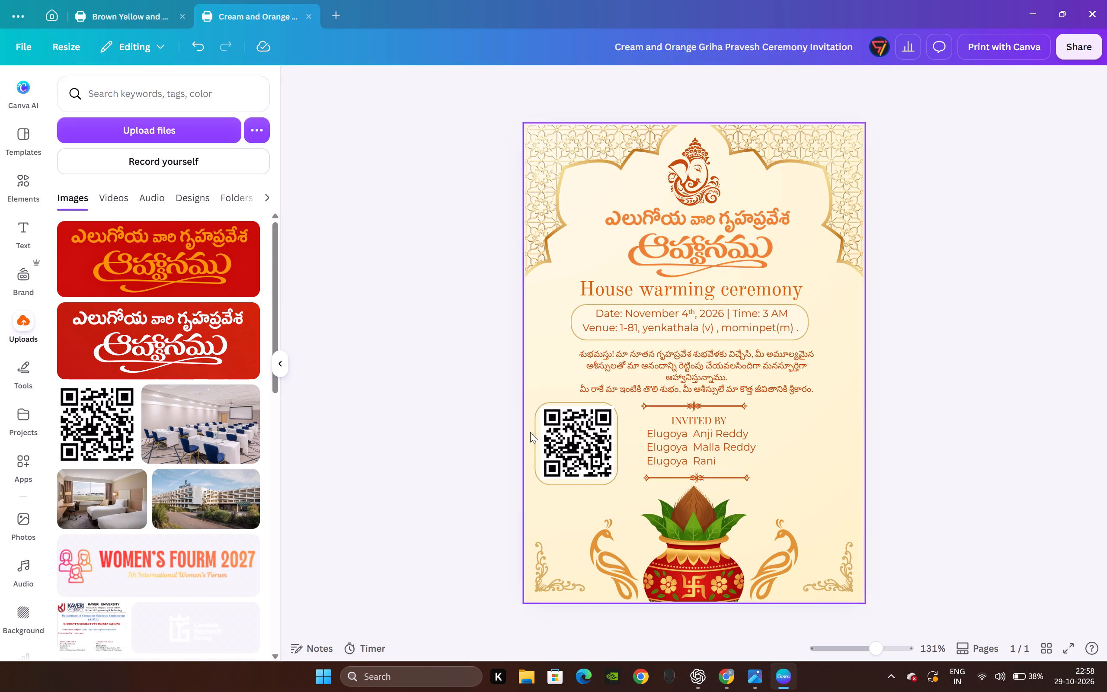
Remove the background of the QR code image inside the gold-bordered box with BG Remover.
click(557, 435)
click(571, 85)
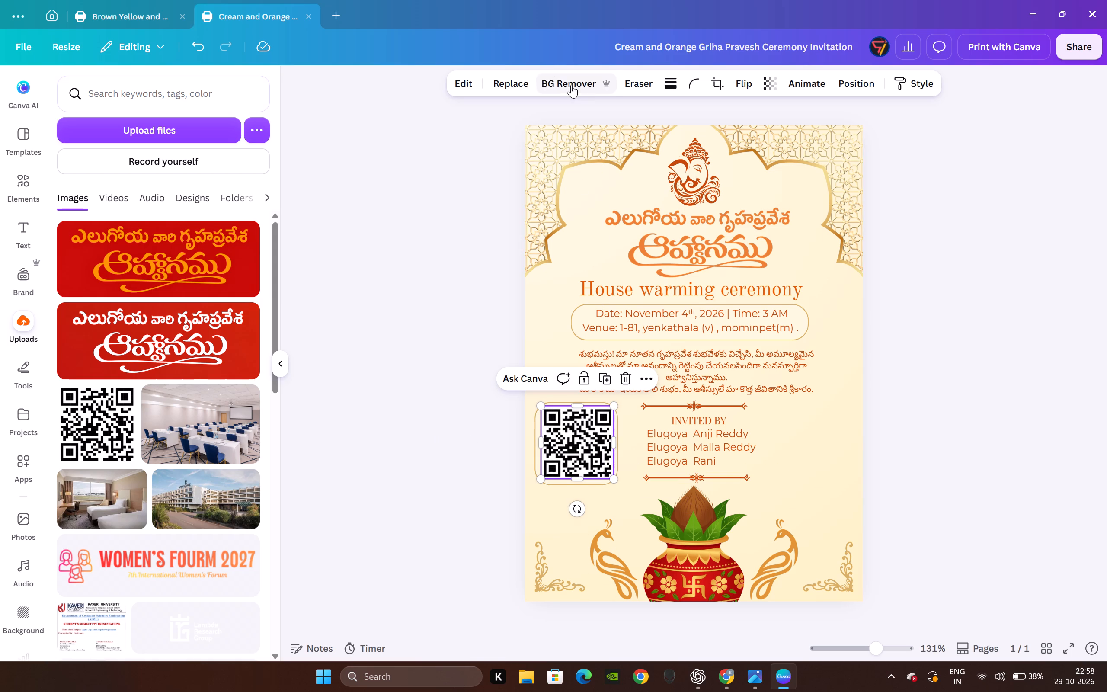
click(448, 357)
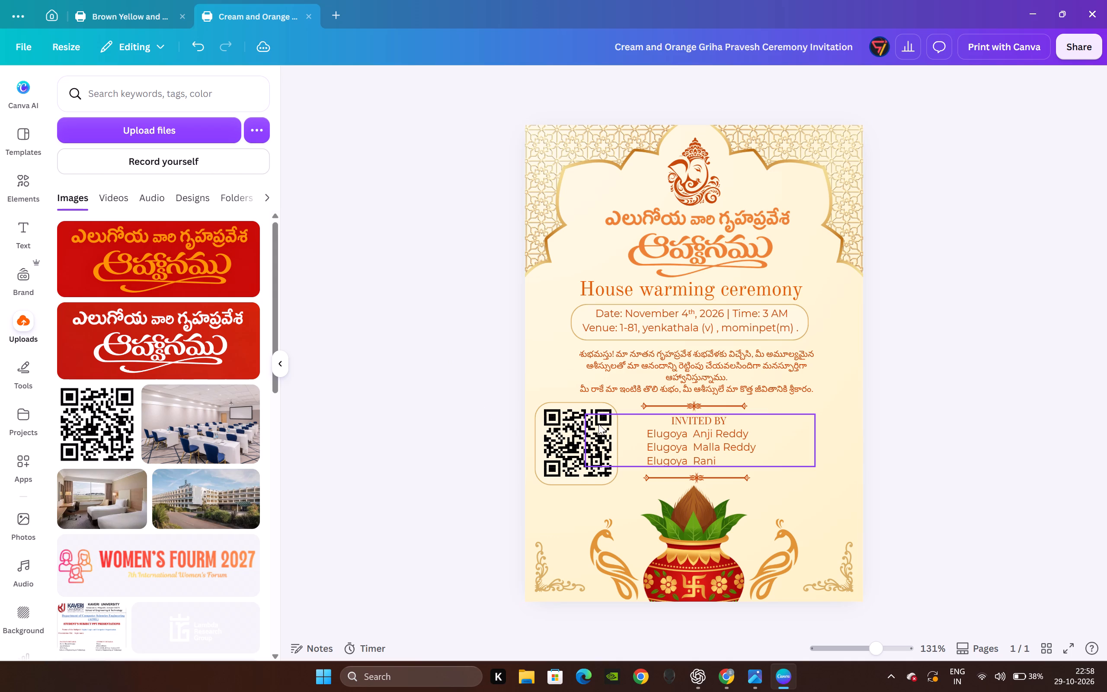
Nudge the QR code slightly downward inside the gold-bordered box, keeping it horizontally centred.
scroll(598, 424, left, 1)
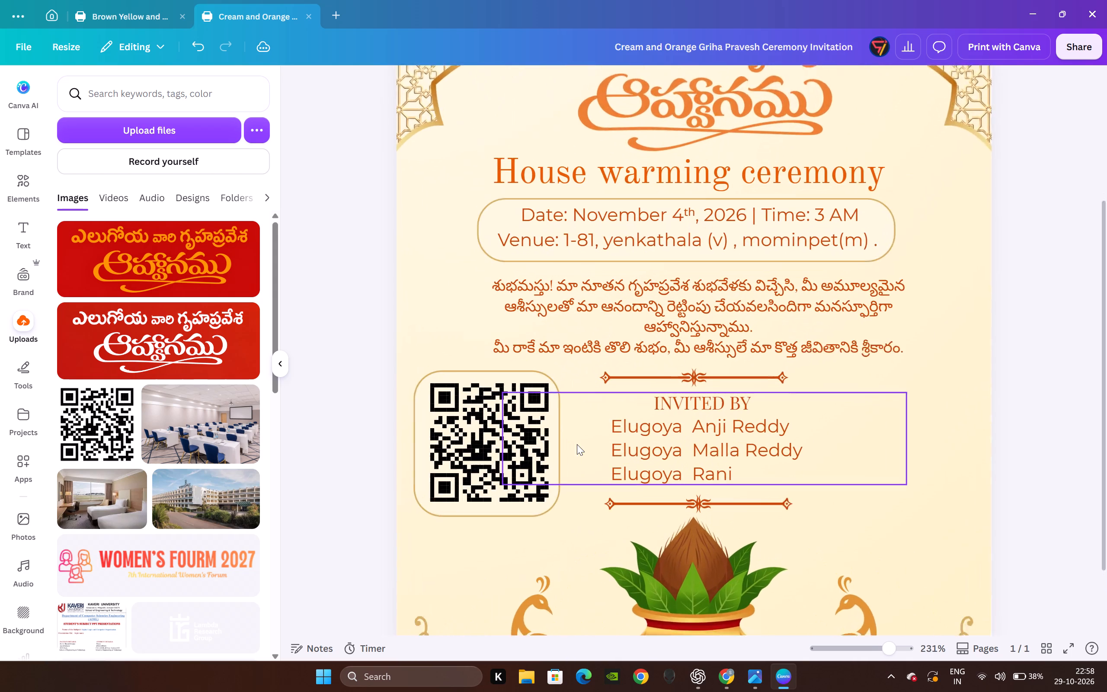
click(298, 360)
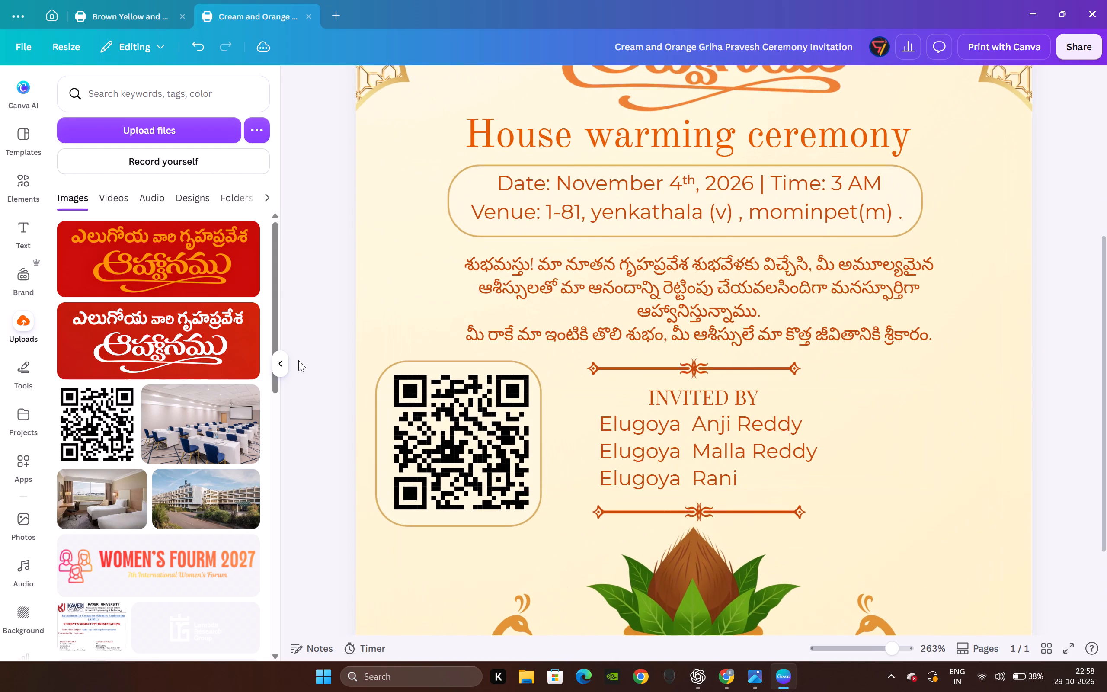
drag(437, 432, 432, 432)
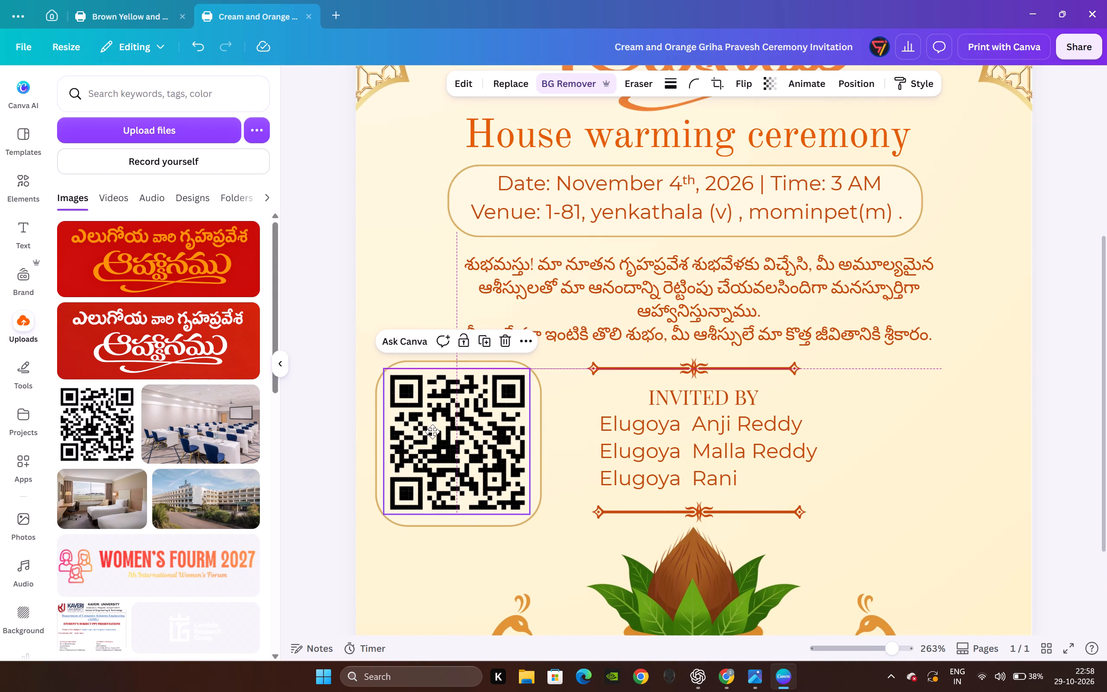
drag(432, 432, 436, 438)
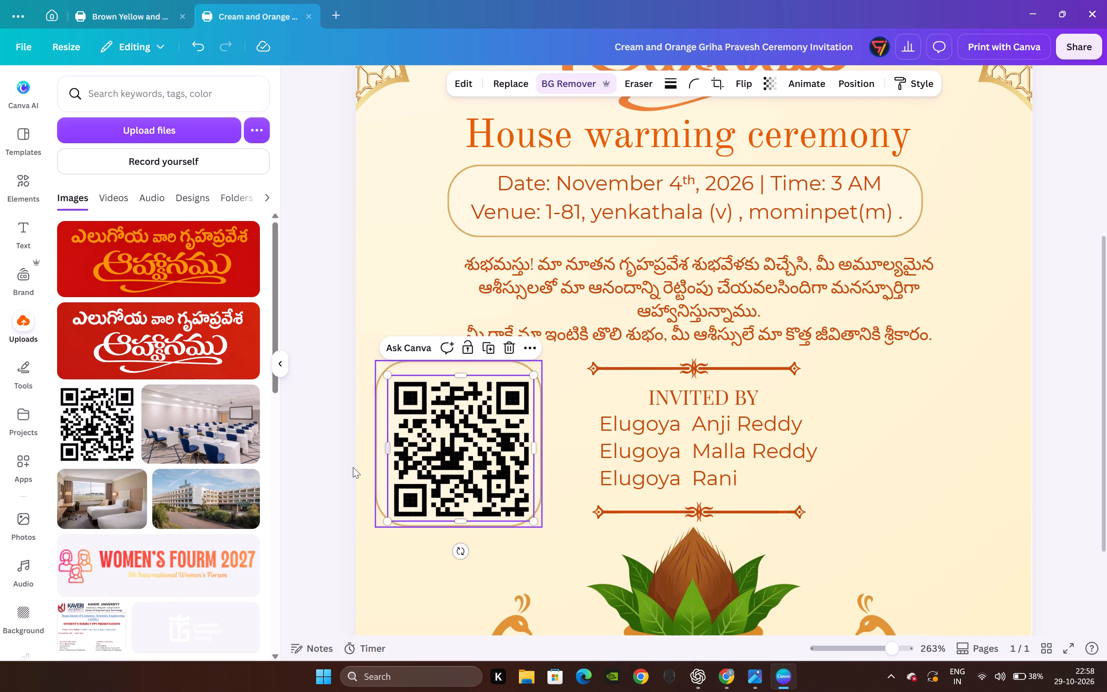
click(326, 480)
Stretch the gold-bordered box downward until it is about 28.3 tall, keeping its width.
click(377, 484)
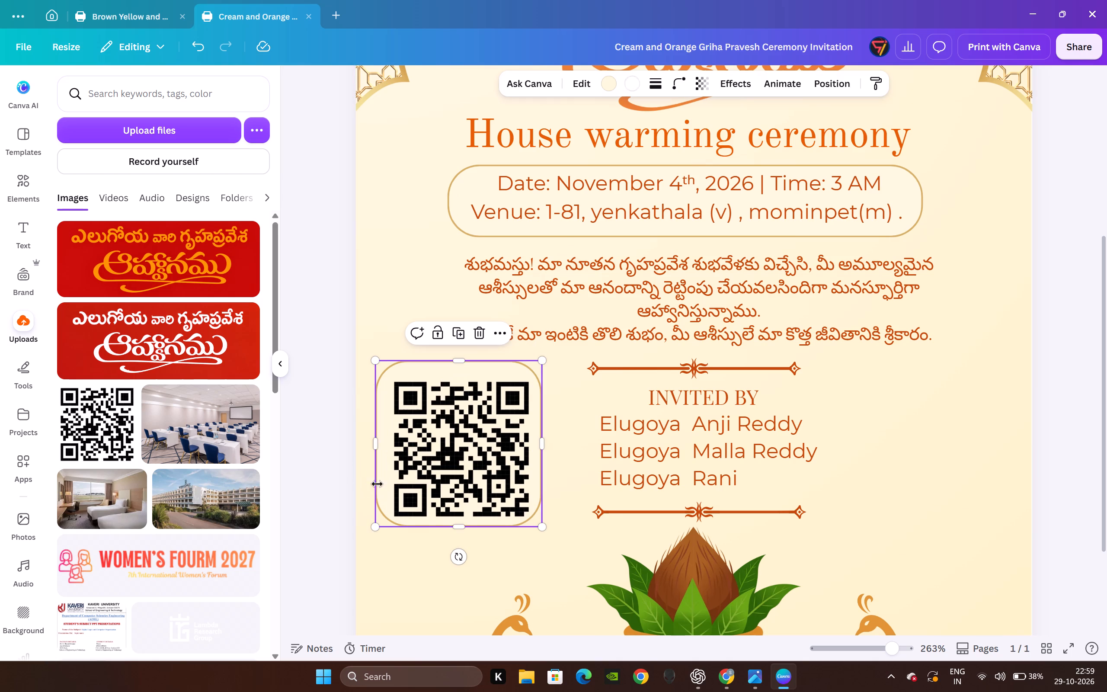
drag(462, 530, 463, 535)
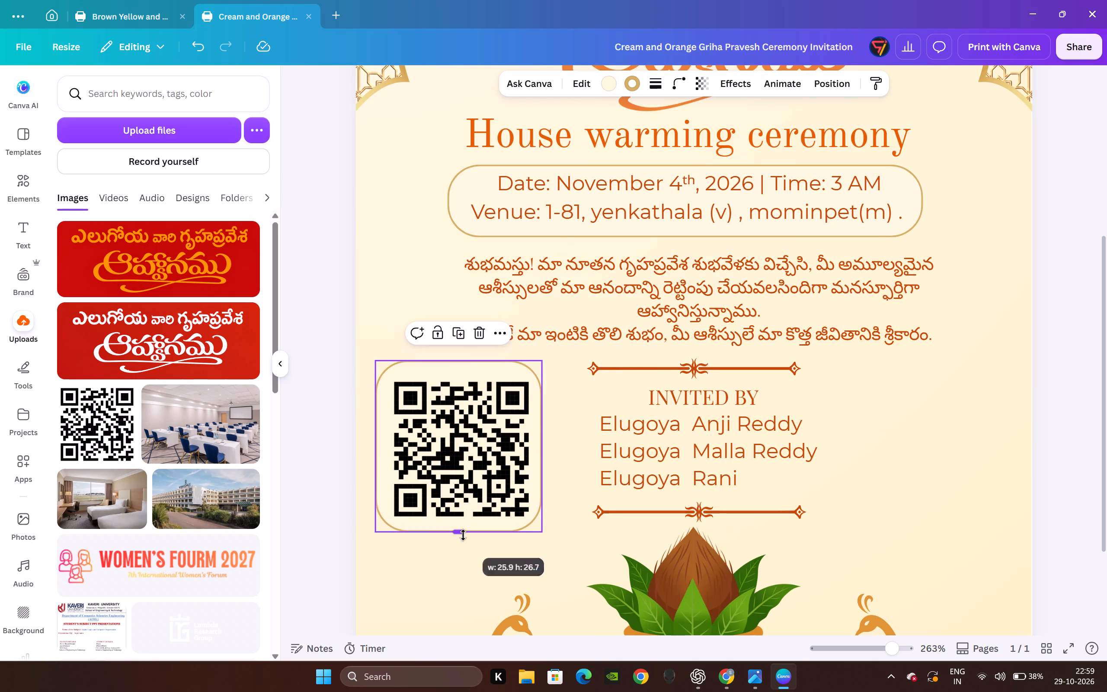
drag(463, 535, 466, 545)
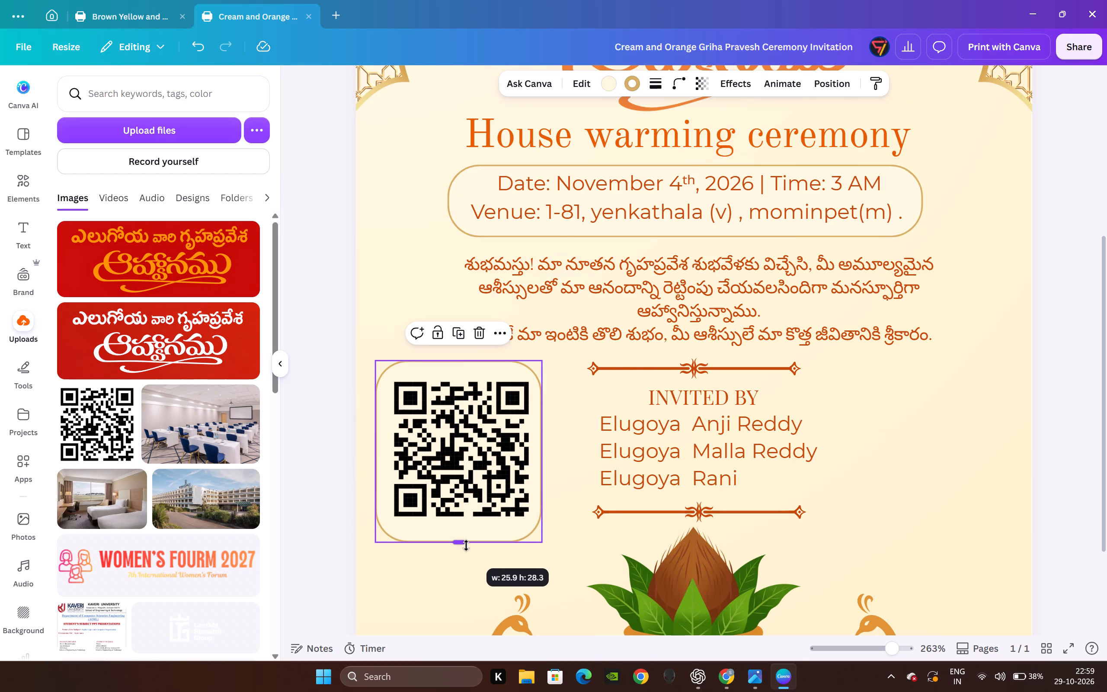
drag(466, 545, 466, 546)
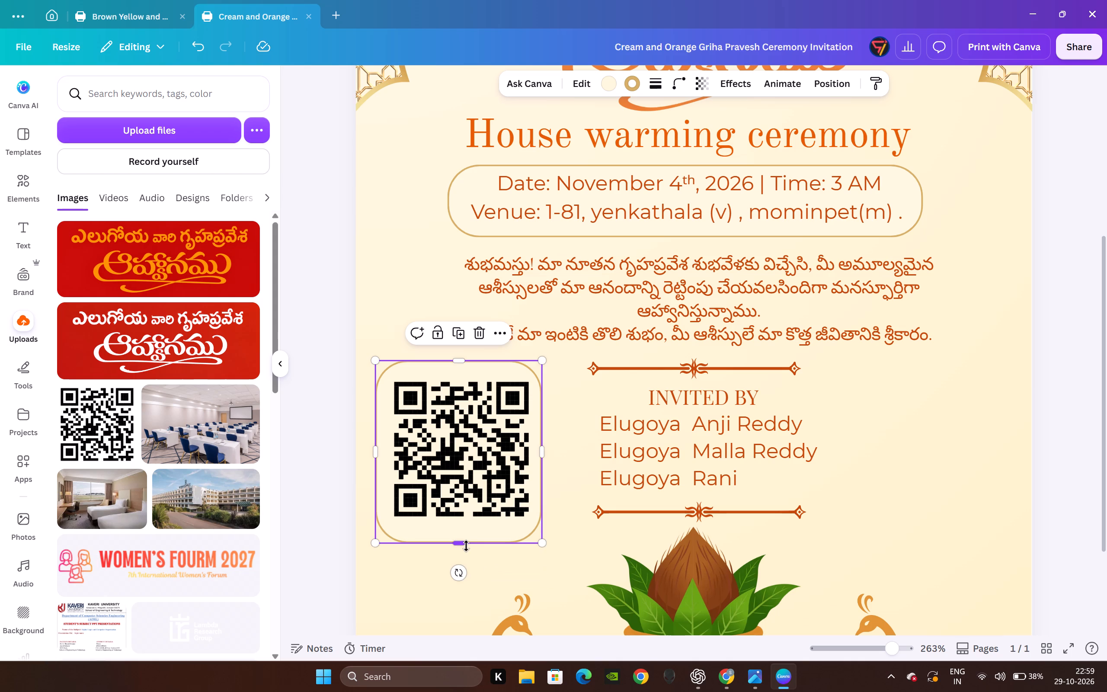
click(319, 494)
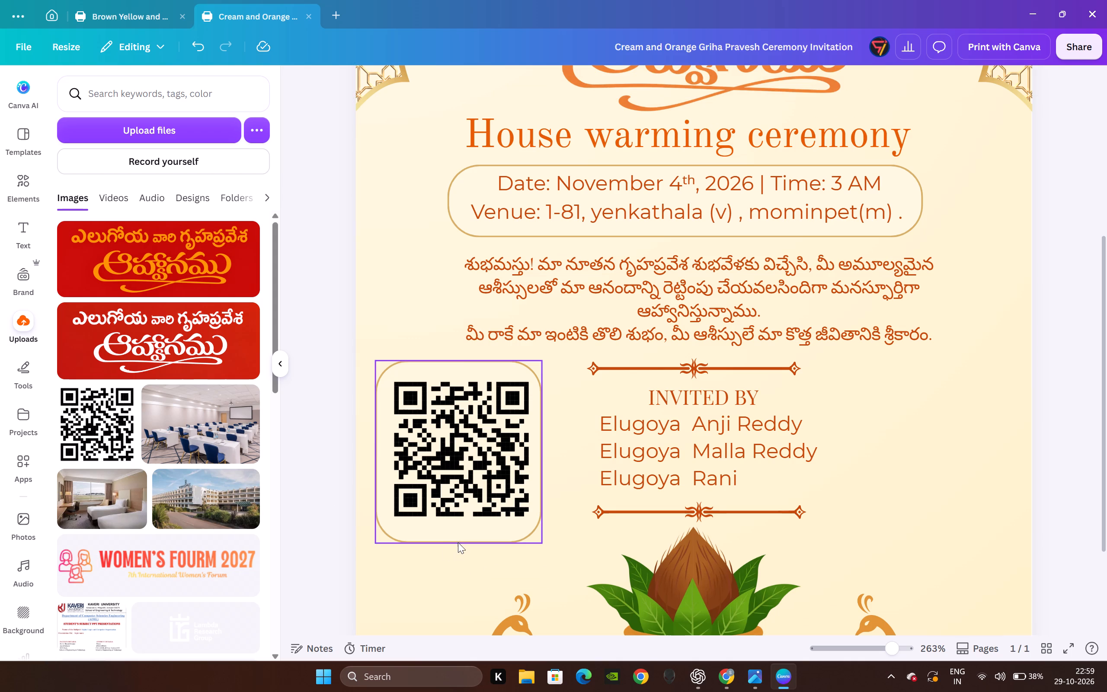
Move the gold-bordered box up and centre it on the QR code, leaving space for a label above the code.
drag(458, 541, 459, 532)
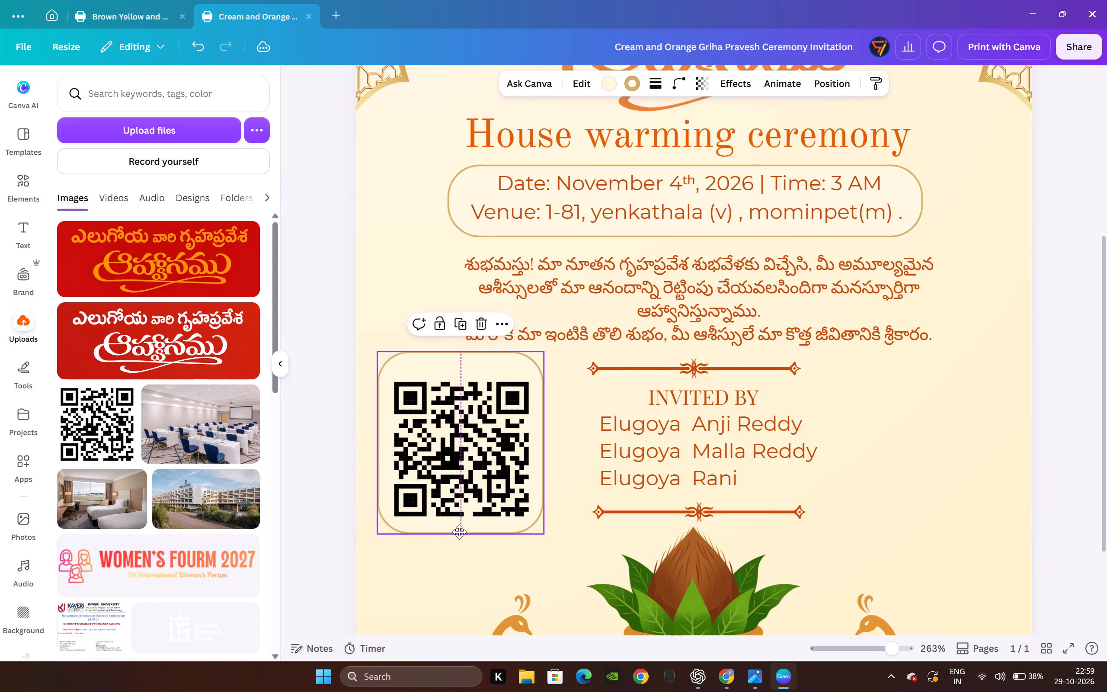
drag(459, 532, 459, 531)
click(324, 510)
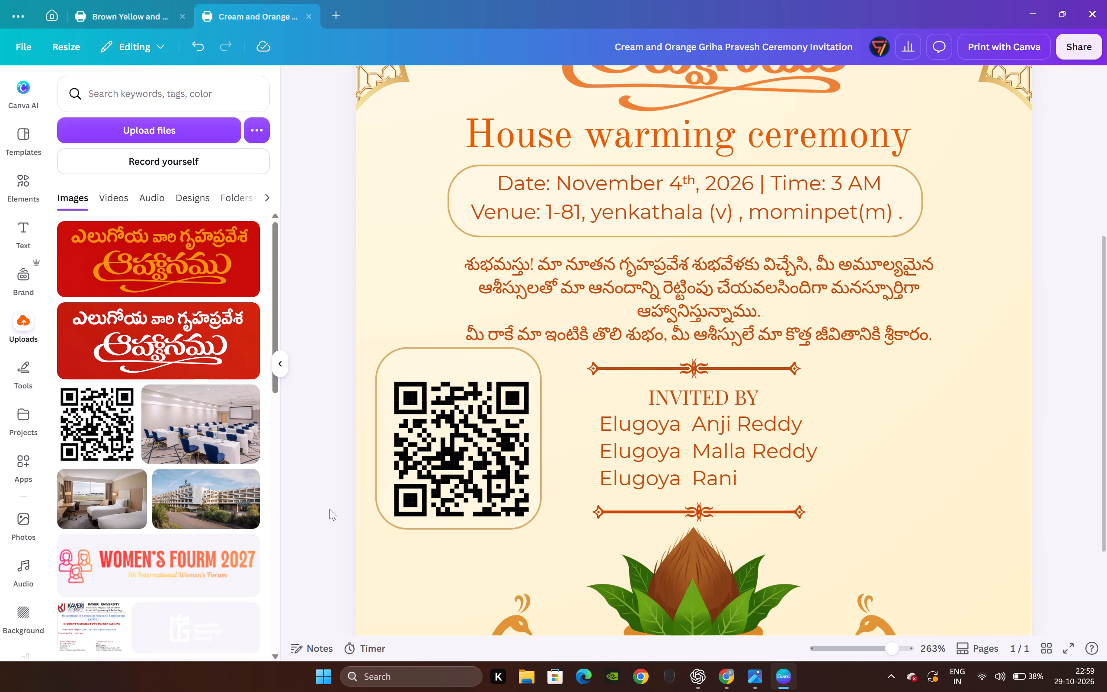
click(490, 526)
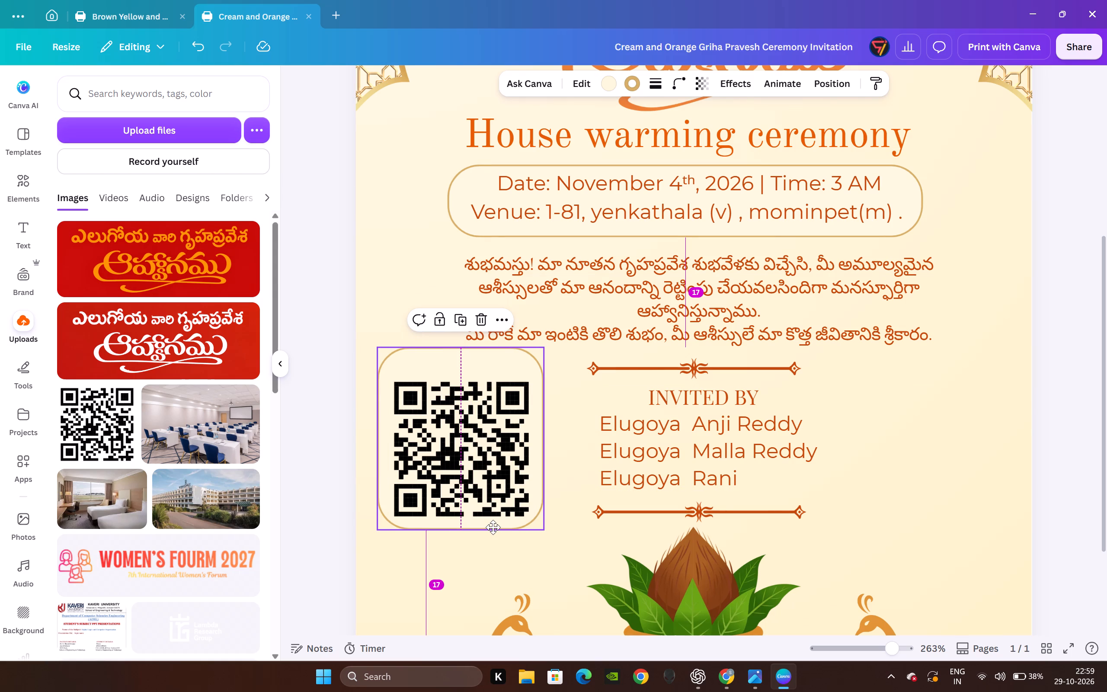
click(305, 480)
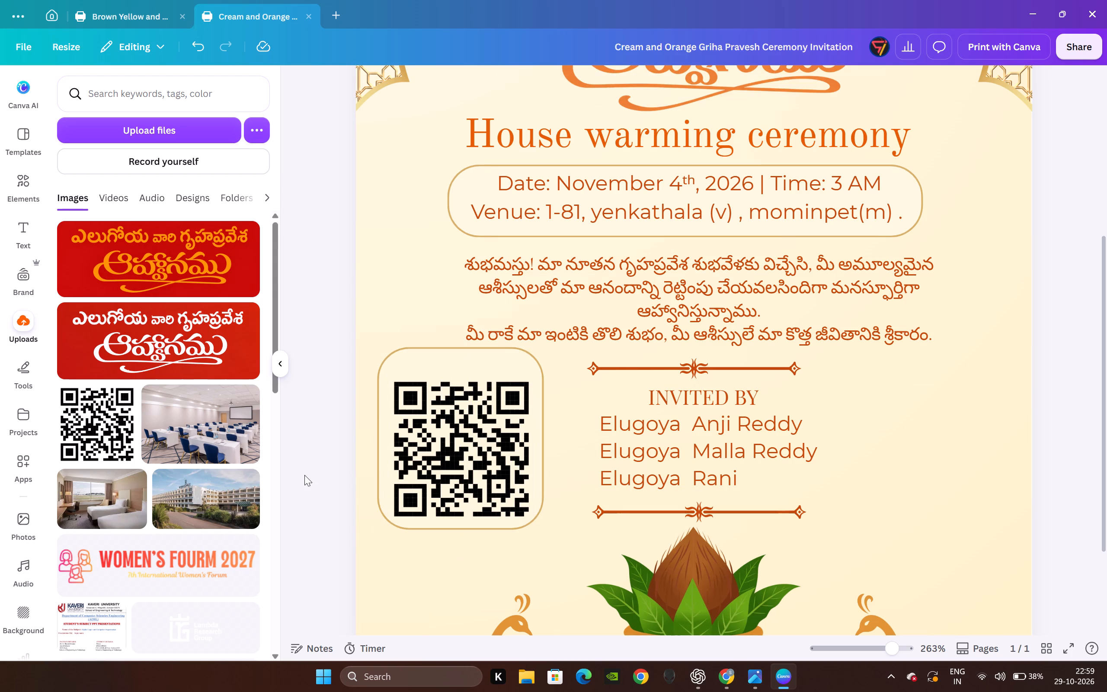
Add a body text label "VENUE" and place it centred above the QR code inside the gold-bordered box.
click(282, 368)
click(176, 398)
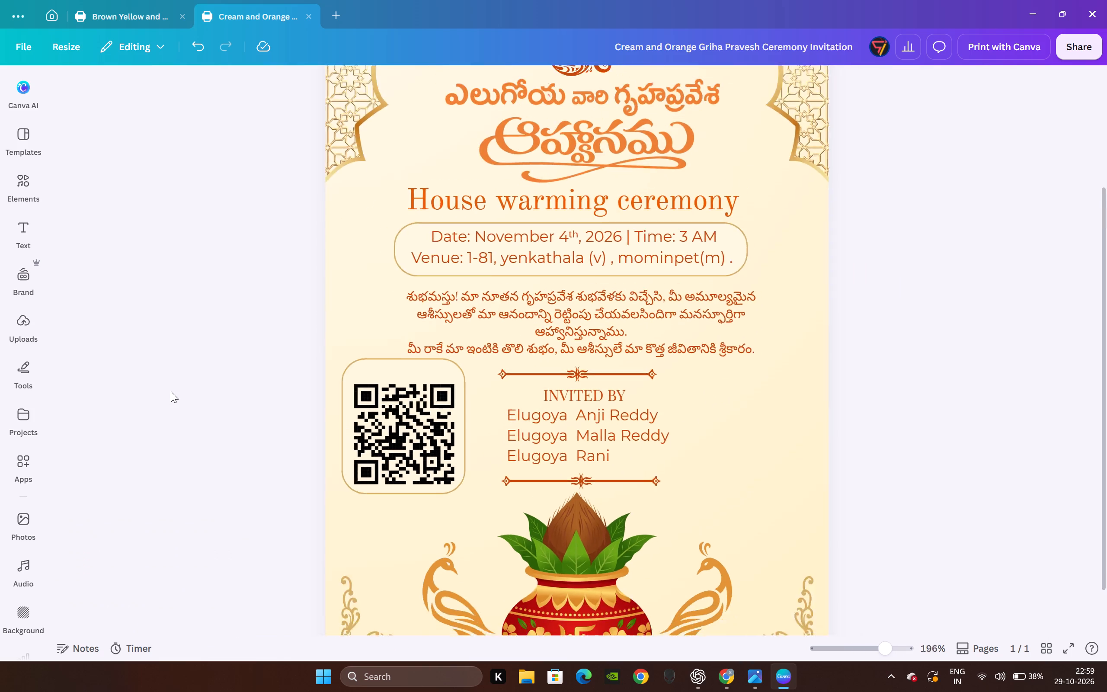
click(171, 391)
click(16, 219)
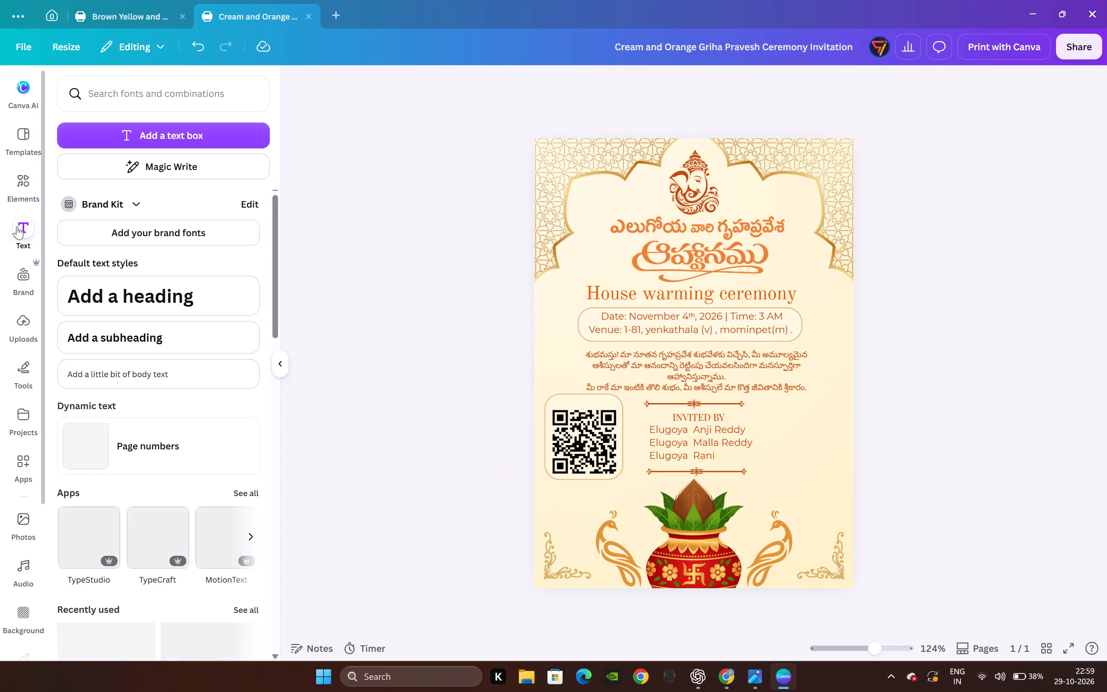
click(147, 386)
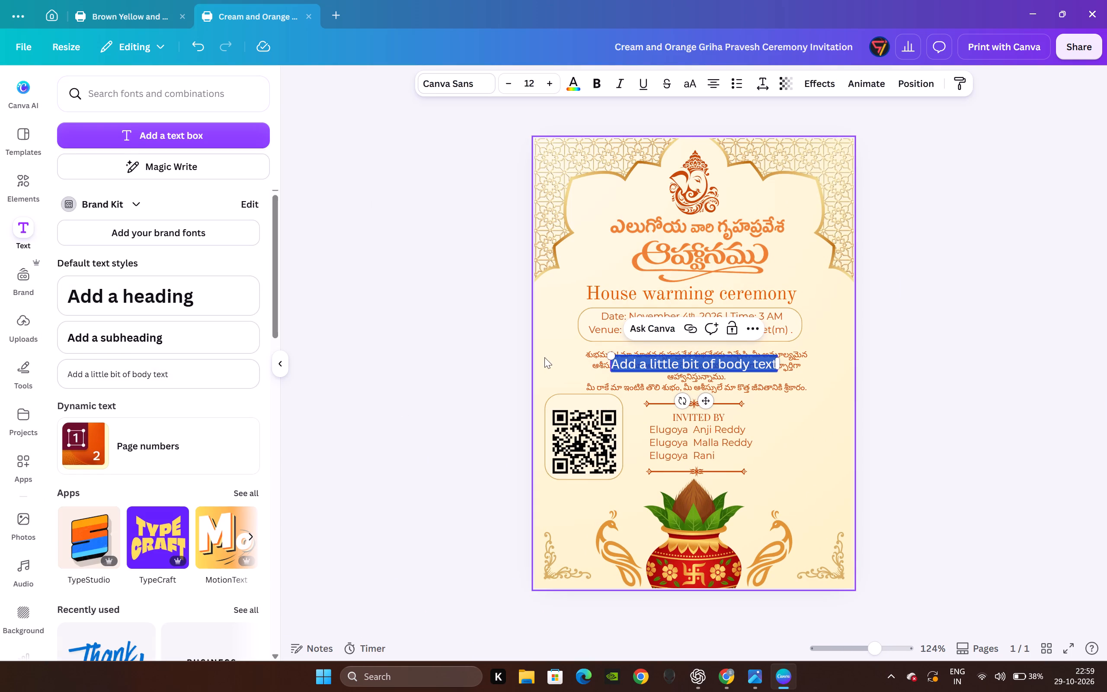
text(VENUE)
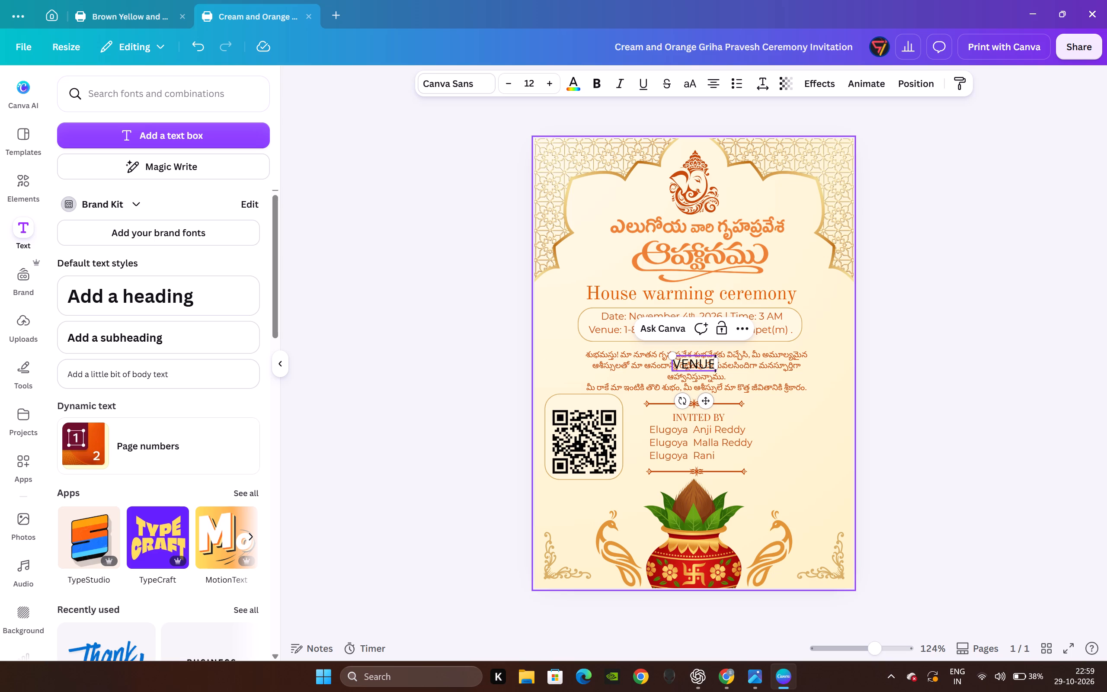
drag(703, 404, 593, 443)
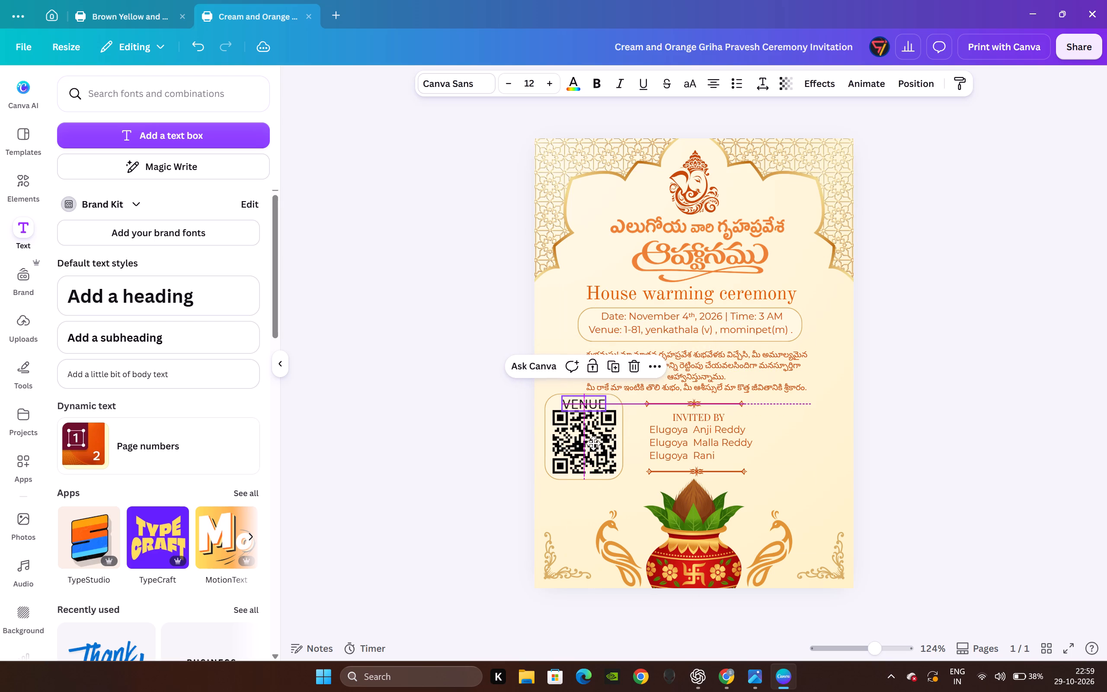
drag(593, 443, 593, 442)
click(407, 441)
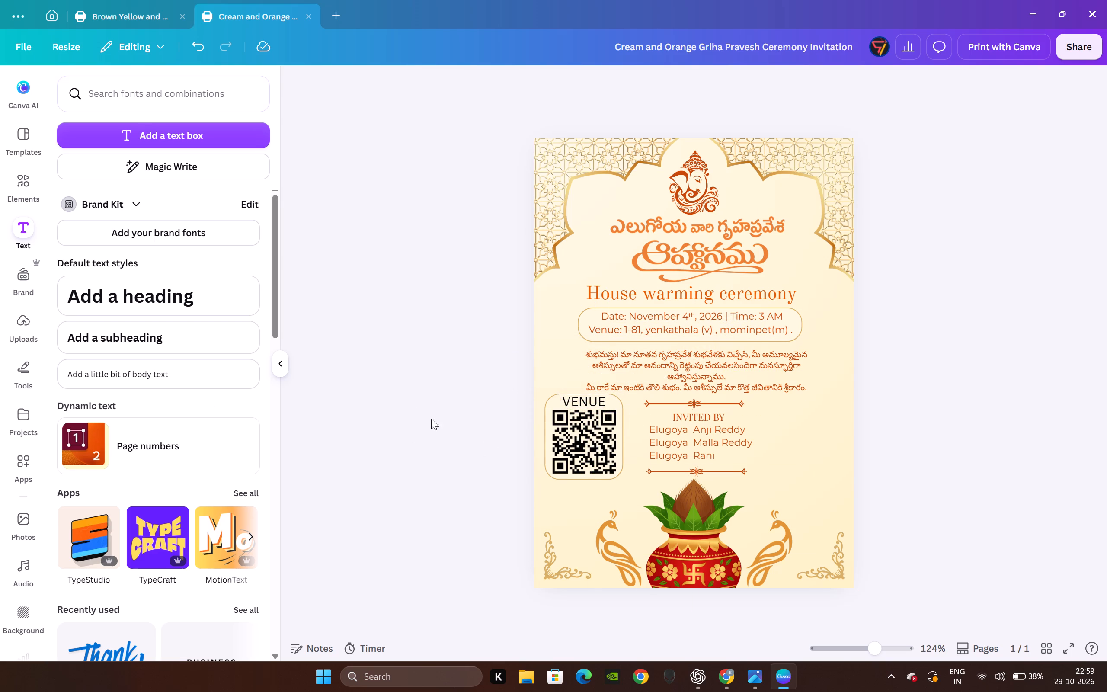
Recolour the "VENUE" label with the orange already used in the design, comparing it with the gold, cream and green swatches.
click(576, 397)
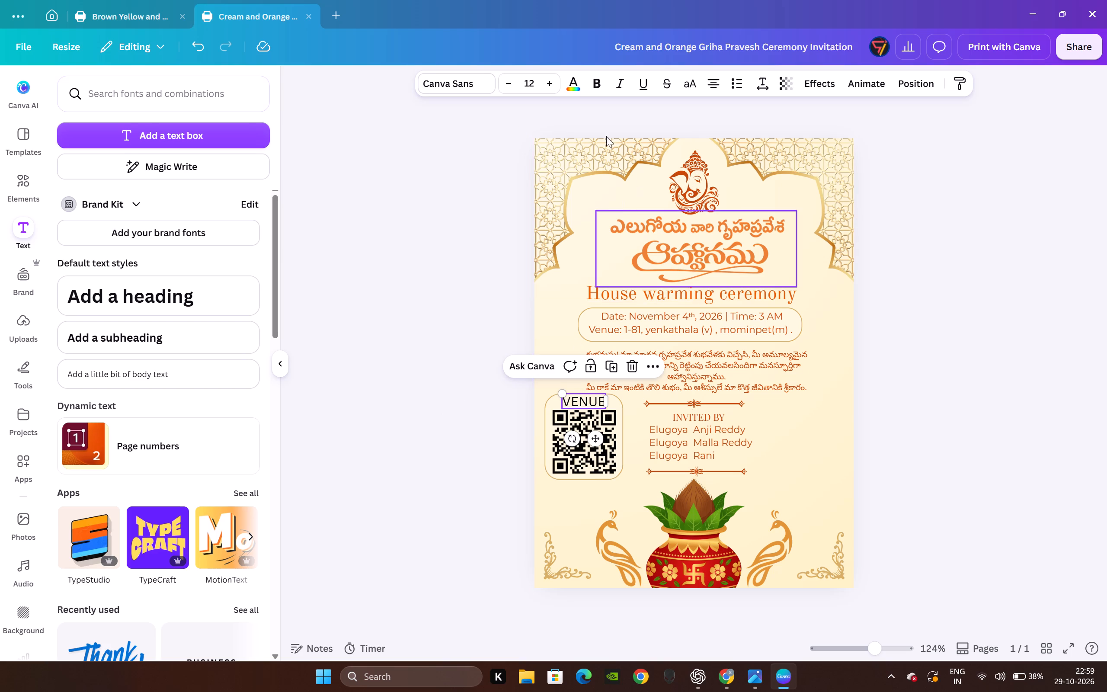
click(571, 85)
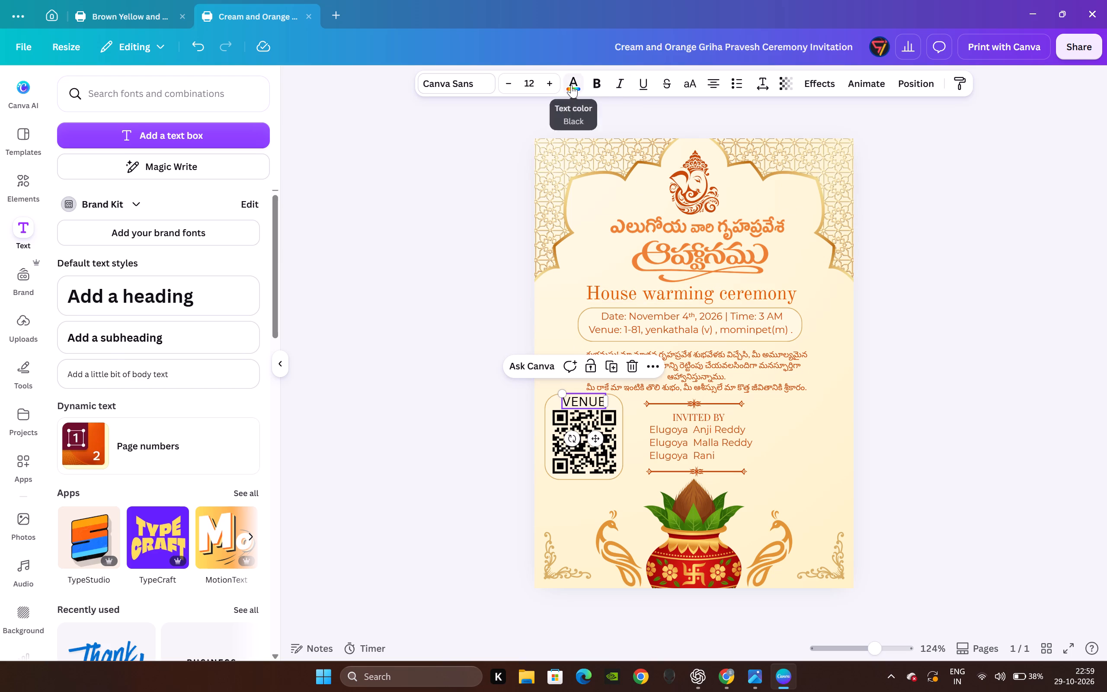
click(91, 187)
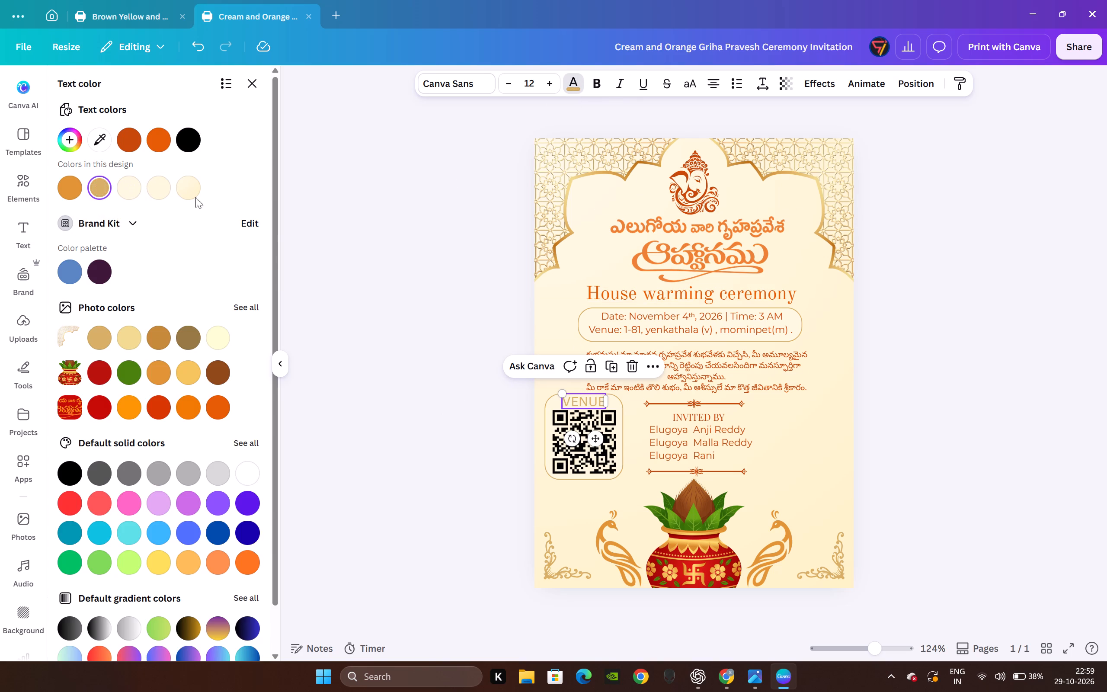
click(184, 197)
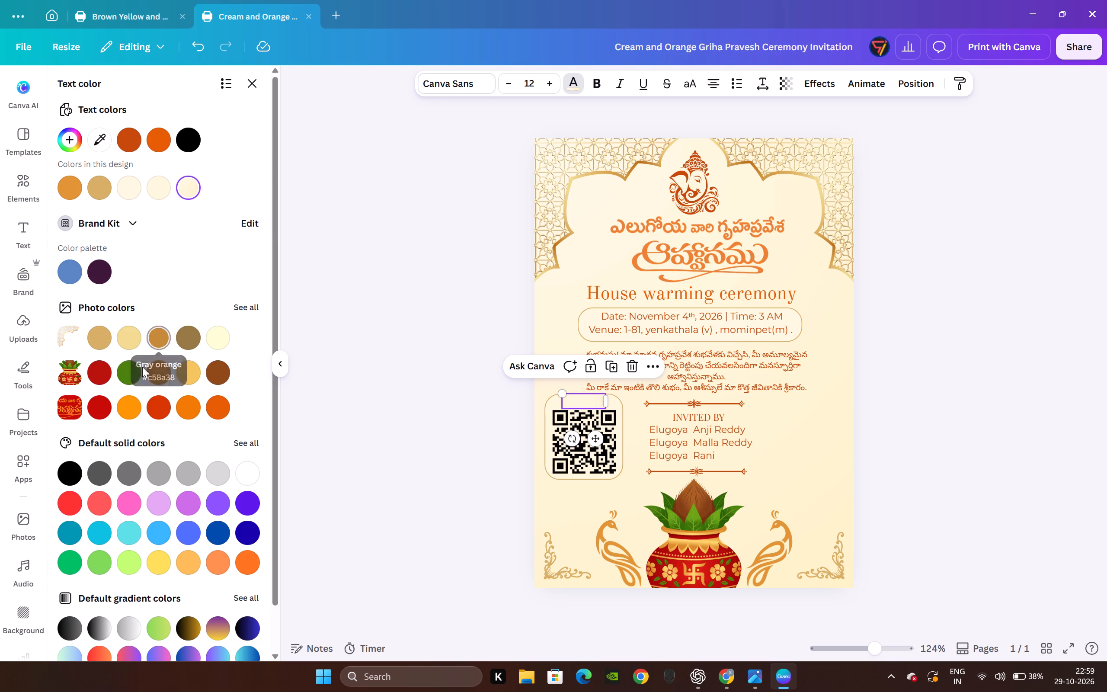
click(129, 374)
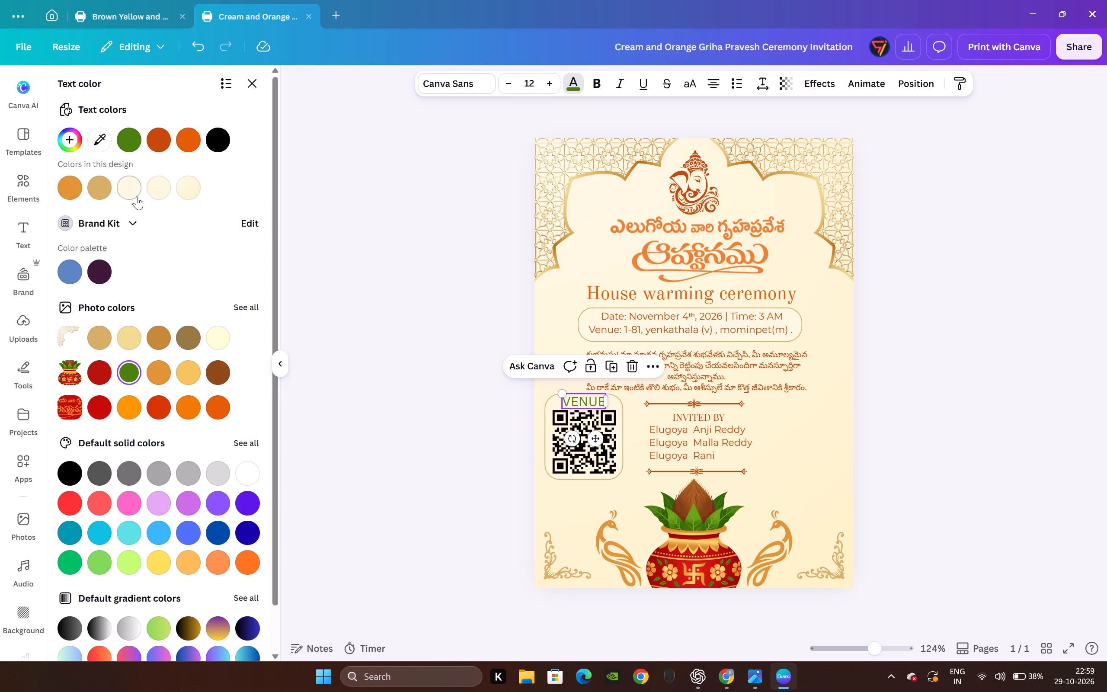
click(136, 195)
click(97, 194)
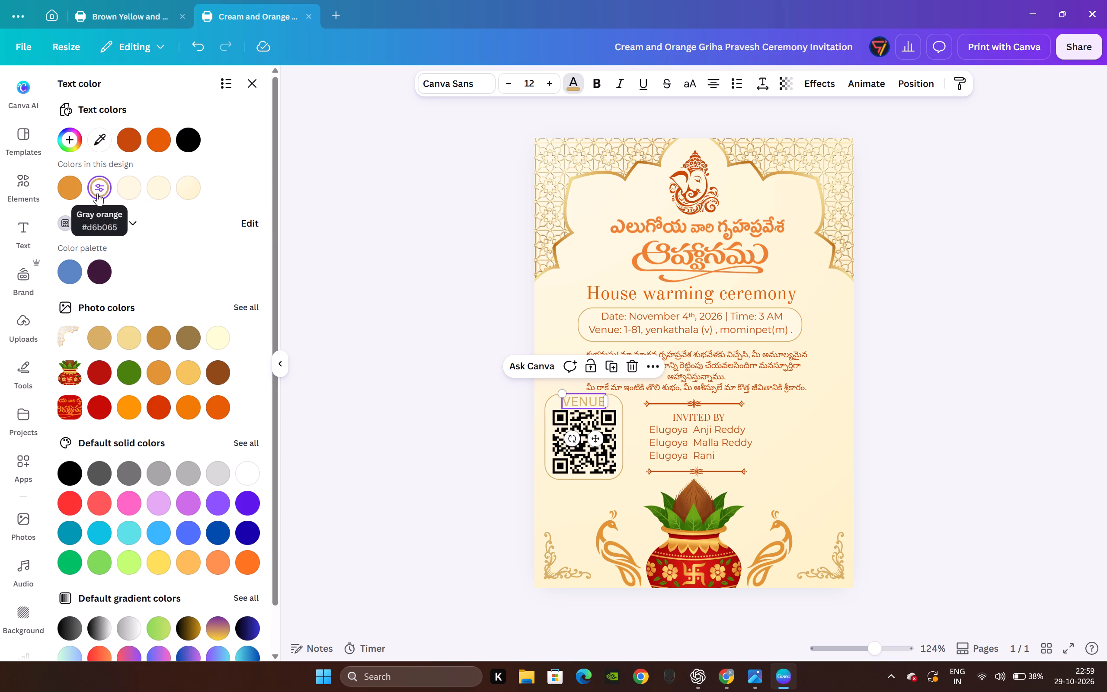
click(68, 189)
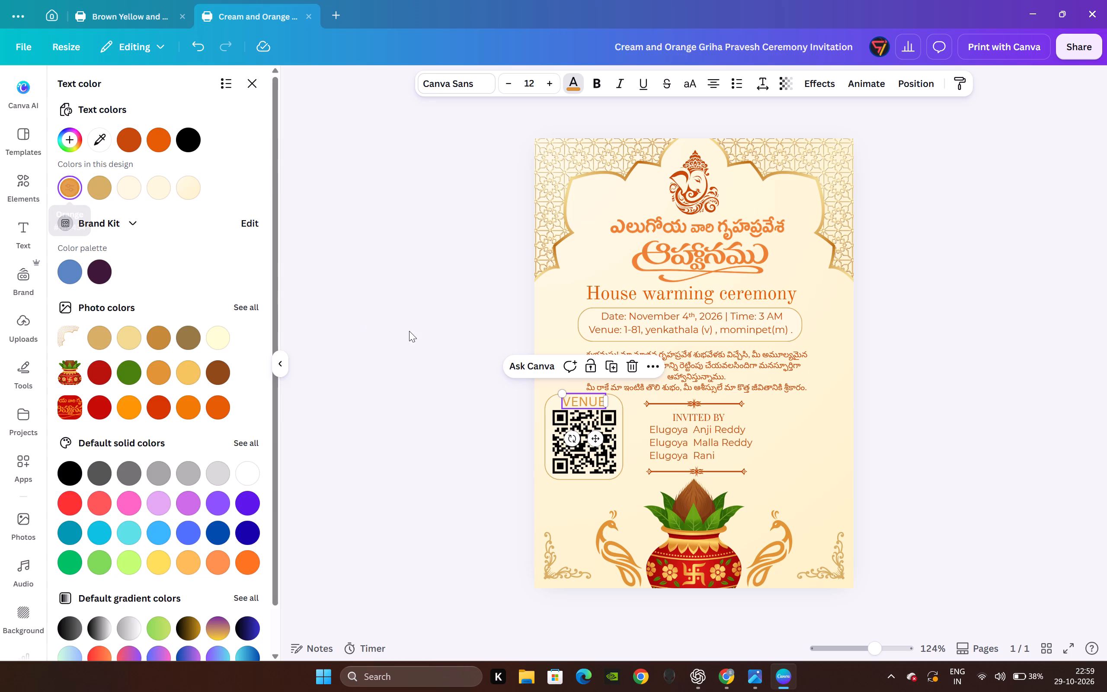
click(410, 331)
click(458, 395)
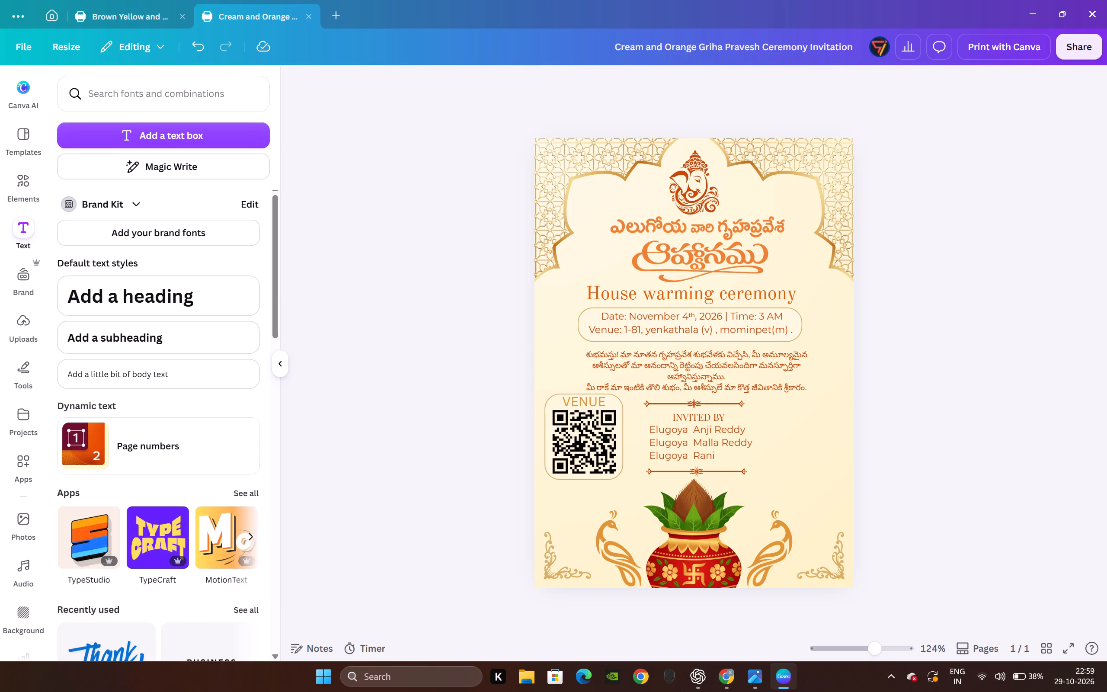
Check the "VENUE" label above the QR code in the Brown Yellow and Green Traditional Griha Pravesh Invitation, and return to the cream invitation.
click(131, 19)
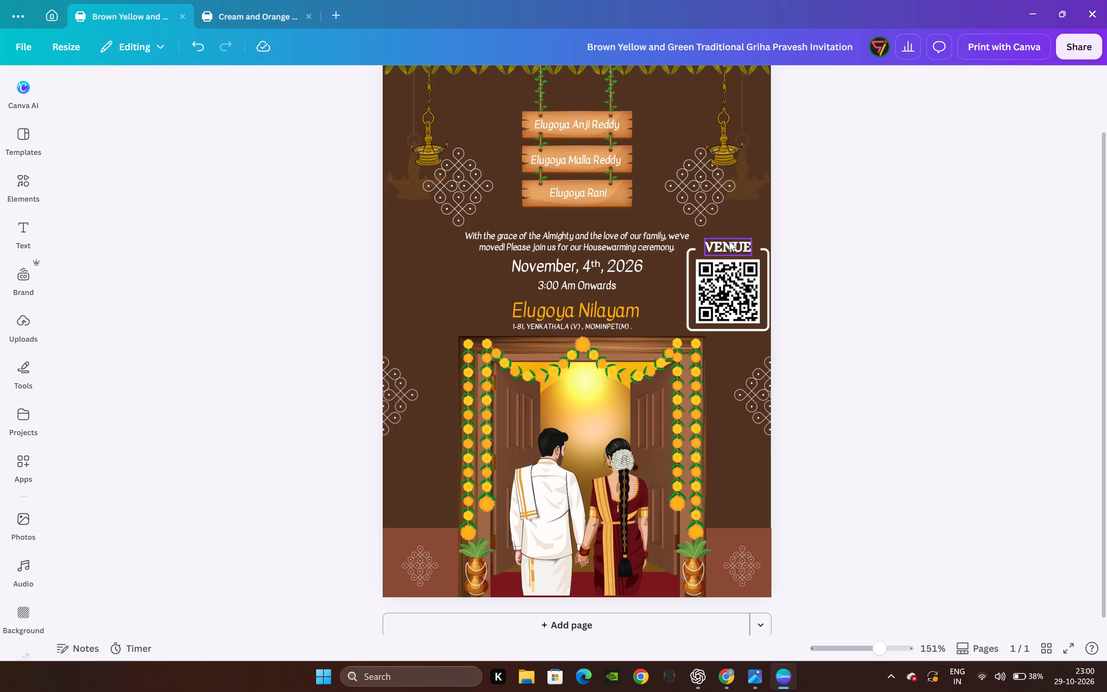
click(729, 240)
click(246, 11)
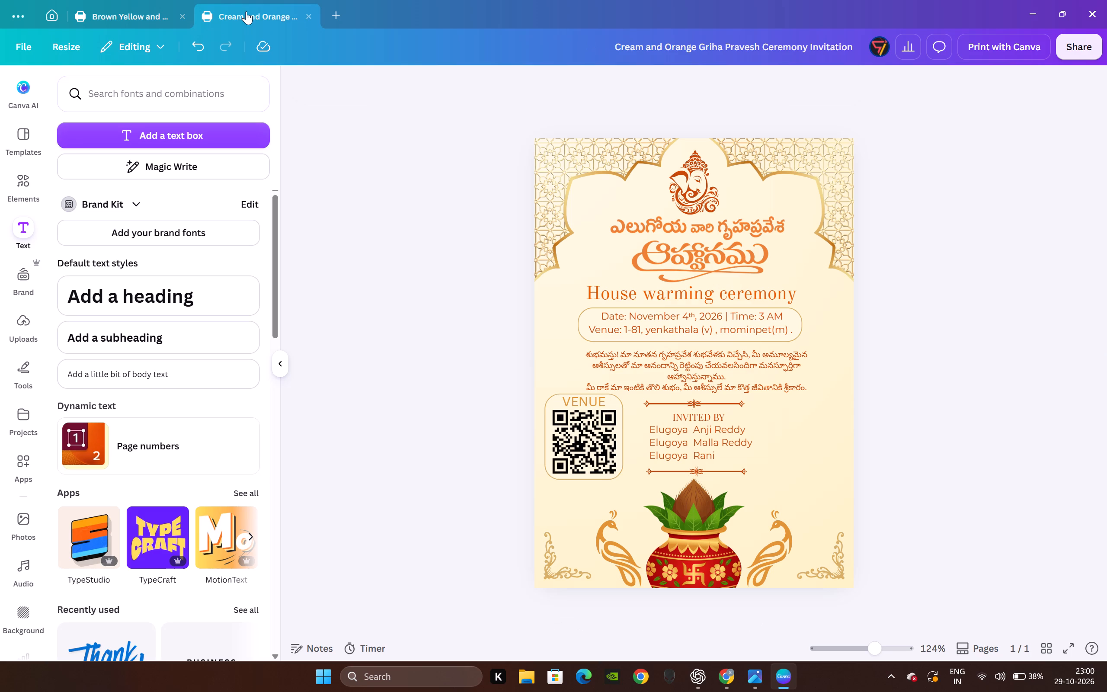
Reduce the font size of the "VENUE" label above the QR code by one step.
click(594, 393)
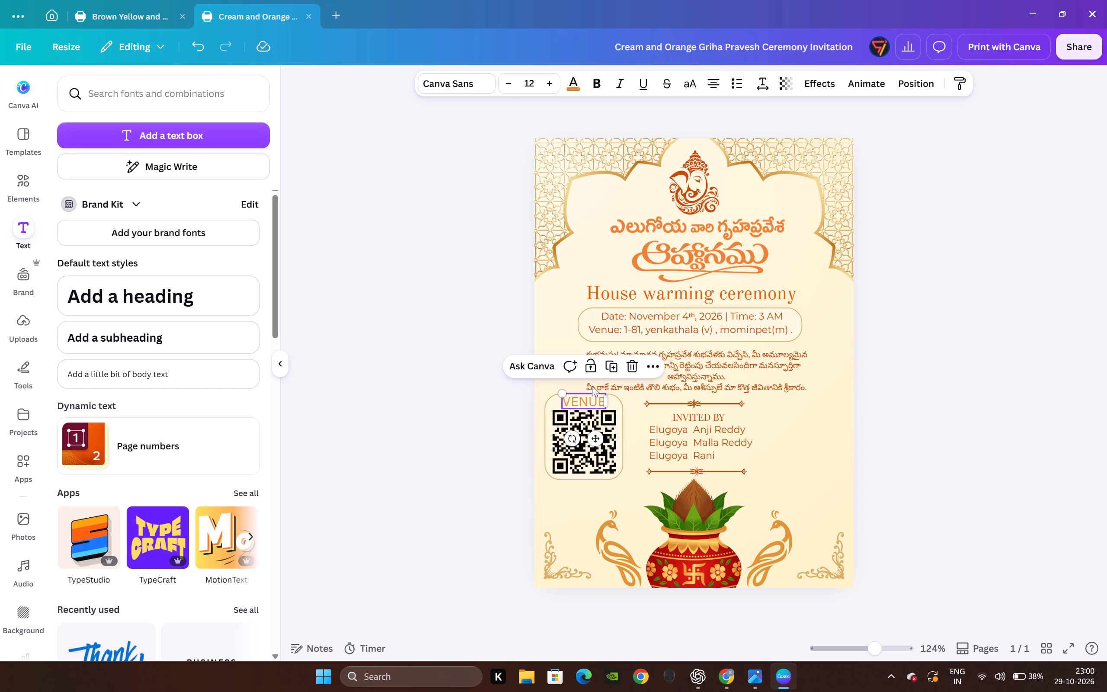
click(505, 87)
click(385, 286)
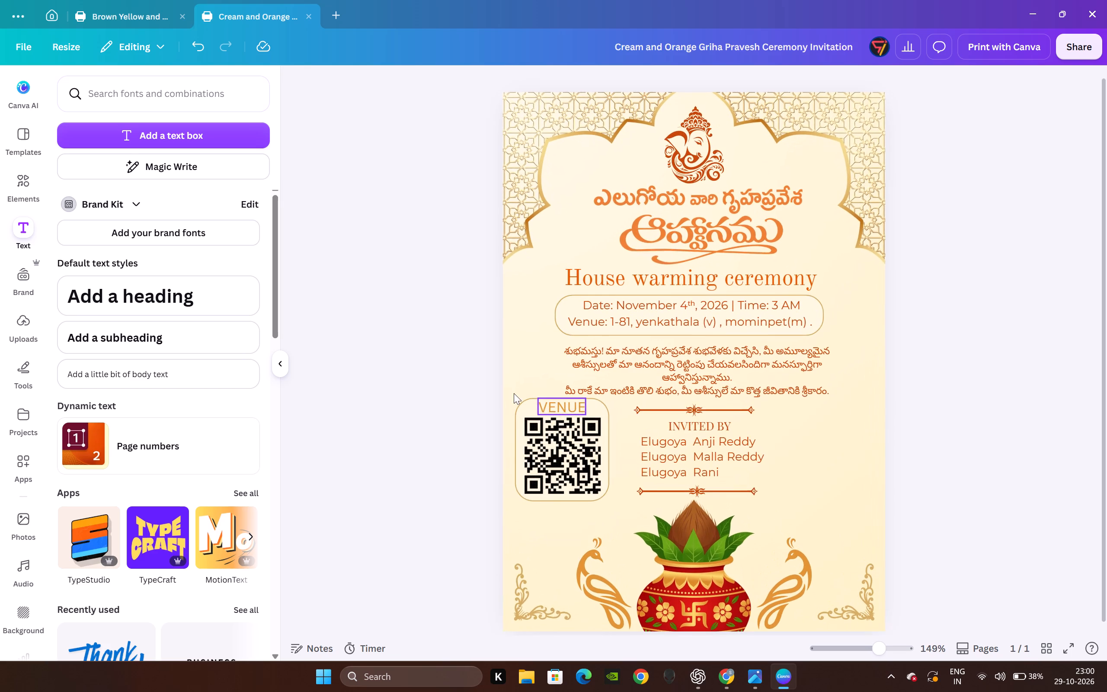
click(440, 378)
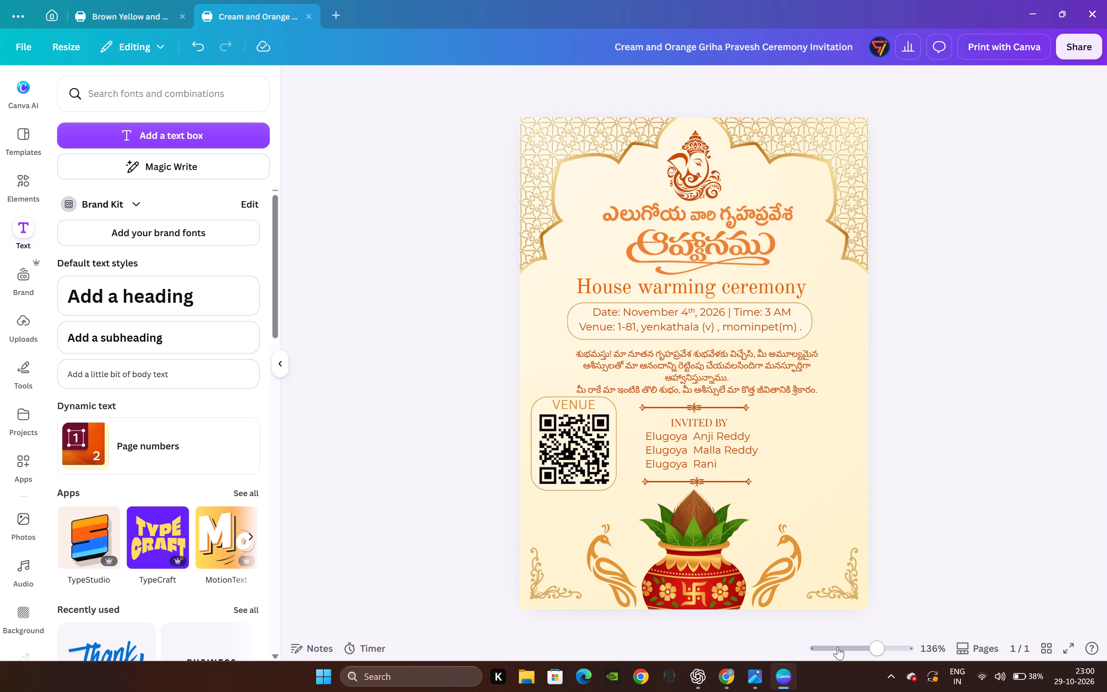
click(932, 647)
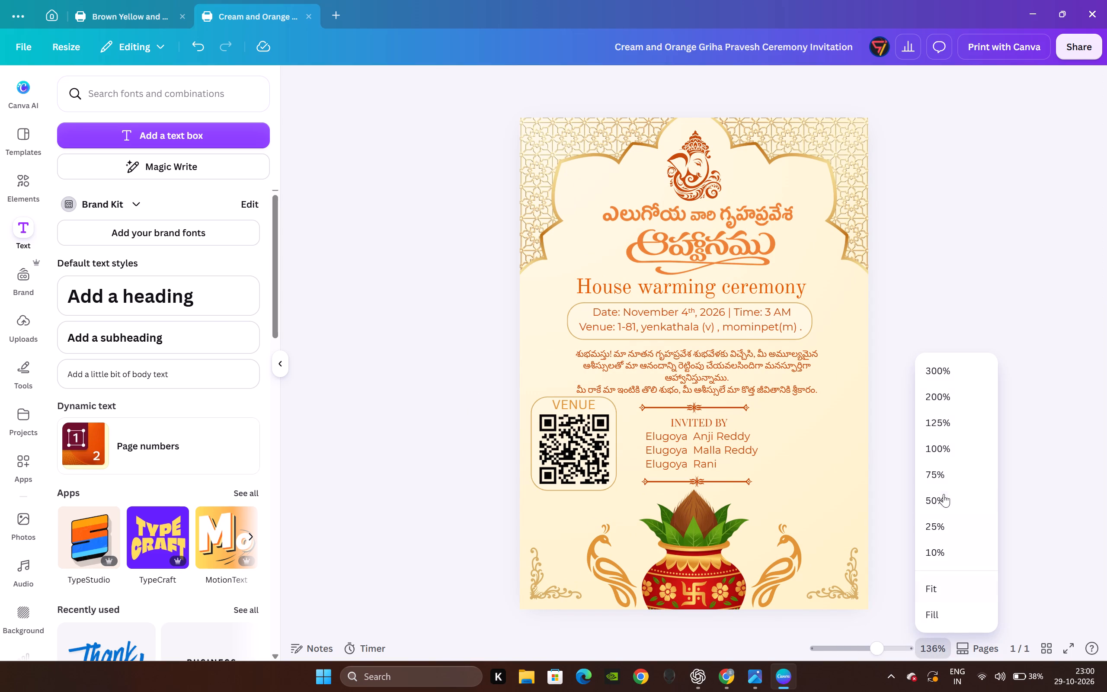
Move the gold-bordered box around the QR code down, clear of the Telugu message above it.
click(961, 596)
click(963, 566)
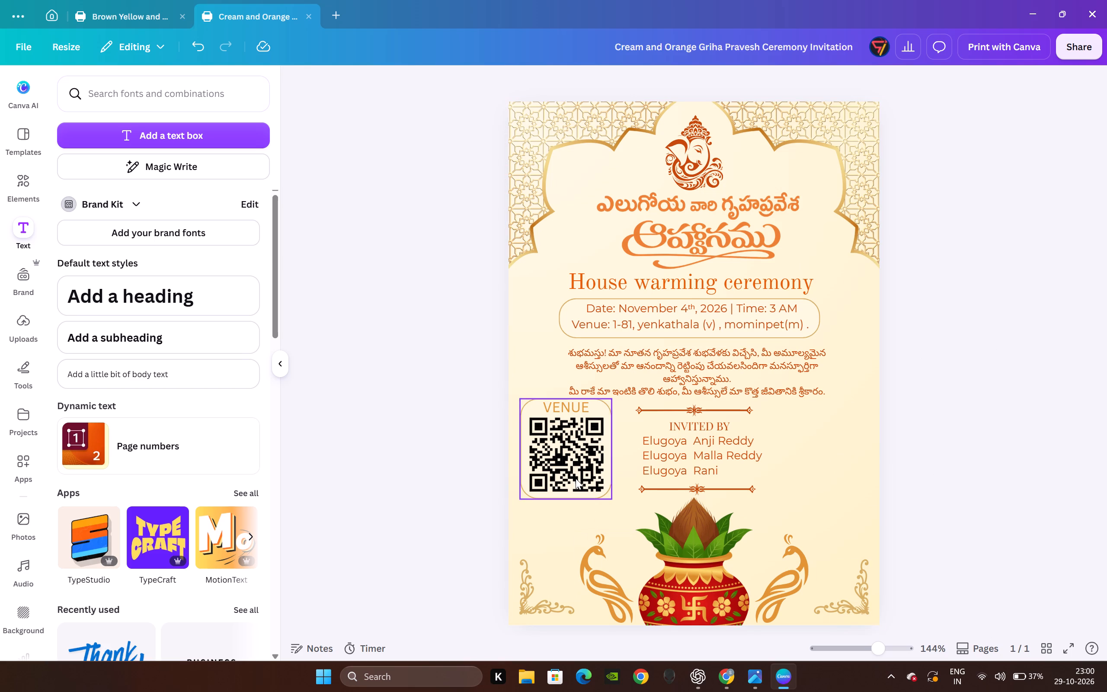
drag(529, 497, 529, 518)
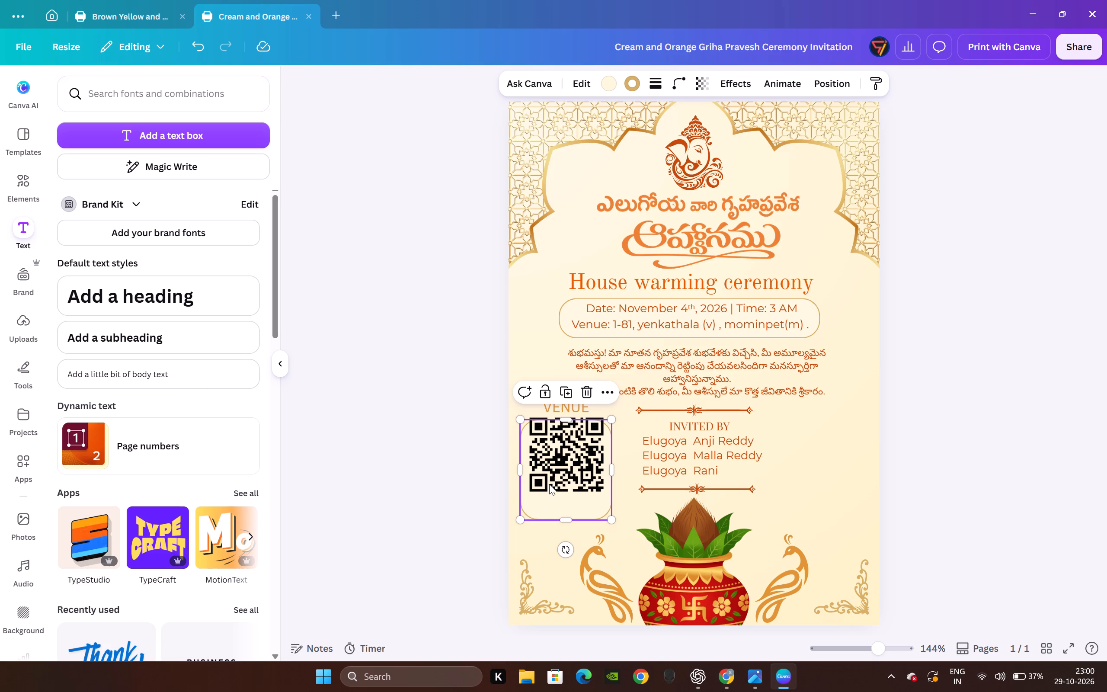
drag(558, 468, 557, 484)
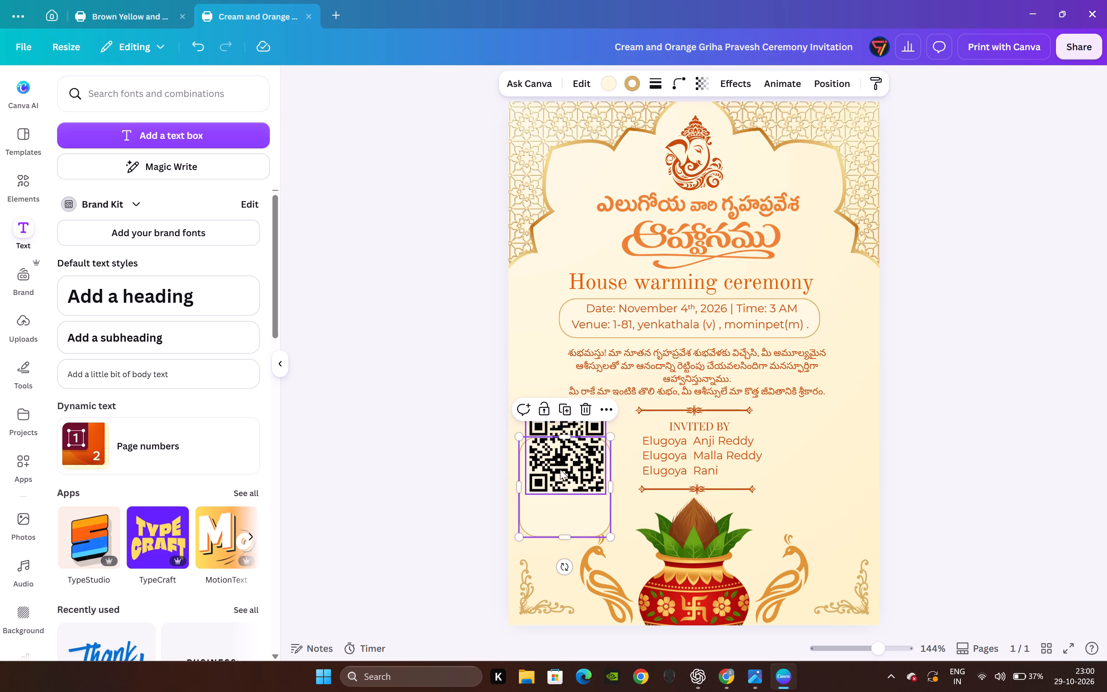
Move the QR code down into the gold-bordered box, shrink it slightly and centre it horizontally.
click(555, 423)
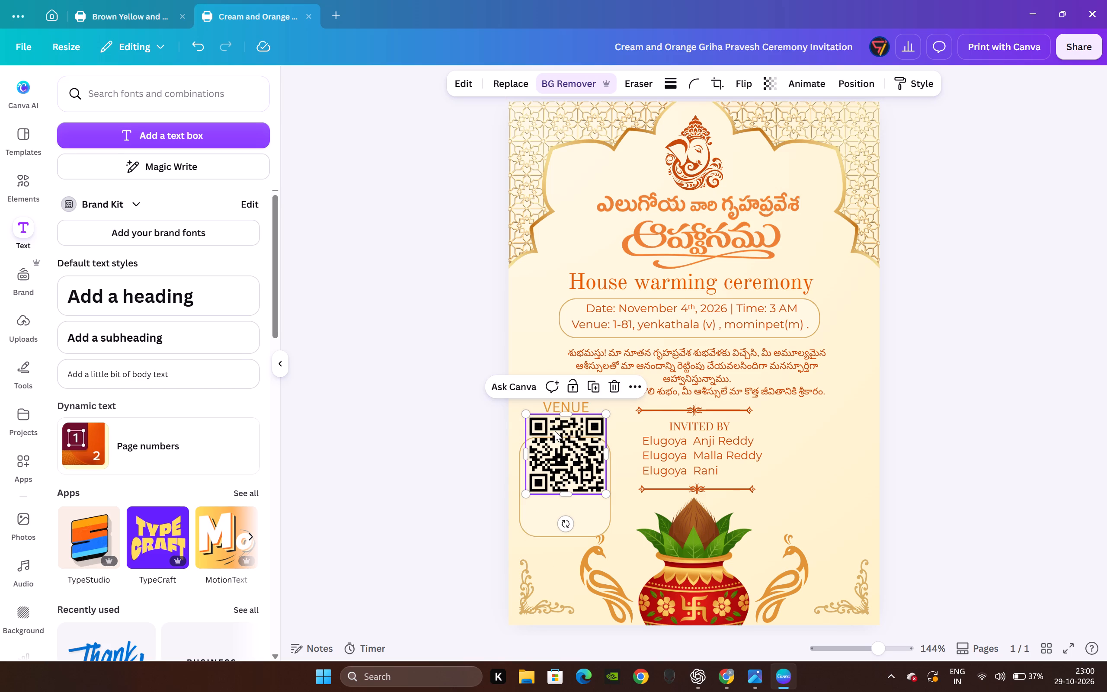
drag(552, 425, 551, 462)
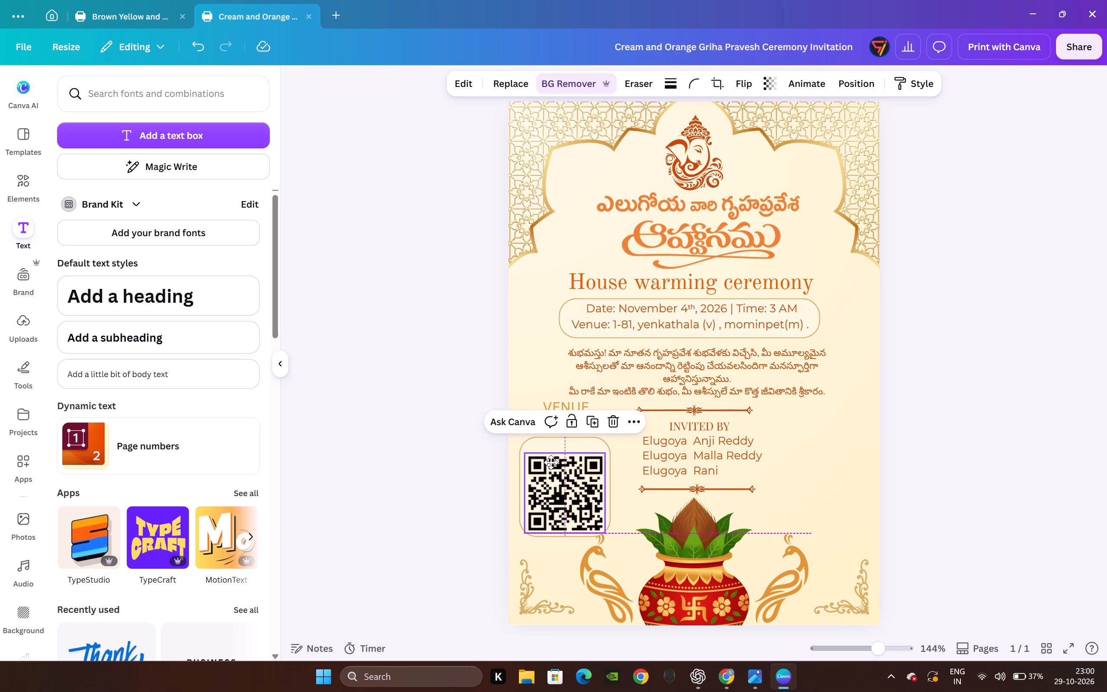
drag(551, 462, 552, 460)
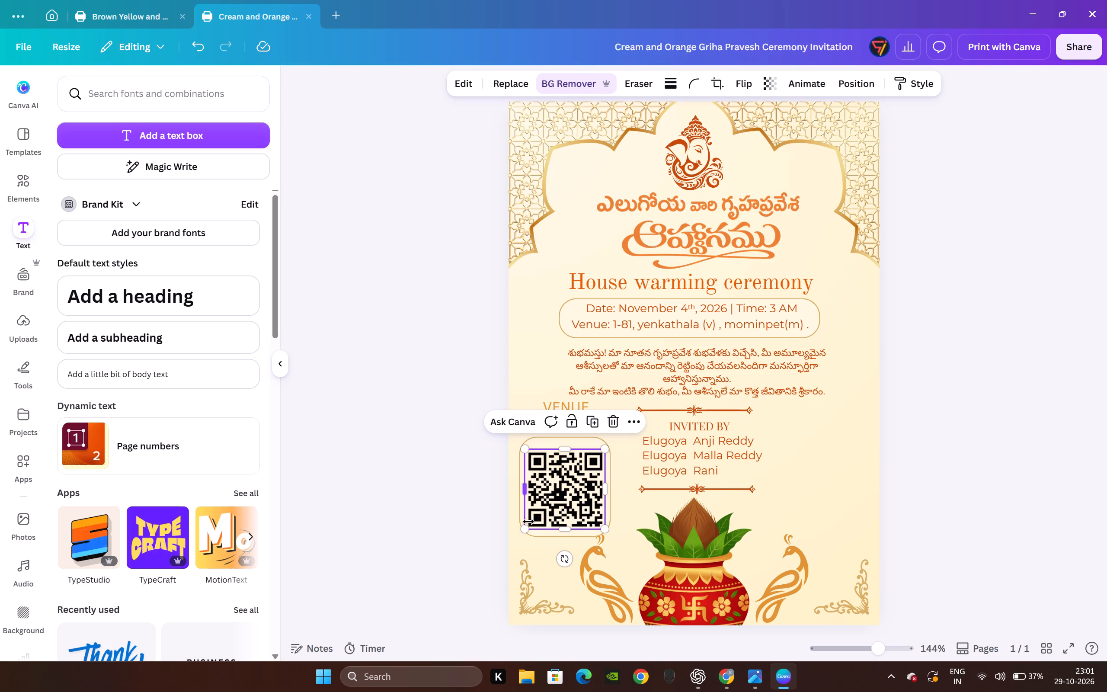
drag(525, 529, 531, 521)
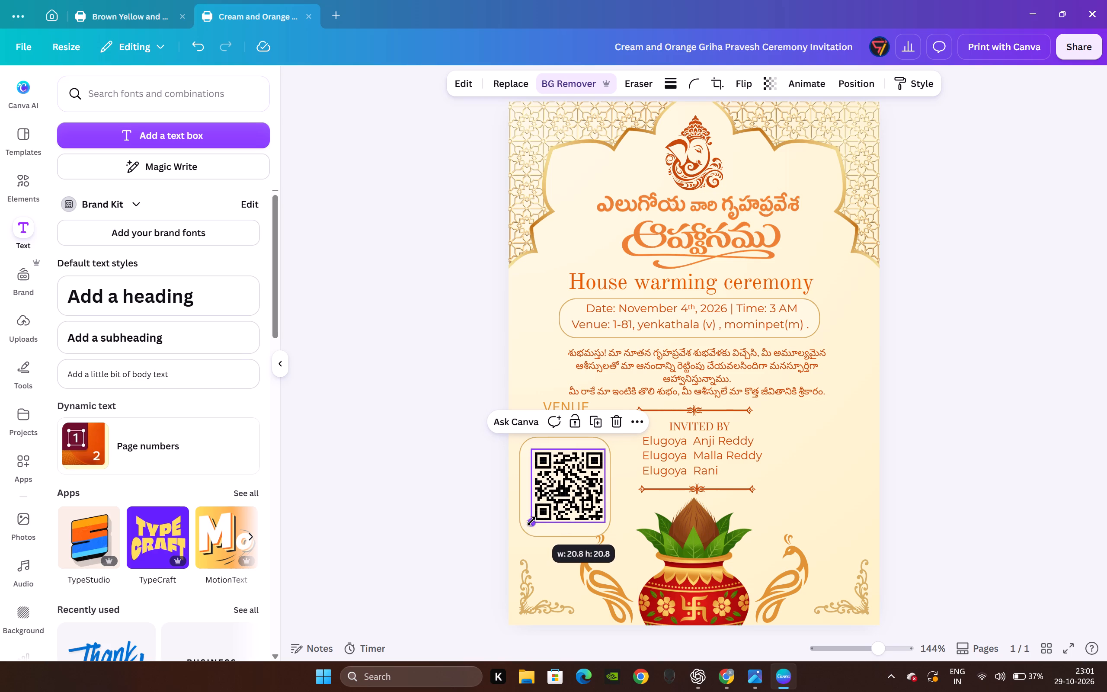
drag(531, 521, 525, 520)
click(550, 497)
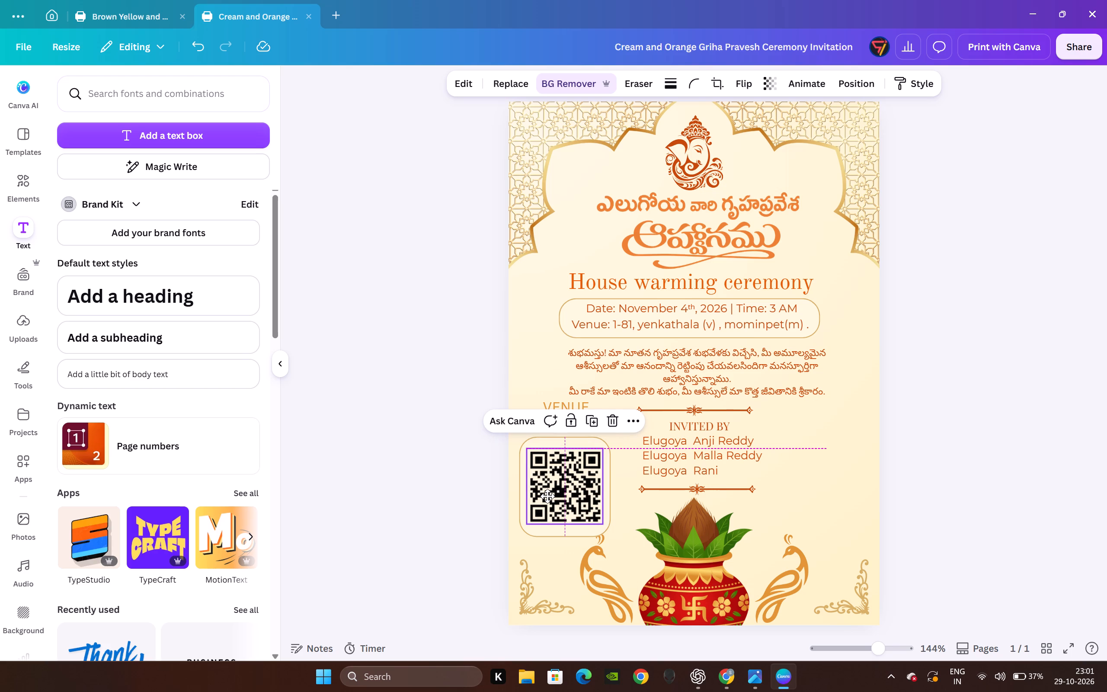
Shorten the gold-bordered box around the QR code slightly by raising its bottom edge.
click(540, 536)
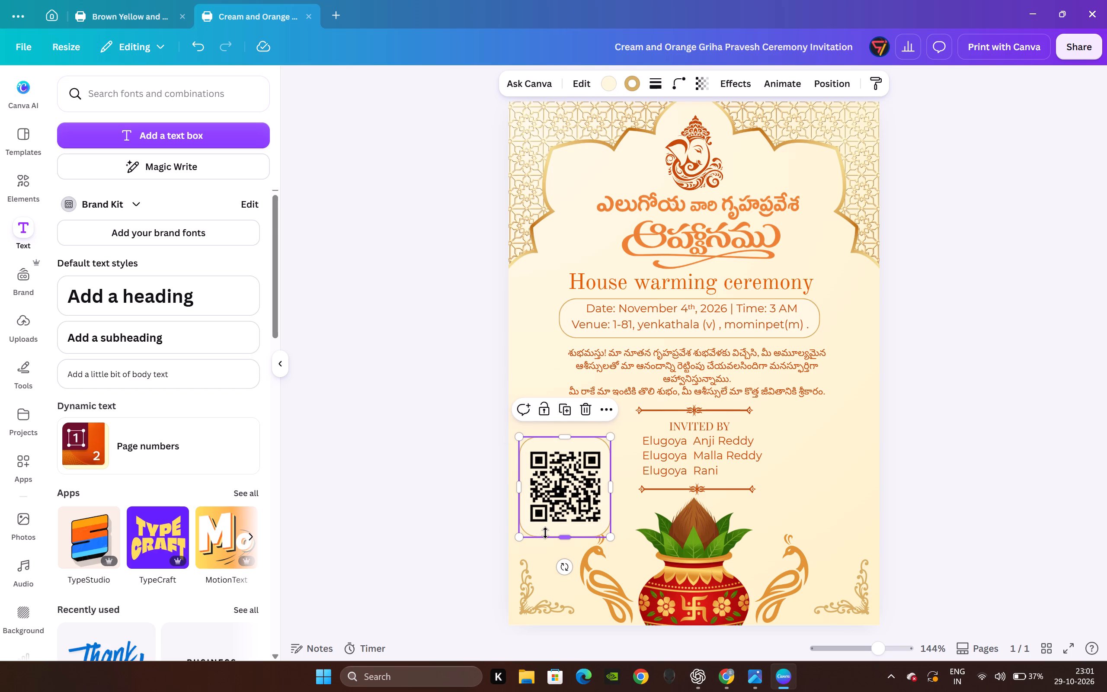
click(464, 450)
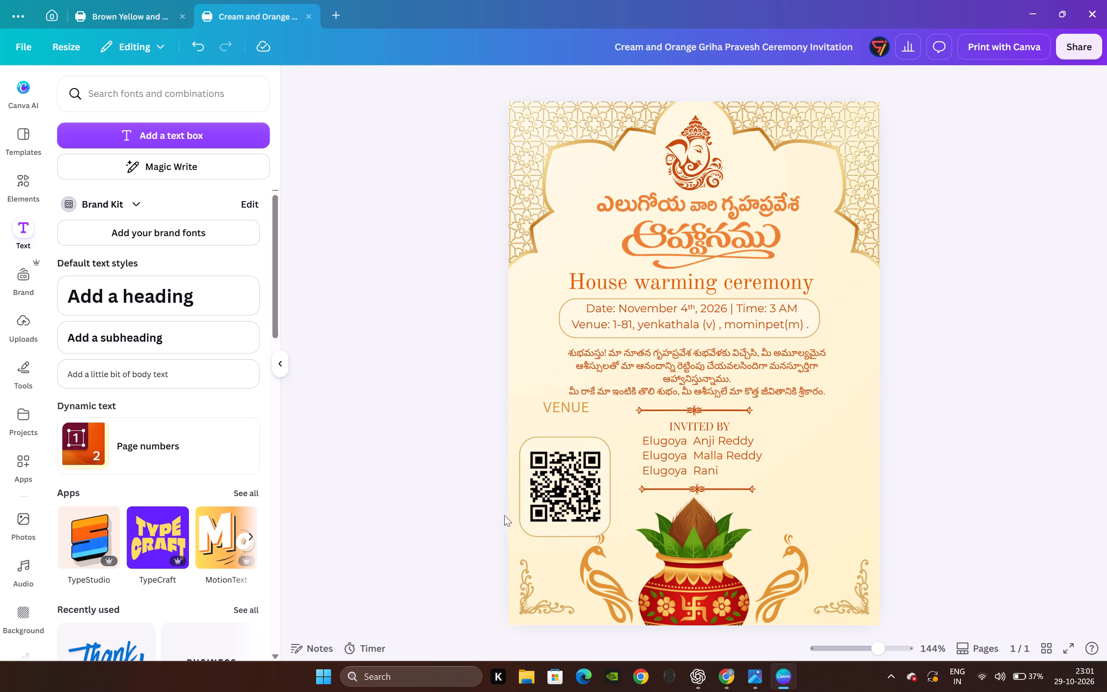
click(559, 529)
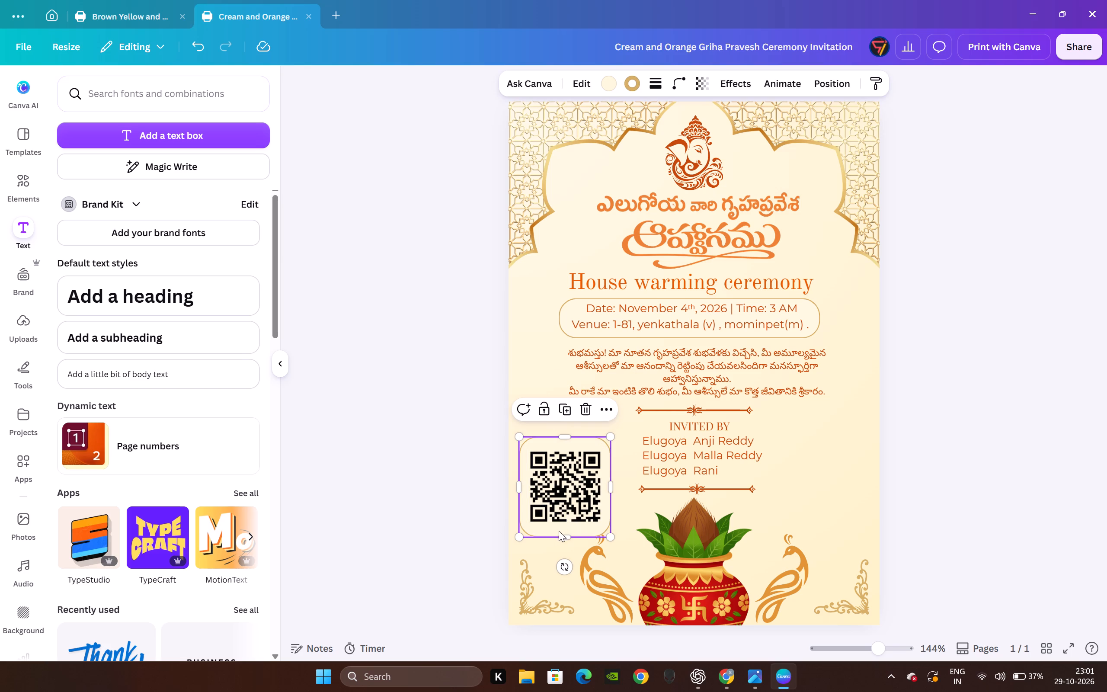
drag(561, 534, 570, 523)
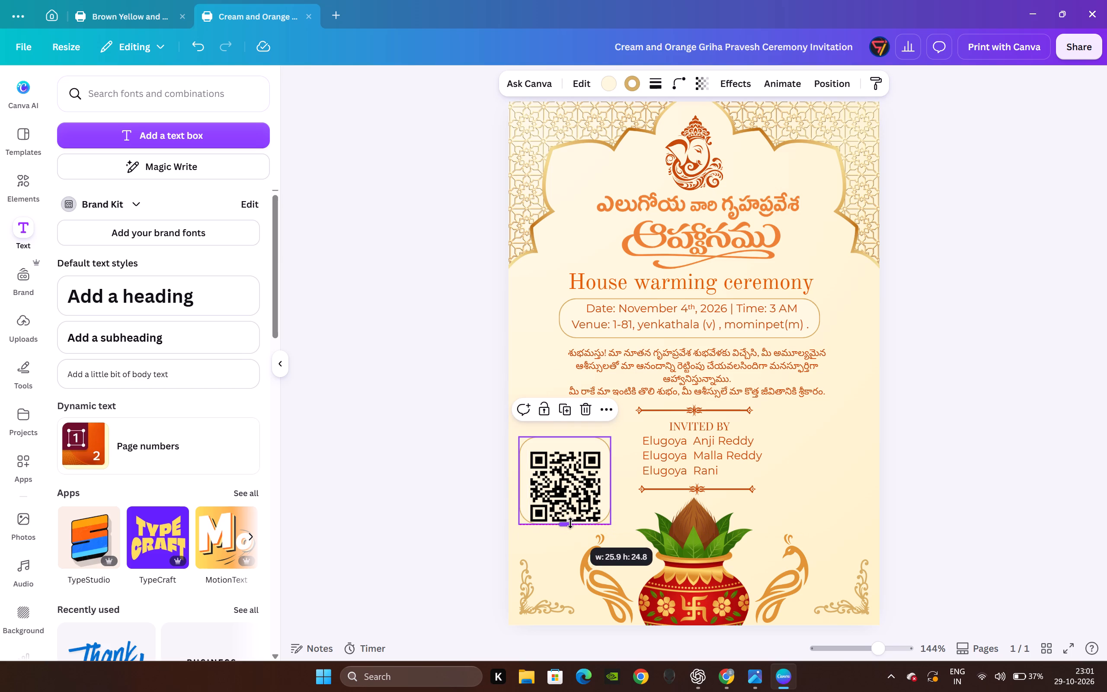
drag(570, 523, 569, 523)
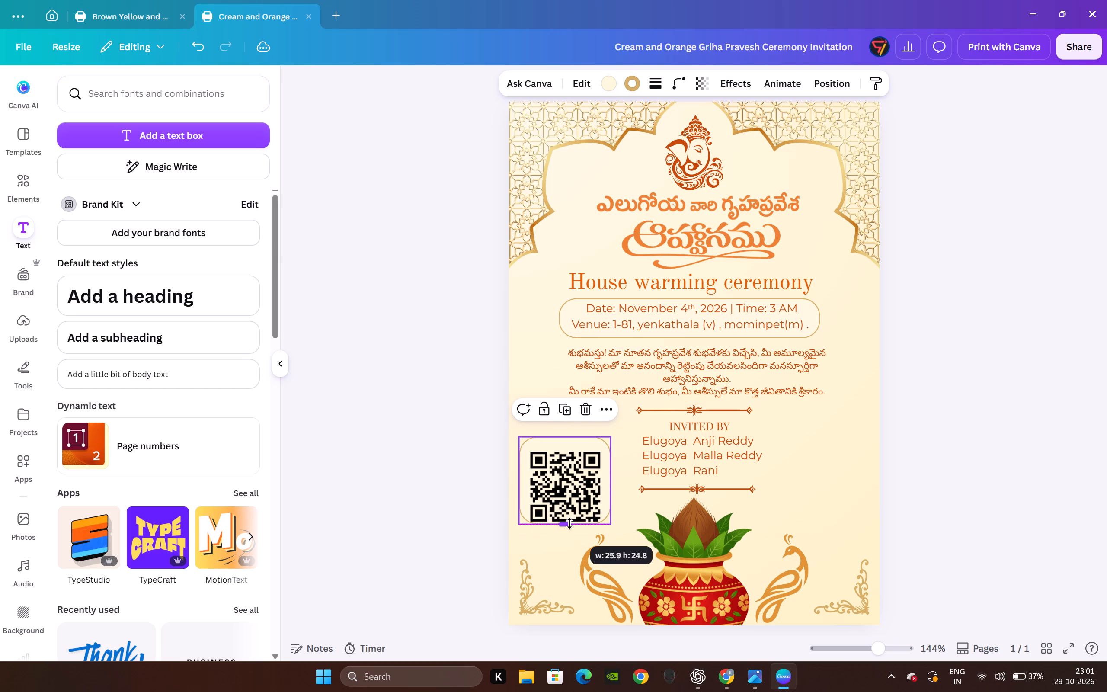
drag(569, 523, 931, 512)
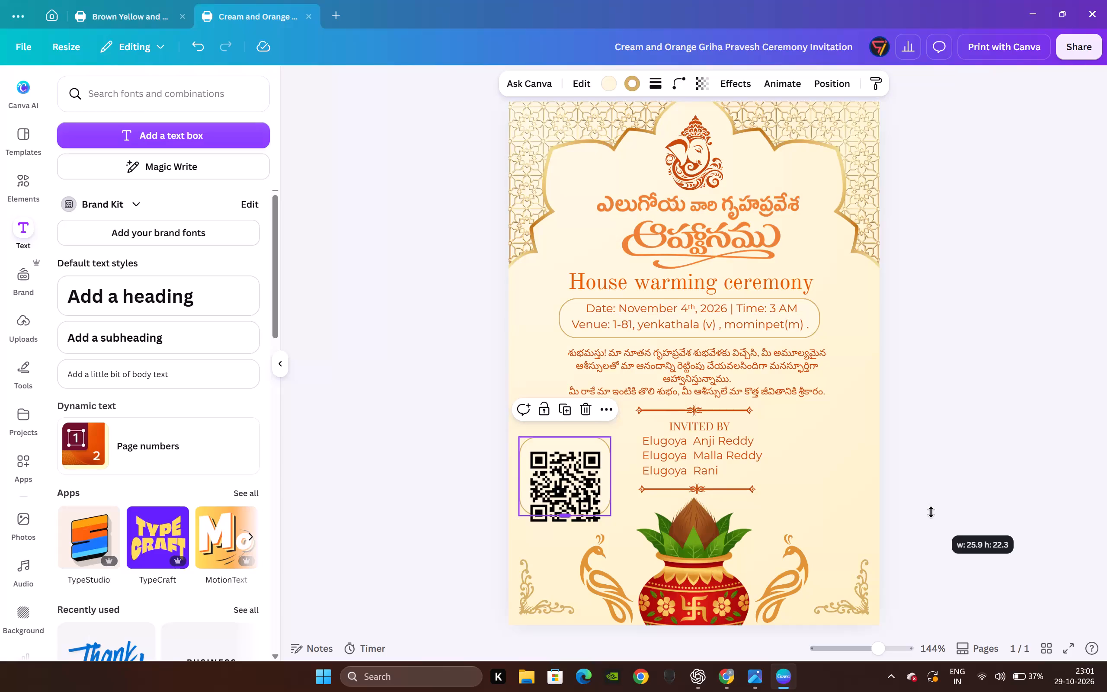
drag(931, 512, 925, 520)
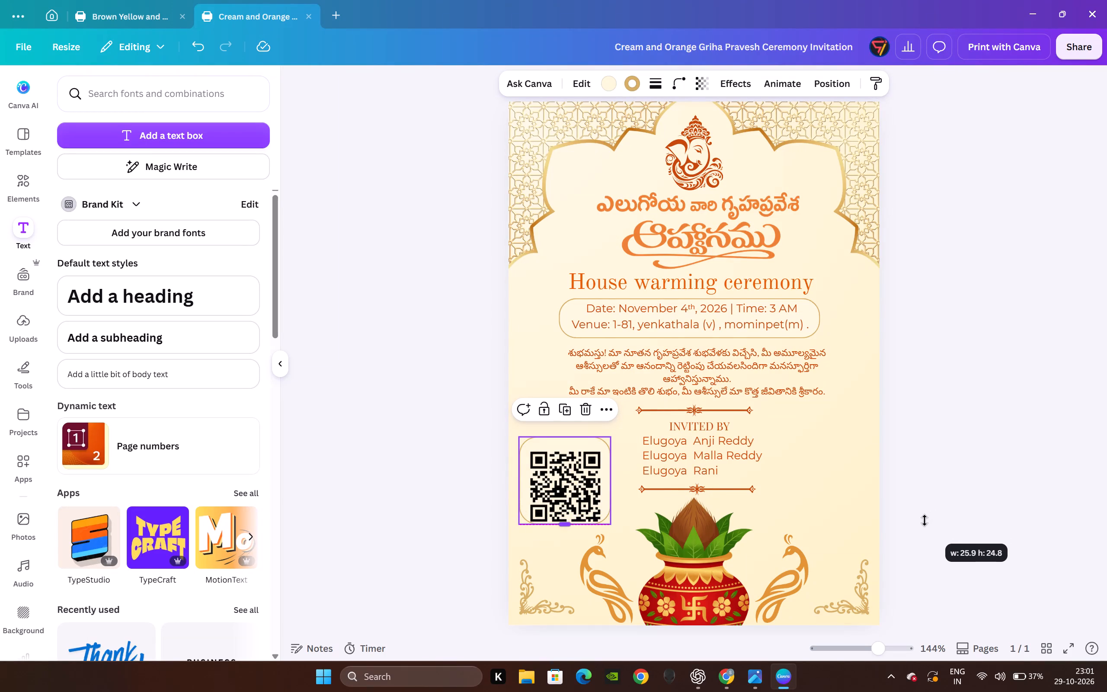
drag(925, 520, 922, 529)
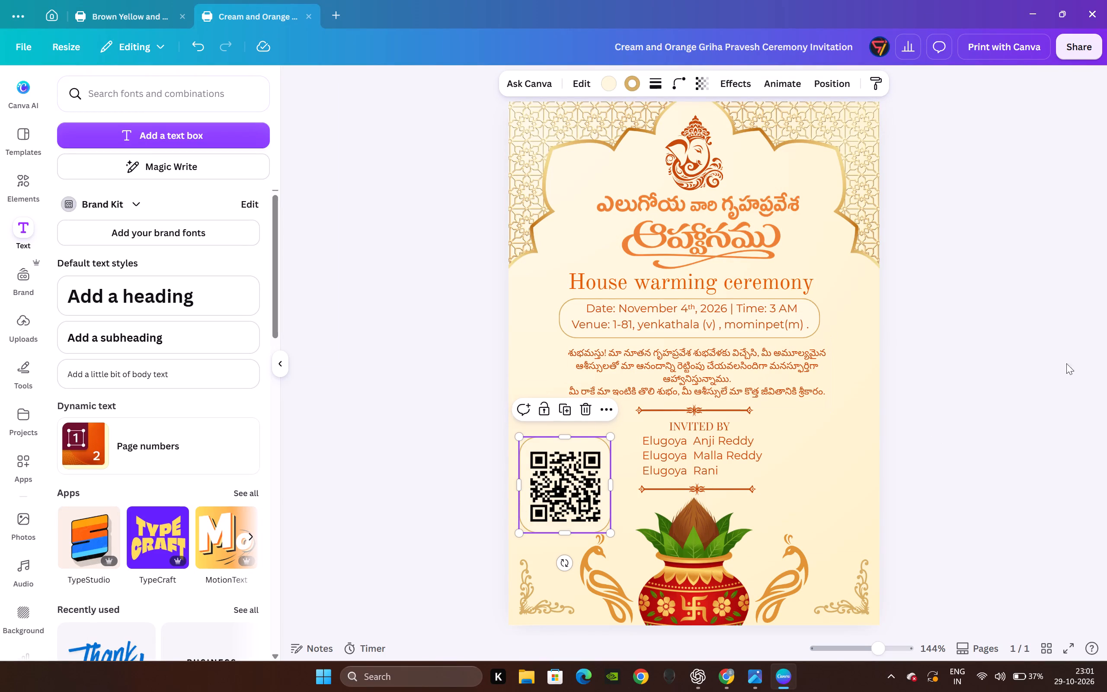
Fine-tune the gold-bordered box and QR code positions so the code sits centred in the lower part, leaving space above.
click(1034, 396)
drag(606, 494, 607, 490)
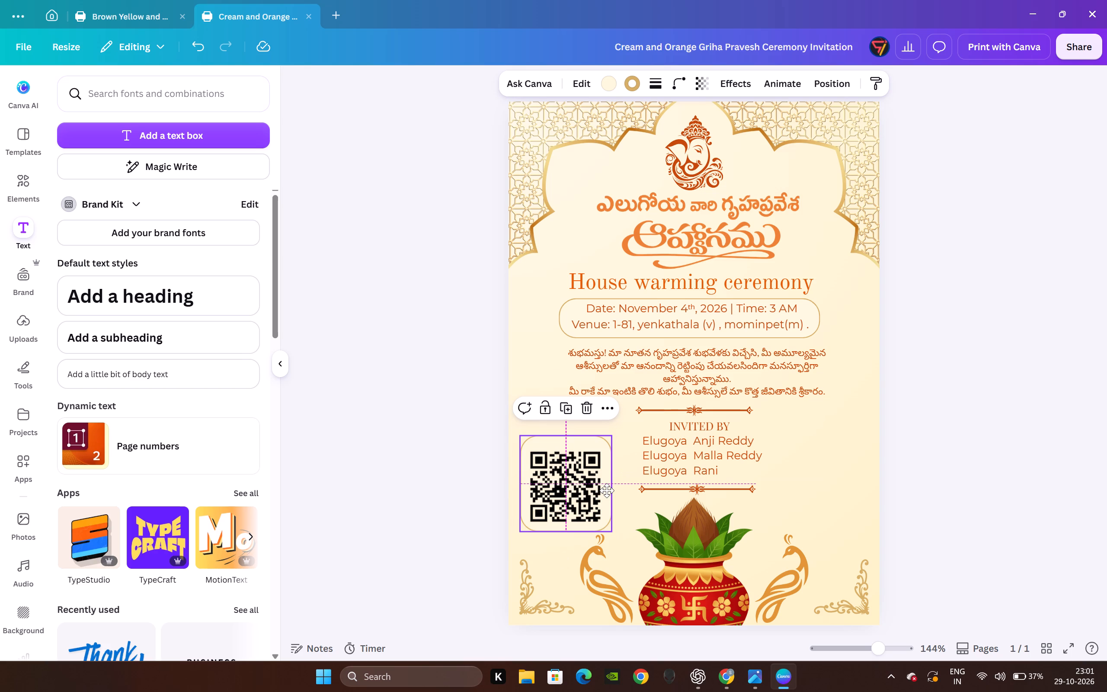
drag(607, 490, 606, 489)
click(455, 485)
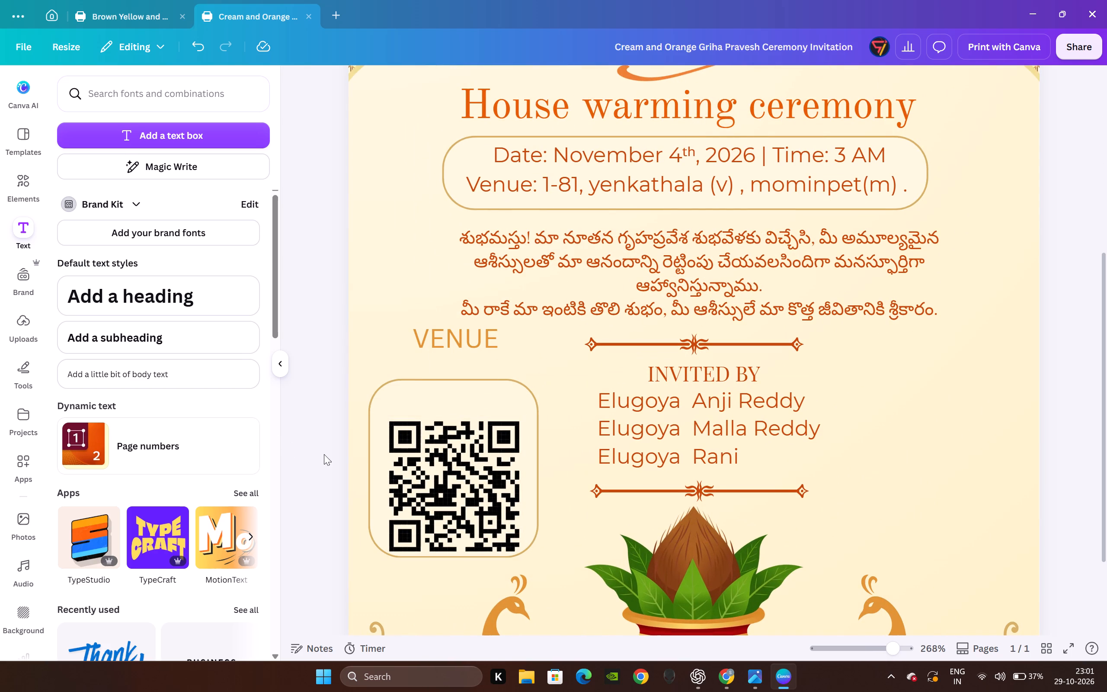
click(324, 454)
drag(464, 394, 463, 403)
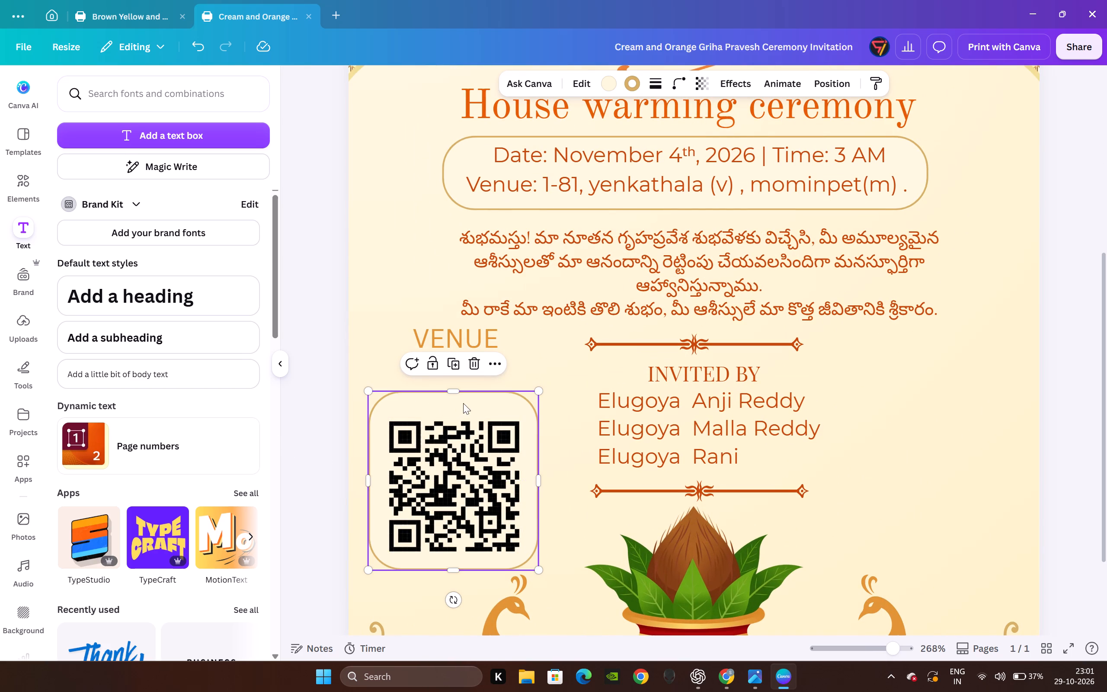
click(314, 442)
drag(485, 481, 493, 490)
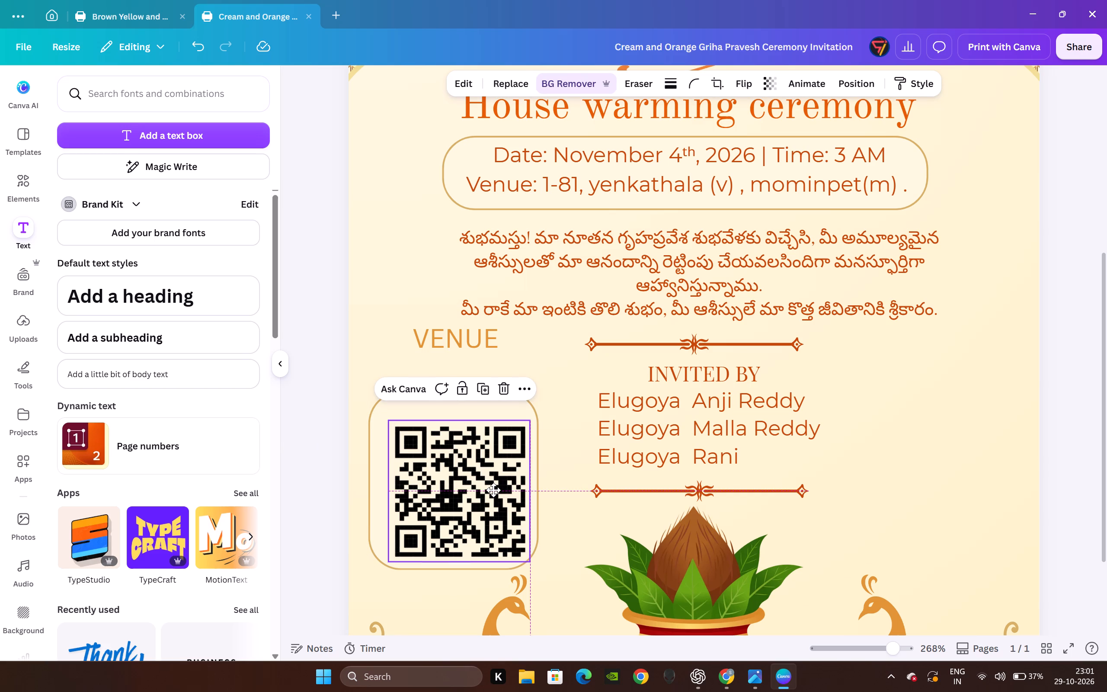
drag(493, 490, 488, 488)
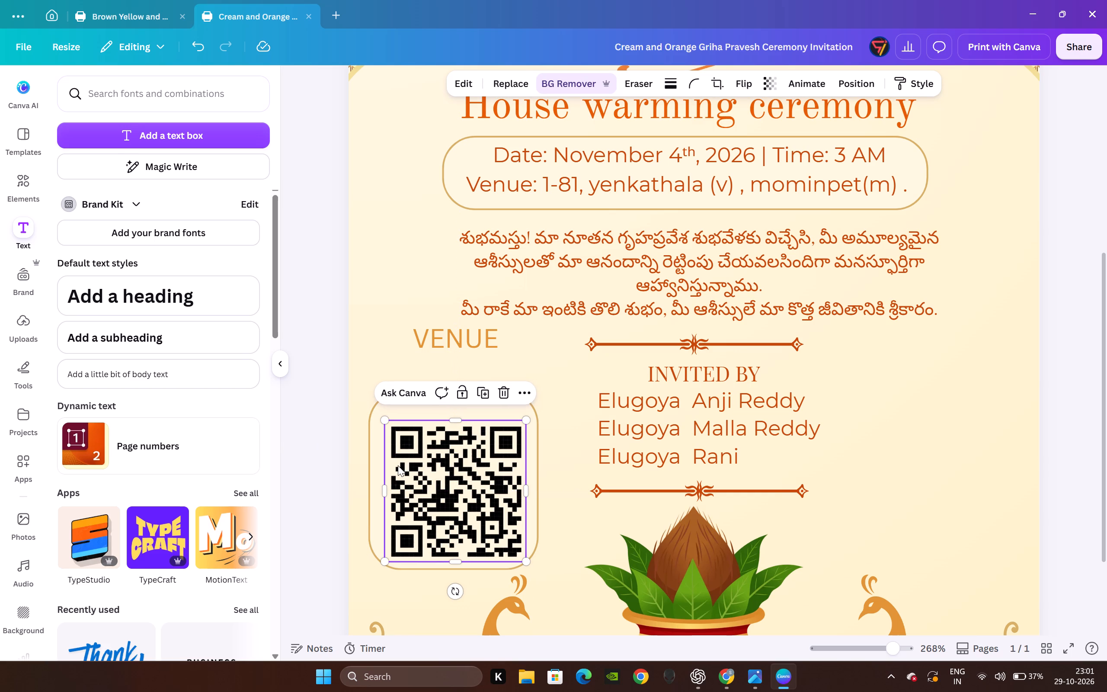
click(321, 437)
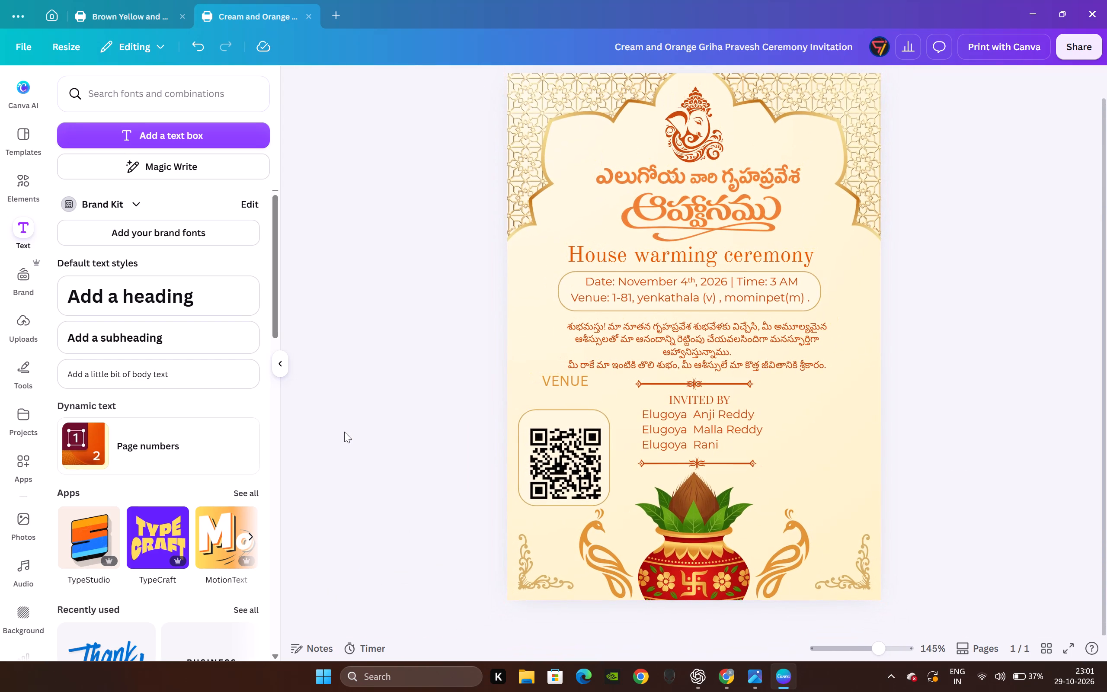
click(915, 429)
click(570, 468)
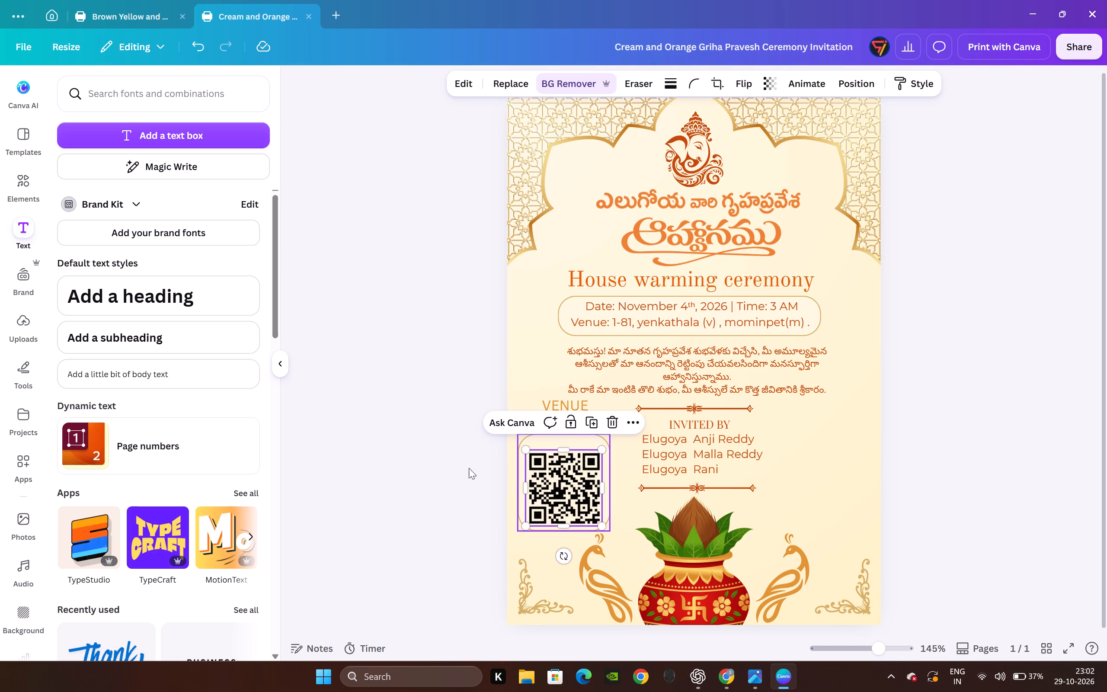
click(398, 473)
Move the "VENUE" label down into the gold-bordered box, centred just above the QR code.
drag(576, 404, 576, 435)
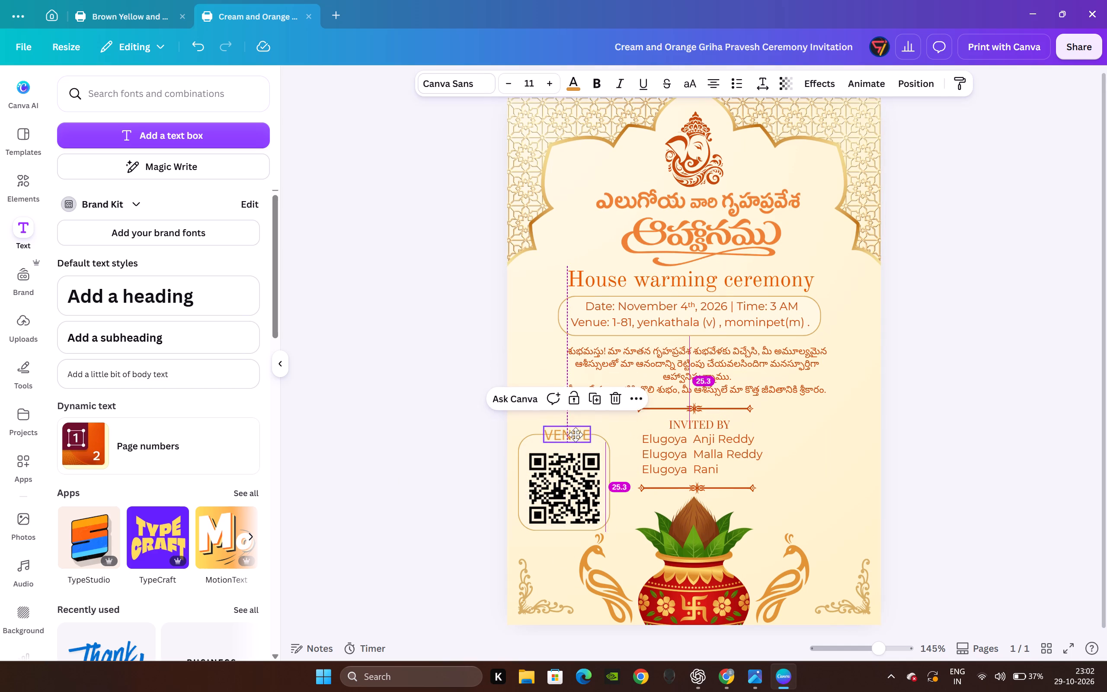
drag(576, 435, 572, 444)
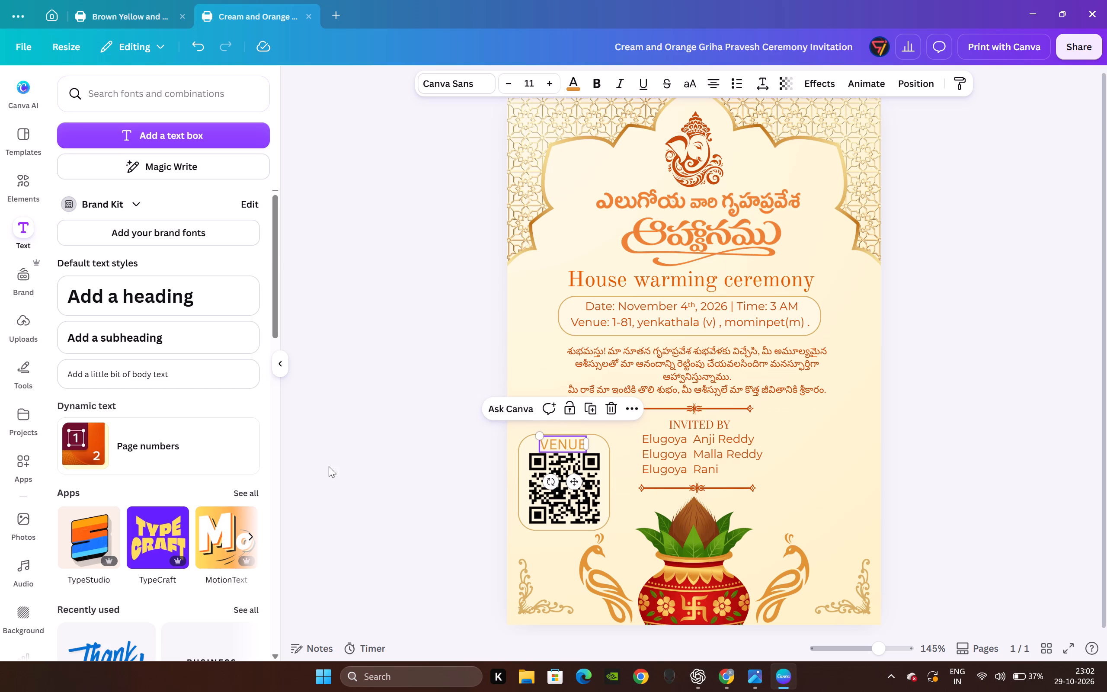
click(391, 461)
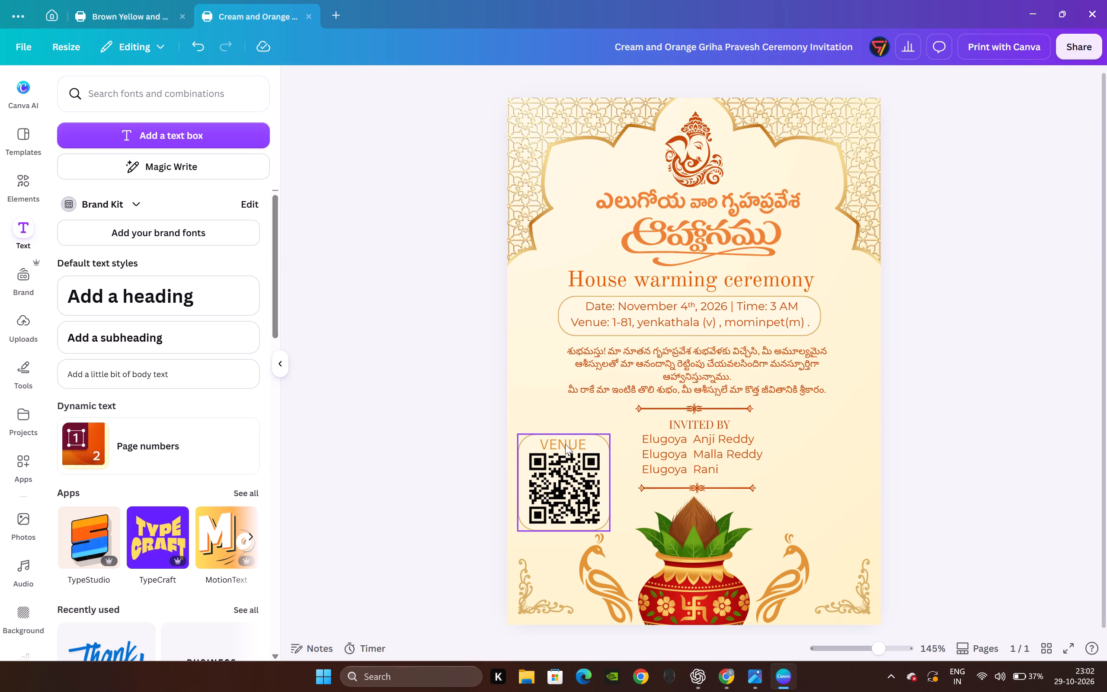
Check the font of the "VENUE" label in the Brown Yellow and Green Traditional Griha Pravesh Invitation, and return to the cream invitation.
click(565, 444)
click(89, 9)
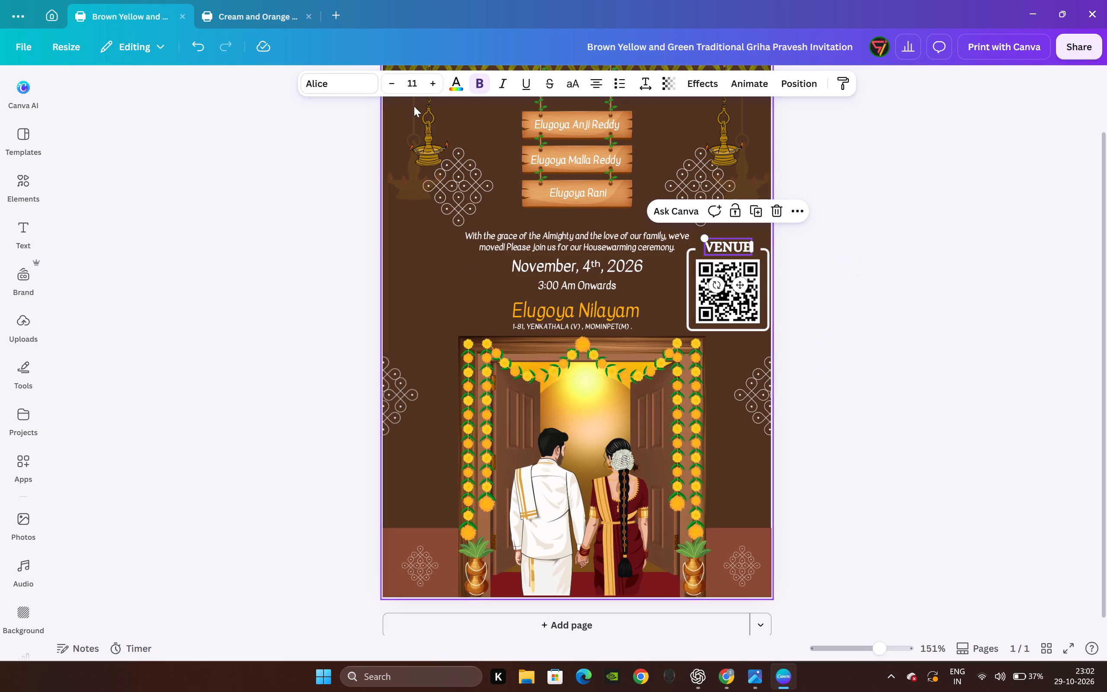
click(255, 1)
click(268, 26)
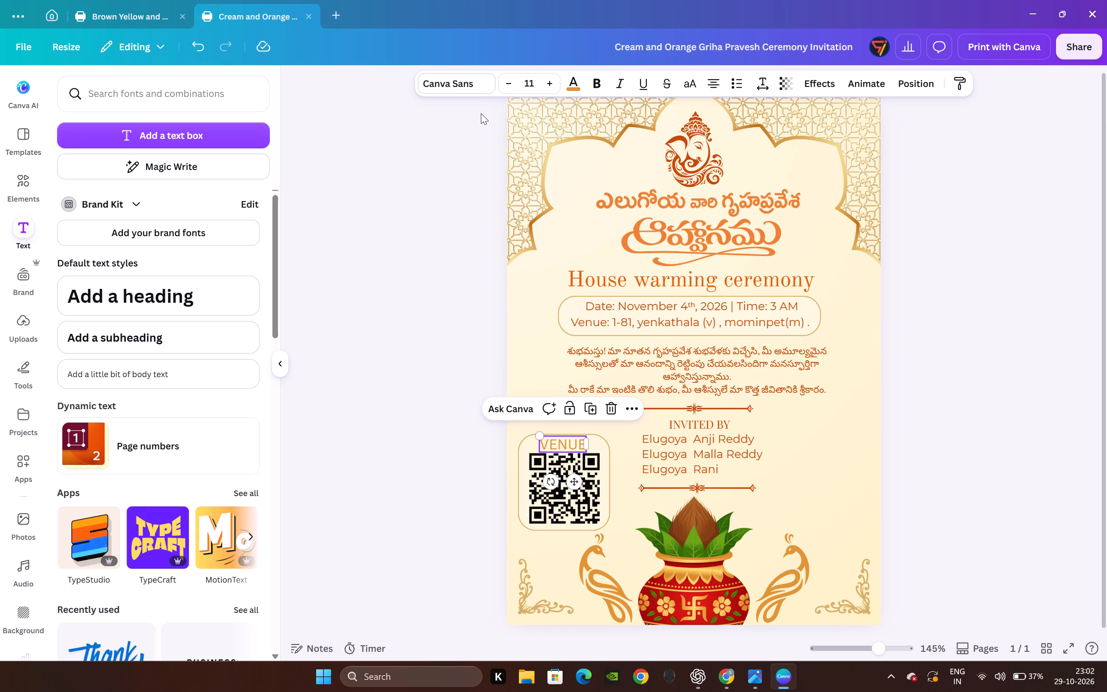
Look through the available fonts for one to use on the "VENUE" label.
click(463, 87)
scroll(127, 364, down, 5)
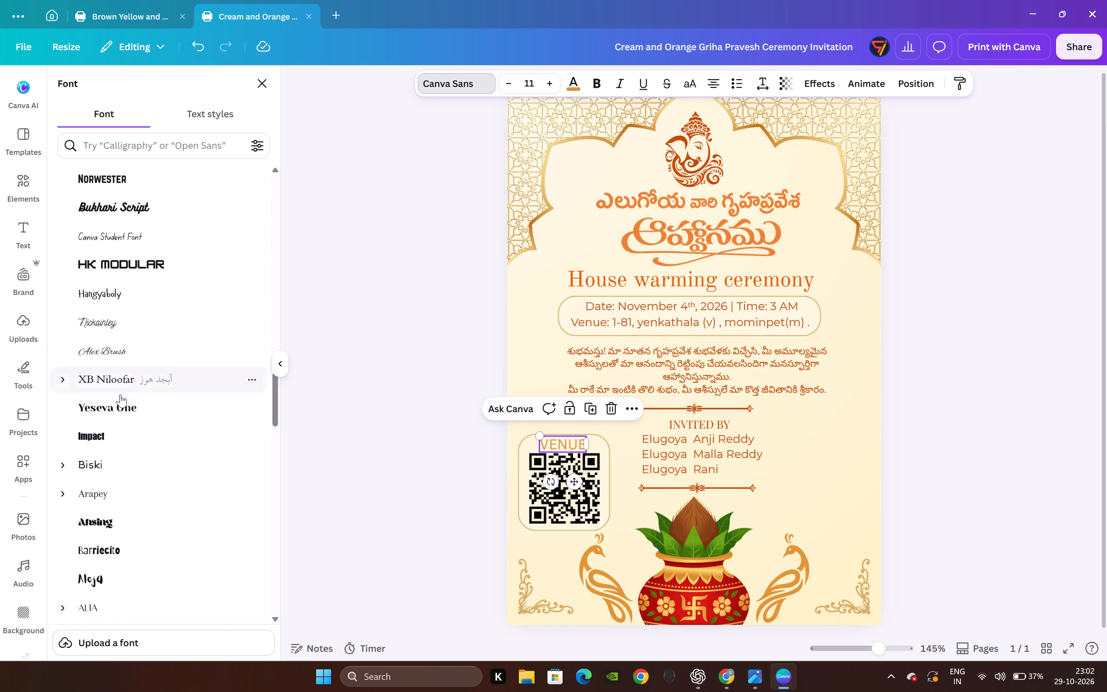
scroll(116, 484, down, 2)
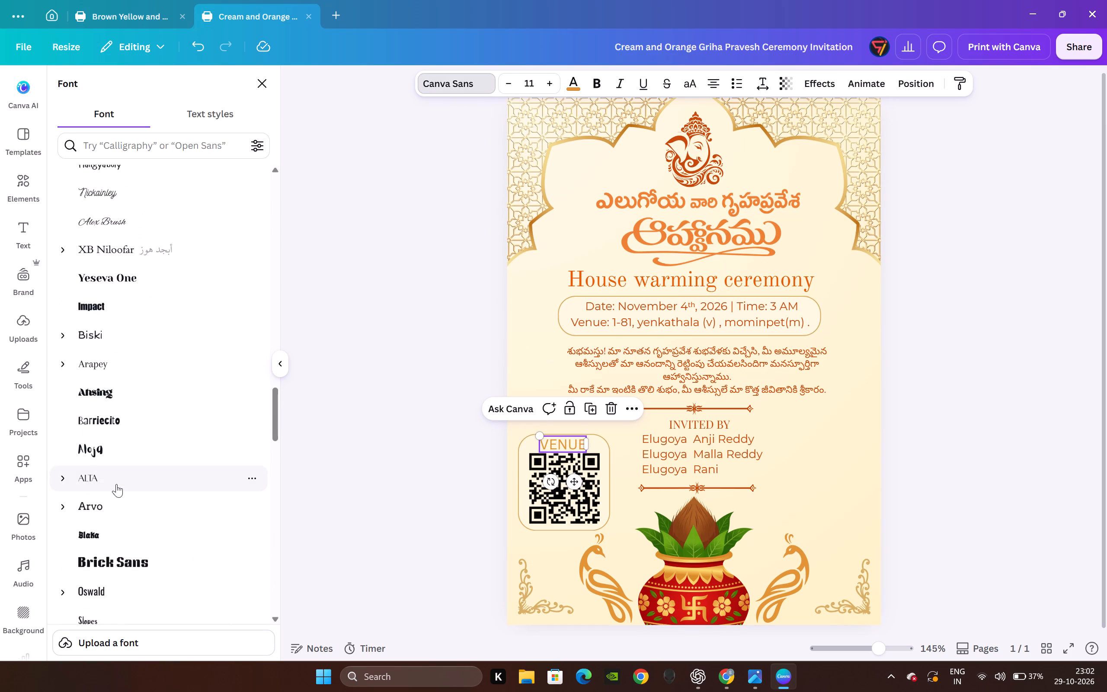
scroll(116, 484, down, 5)
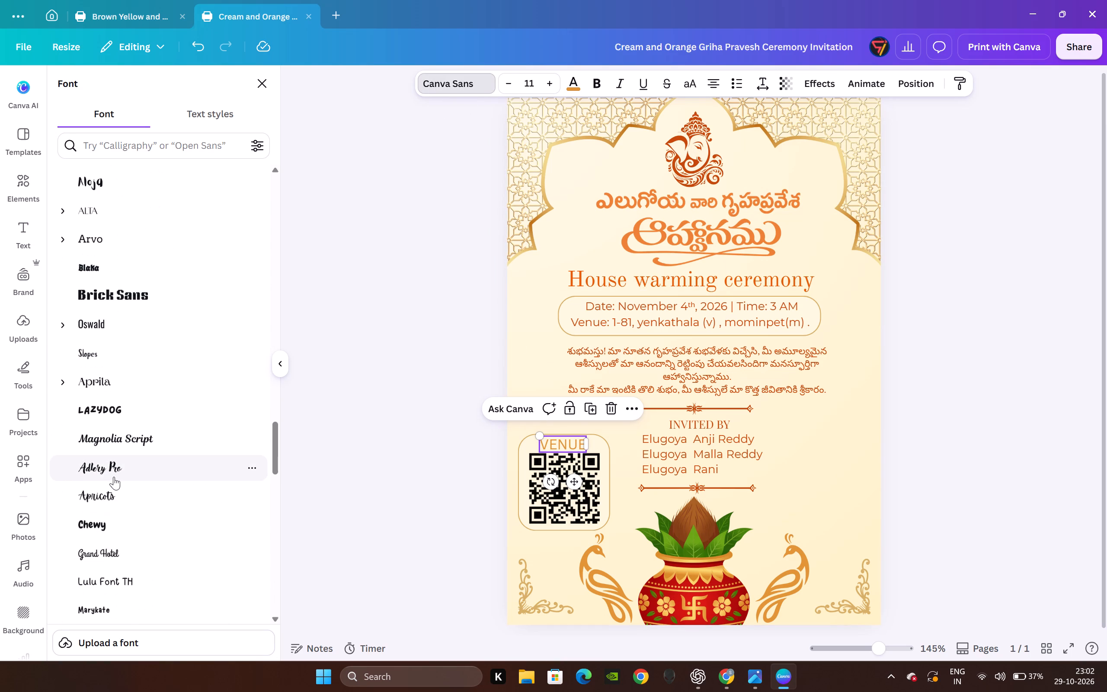
scroll(114, 477, down, 4)
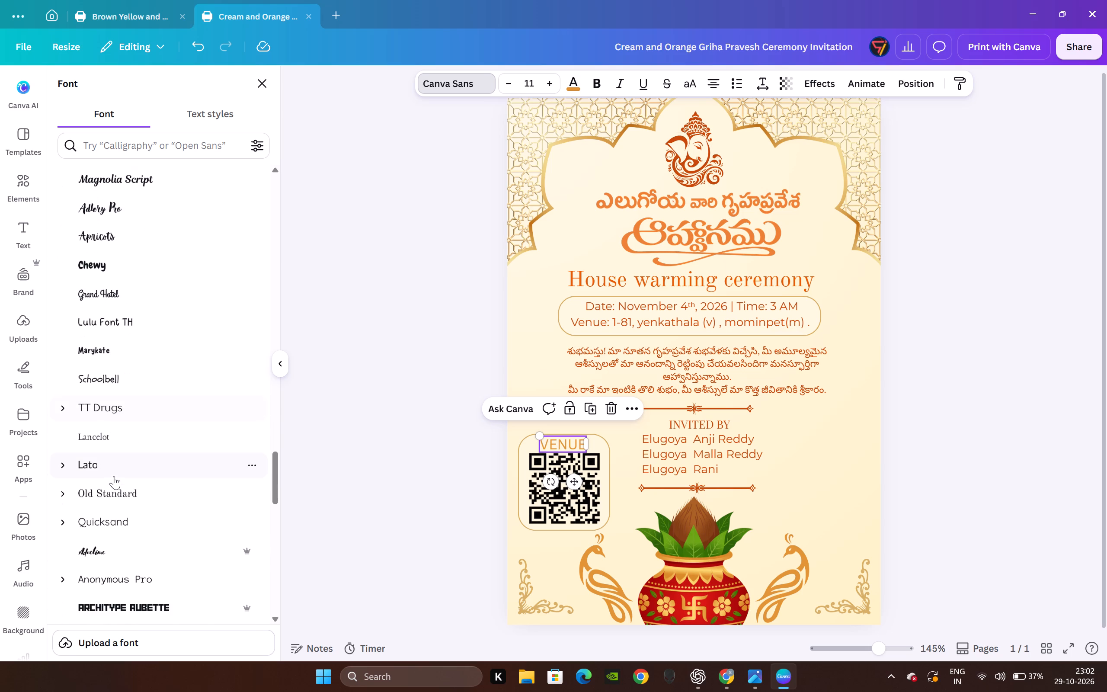
scroll(114, 476, down, 6)
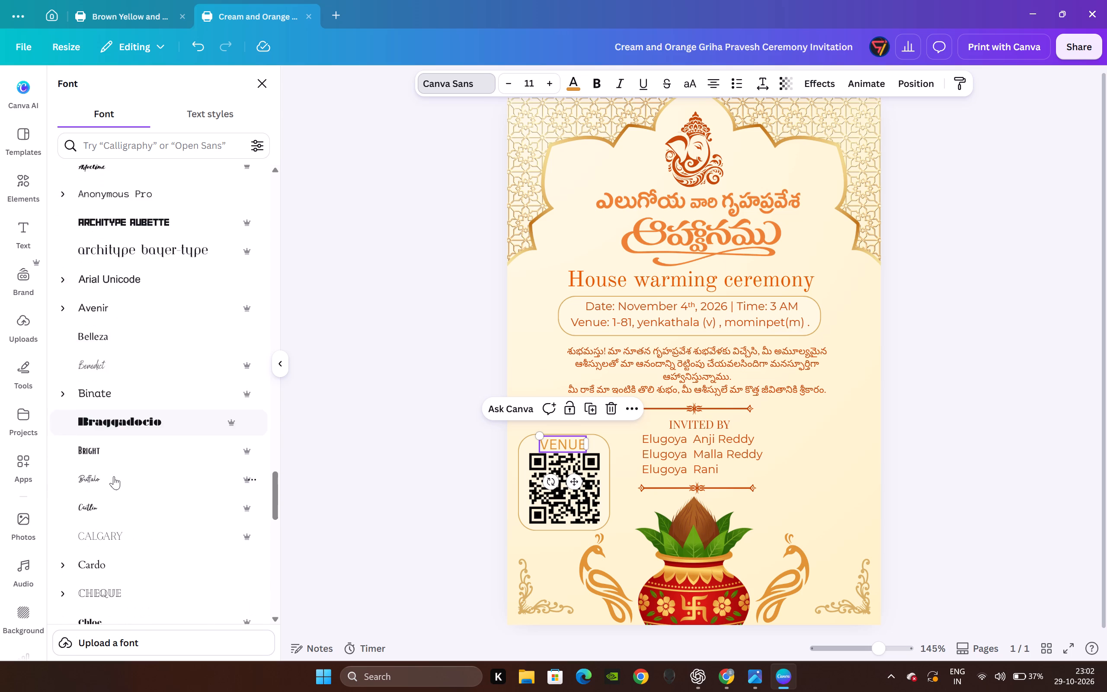
scroll(114, 476, down, 4)
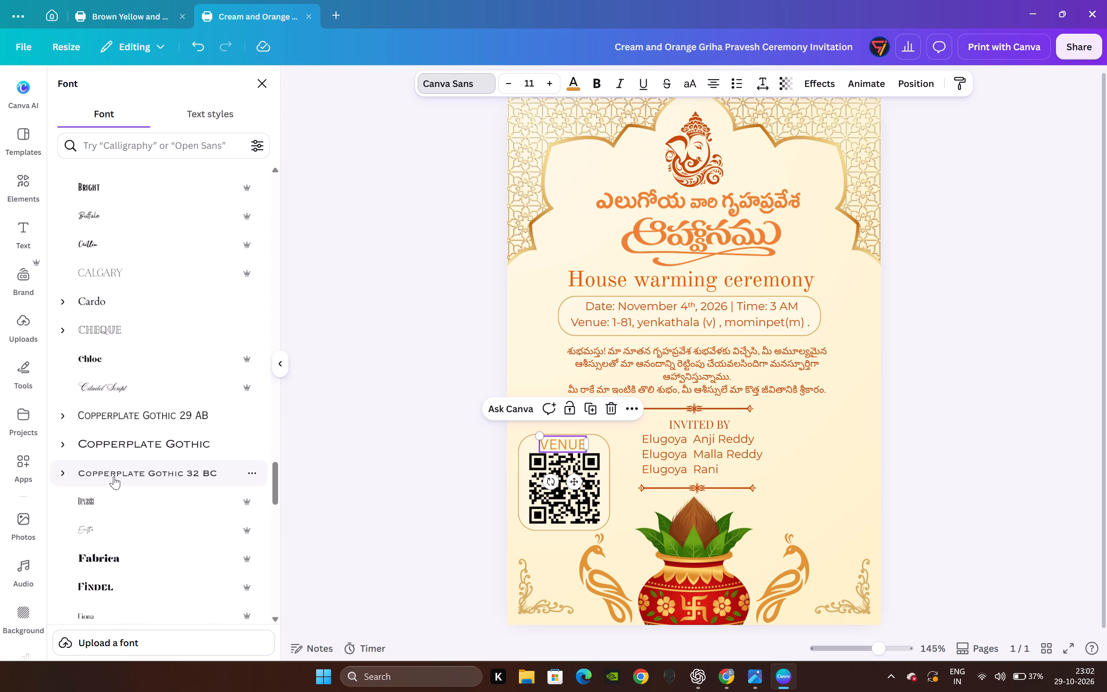
scroll(114, 476, down, 4)
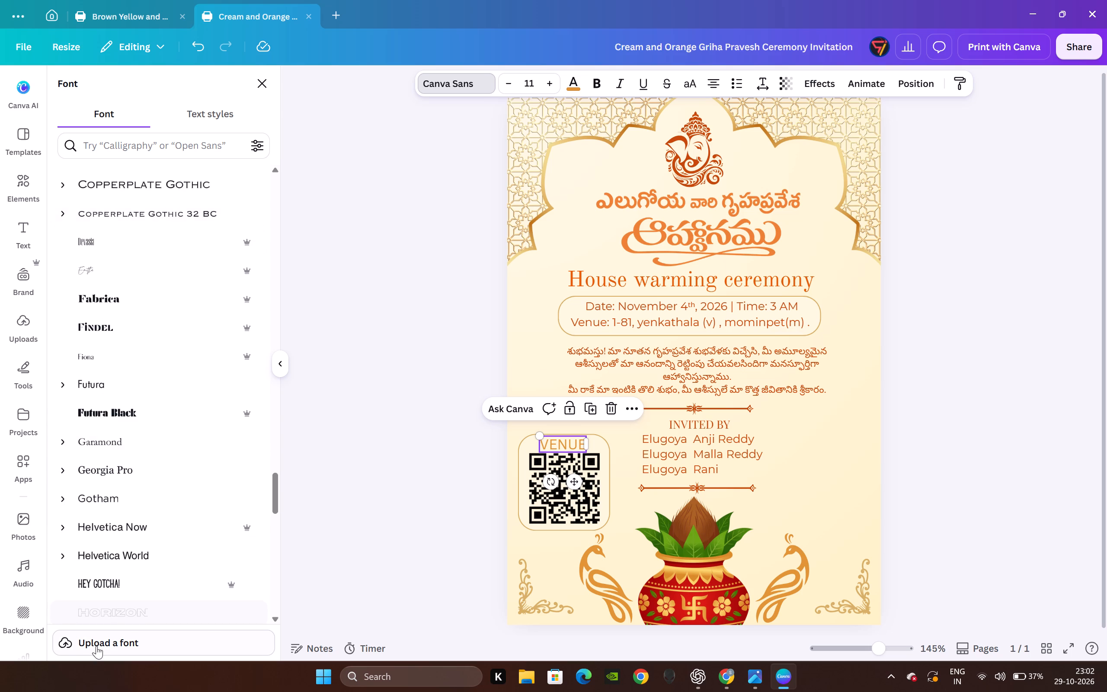
scroll(149, 519, up, 20)
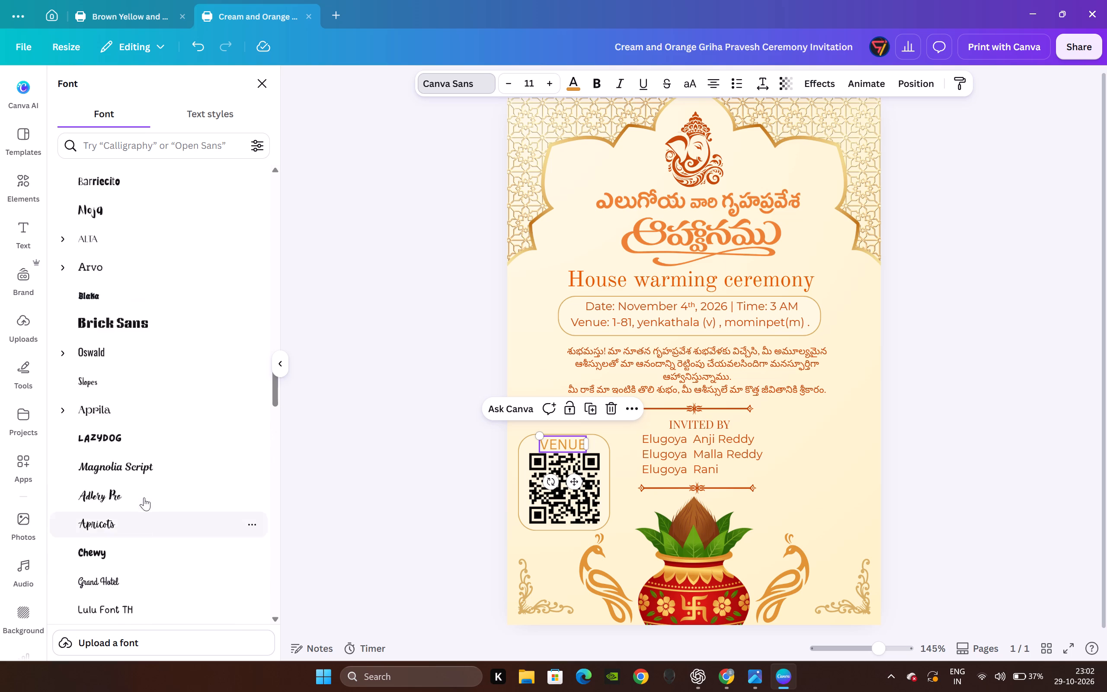
scroll(144, 497, up, 13)
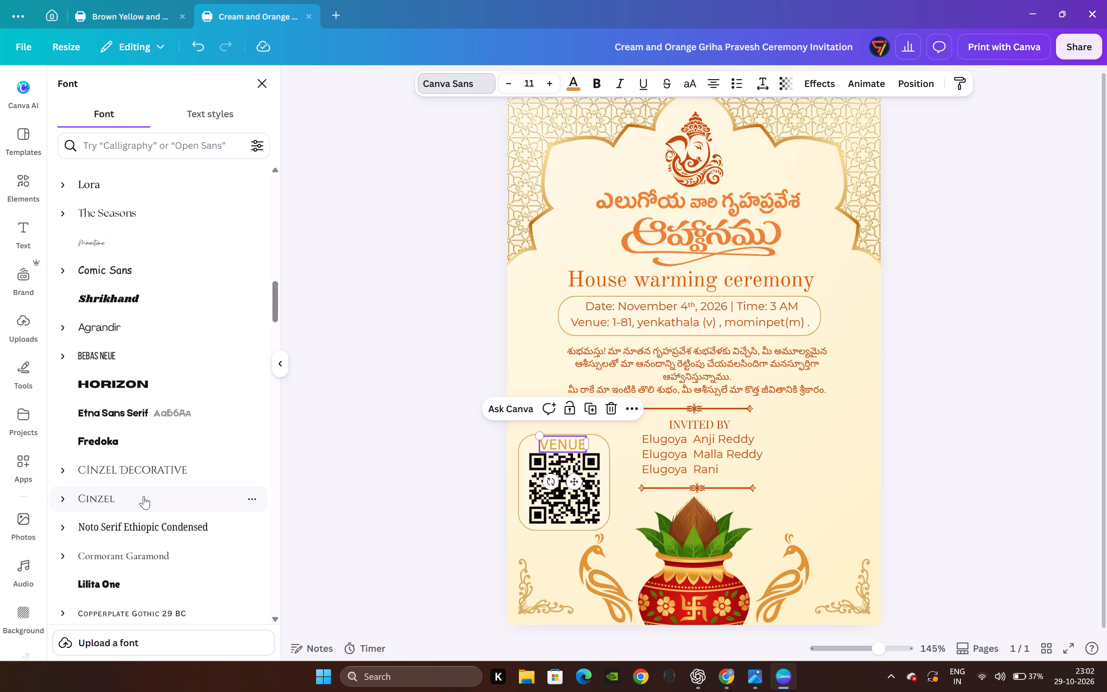
scroll(144, 496, up, 8)
scroll(144, 495, down, 1)
scroll(144, 495, up, 1)
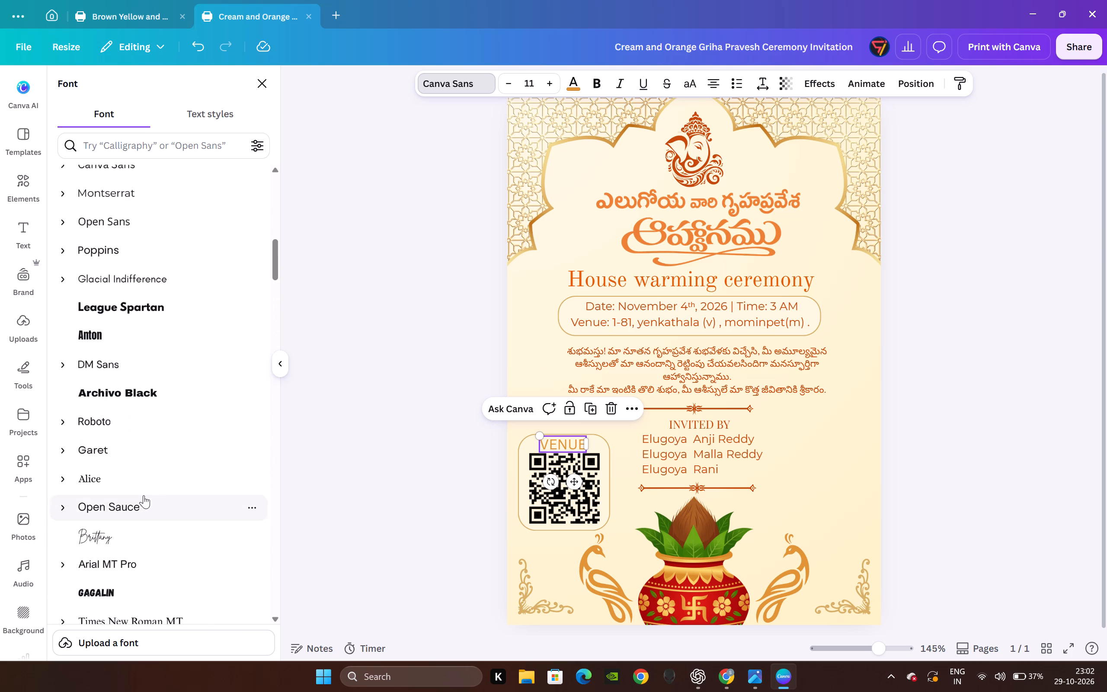
scroll(144, 495, up, 5)
scroll(144, 495, down, 4)
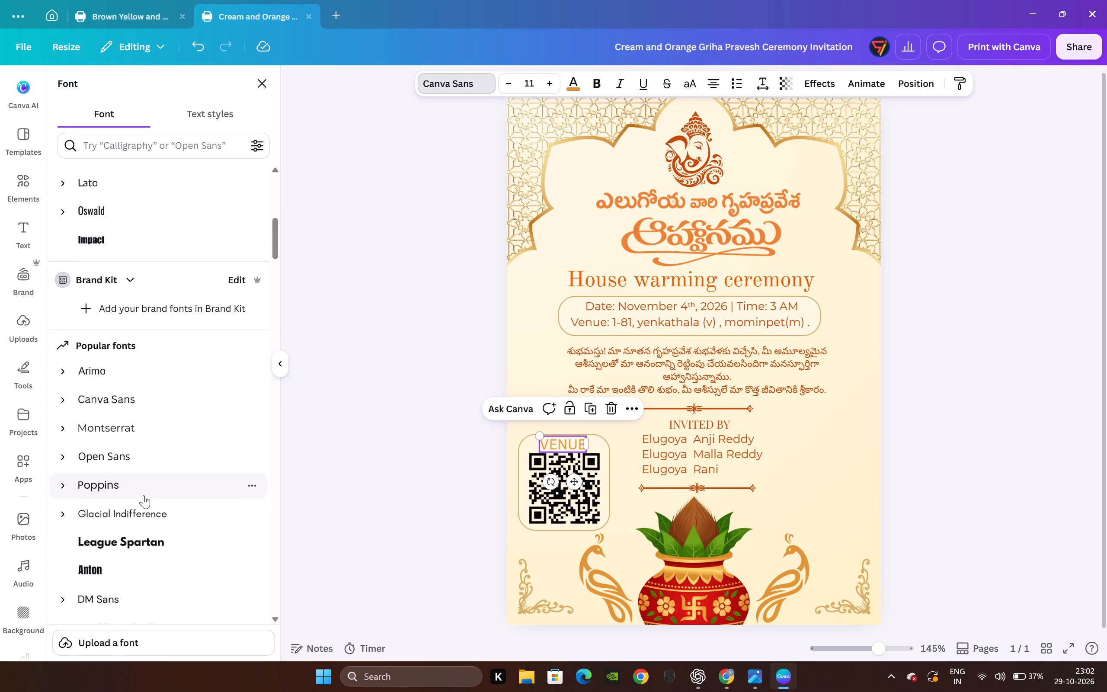
scroll(144, 495, up, 5)
Set the font of the "VENUE" label above the QR code to Alice.
click(191, 152)
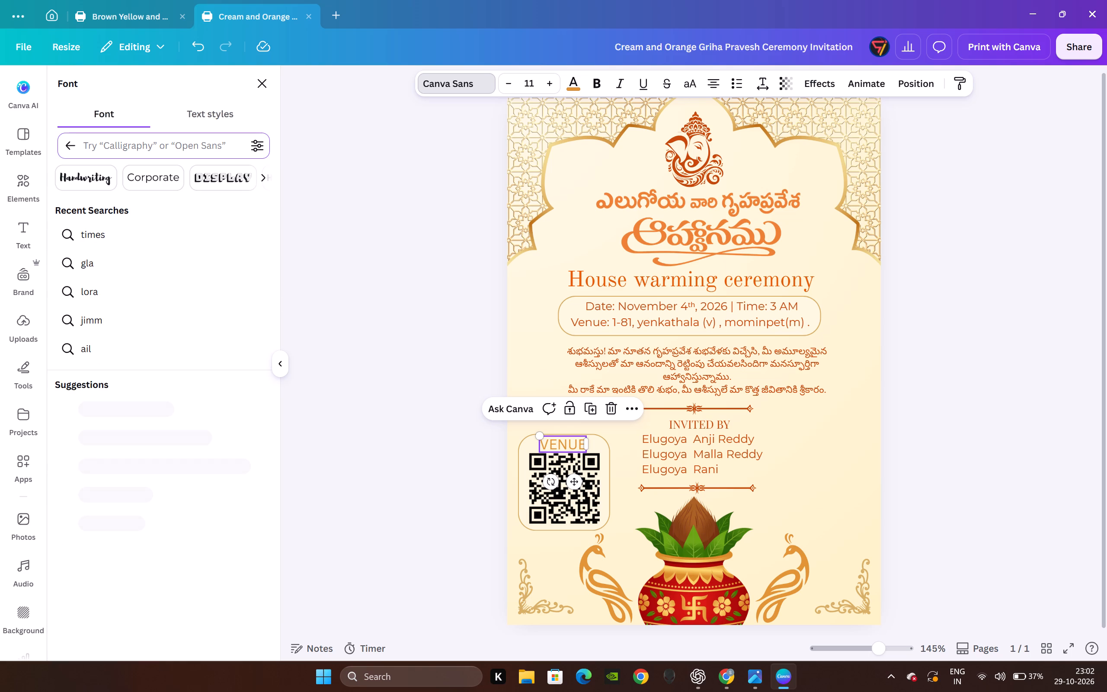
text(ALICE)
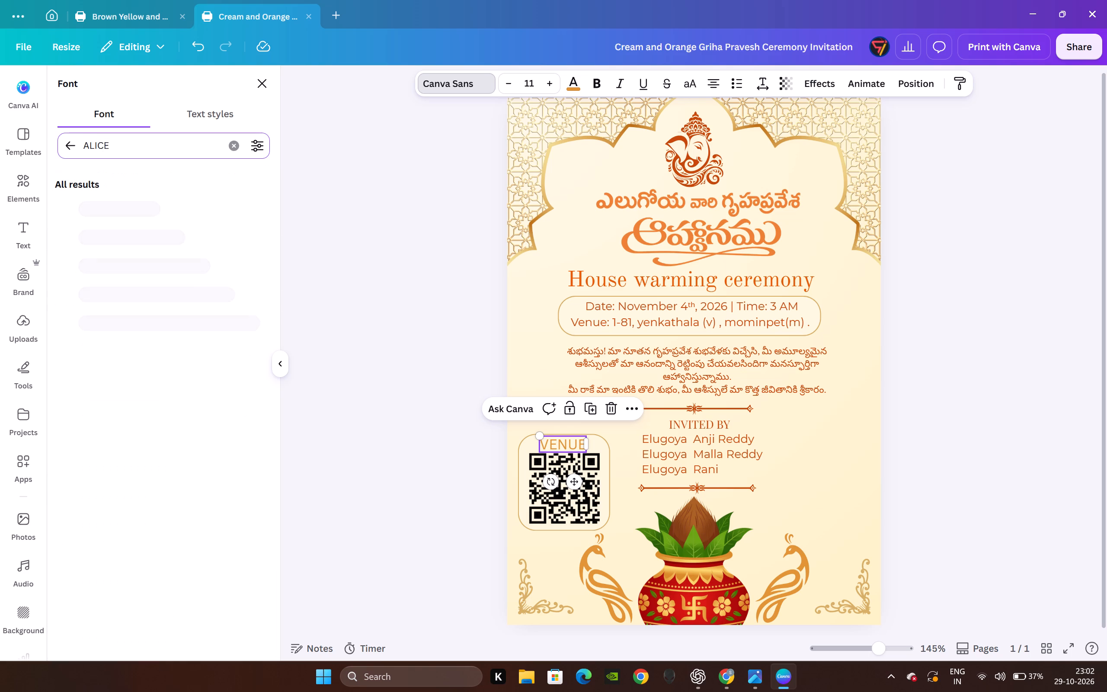
click(155, 201)
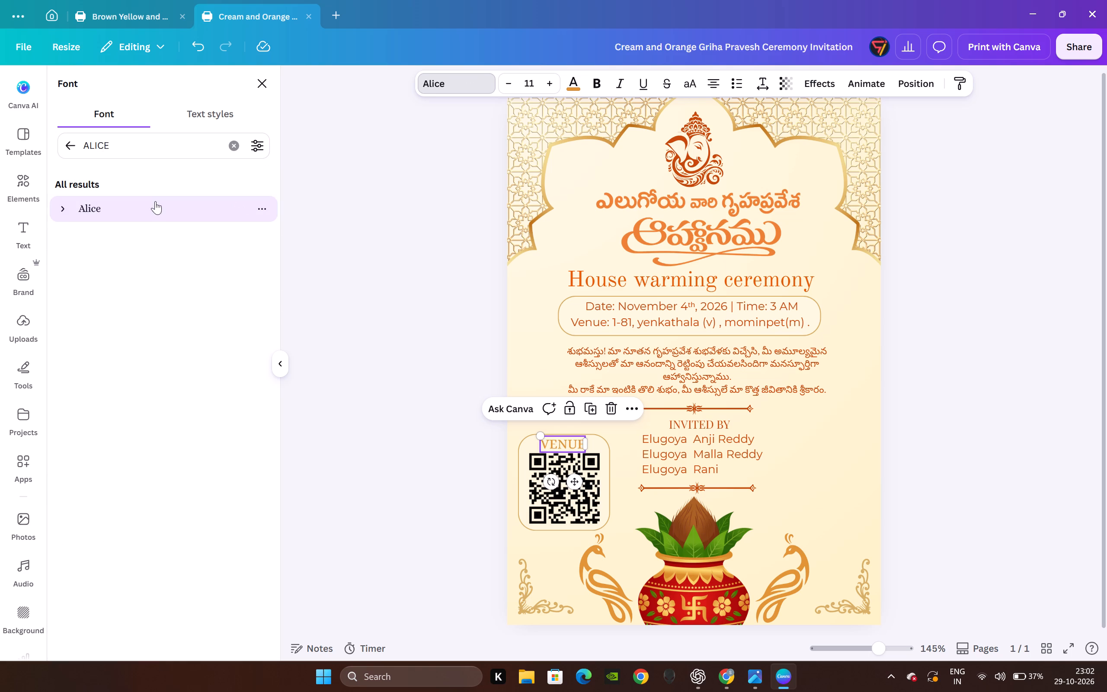
click(352, 317)
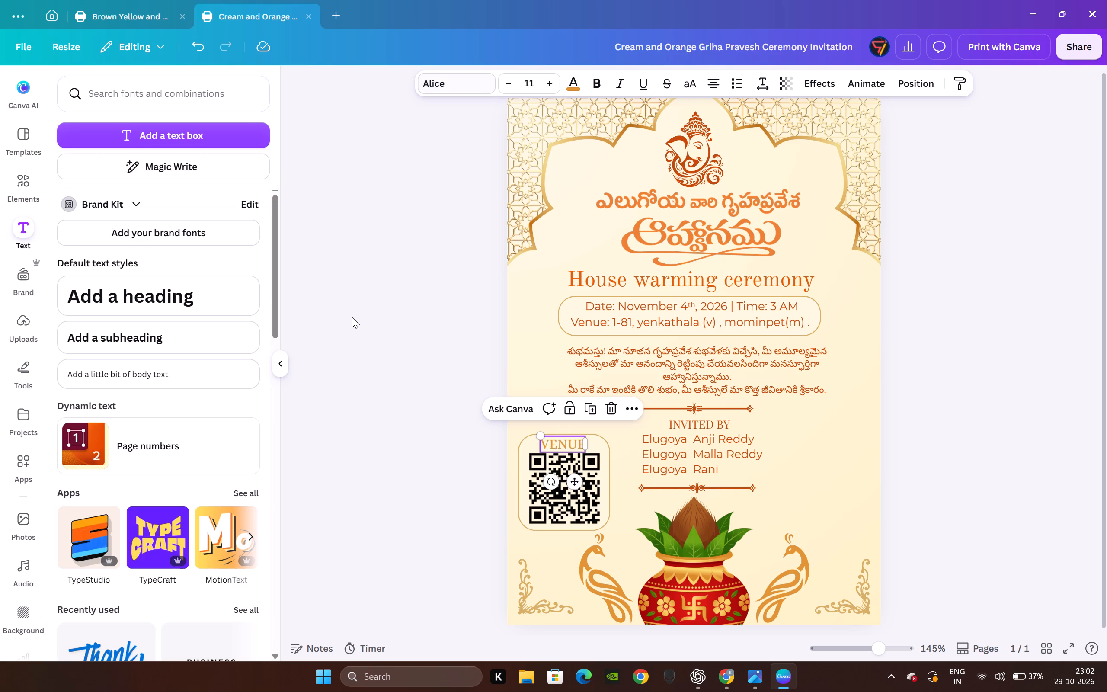
click(357, 332)
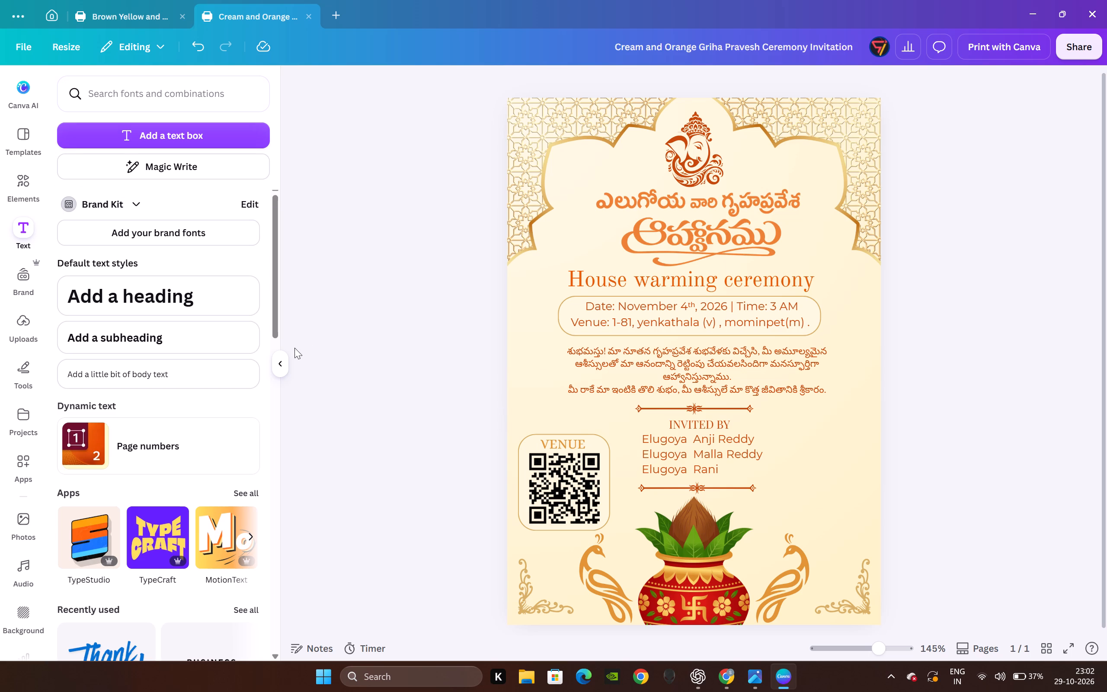
Preview the invitation as a full-screen presentation, and return to the editor.
click(285, 364)
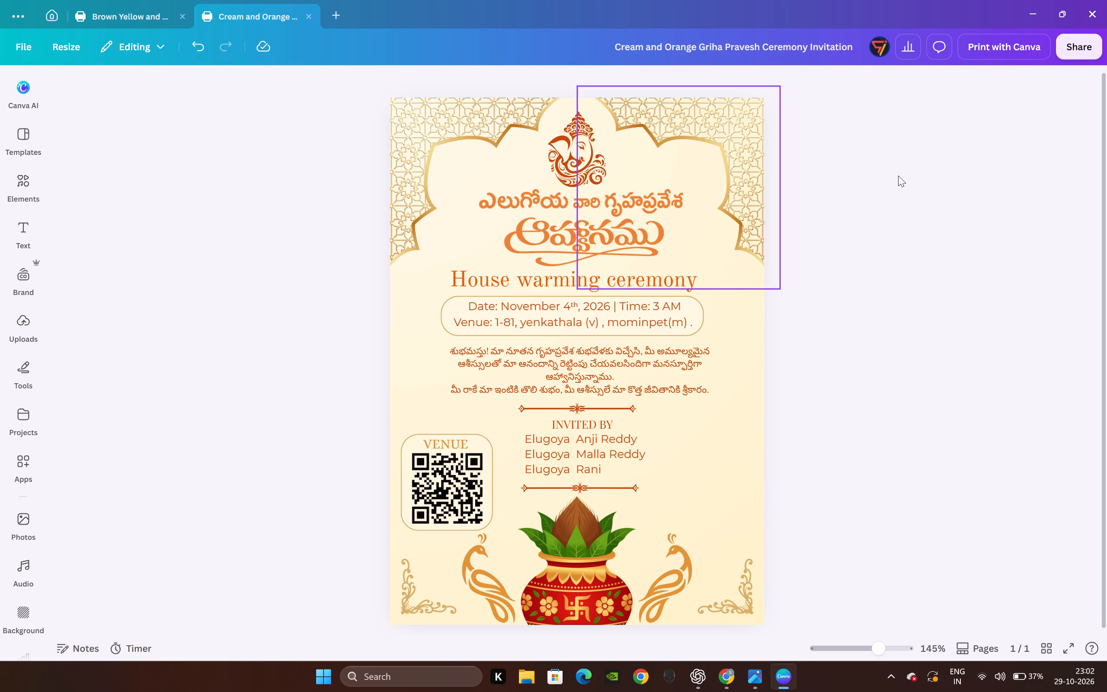
click(1077, 45)
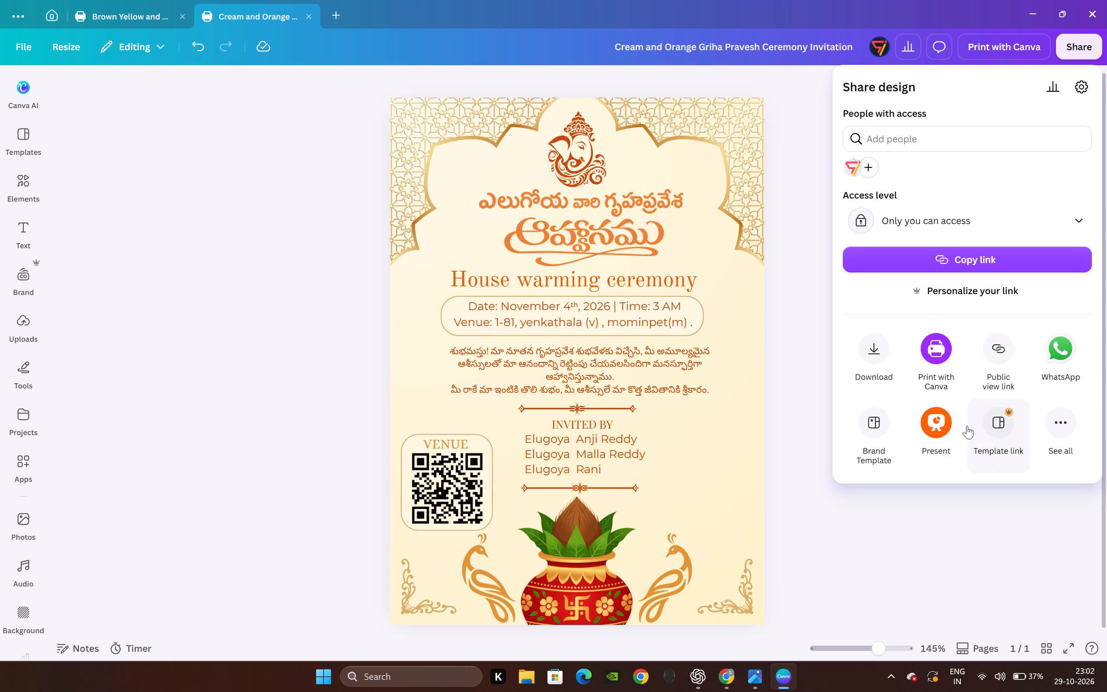
click(941, 430)
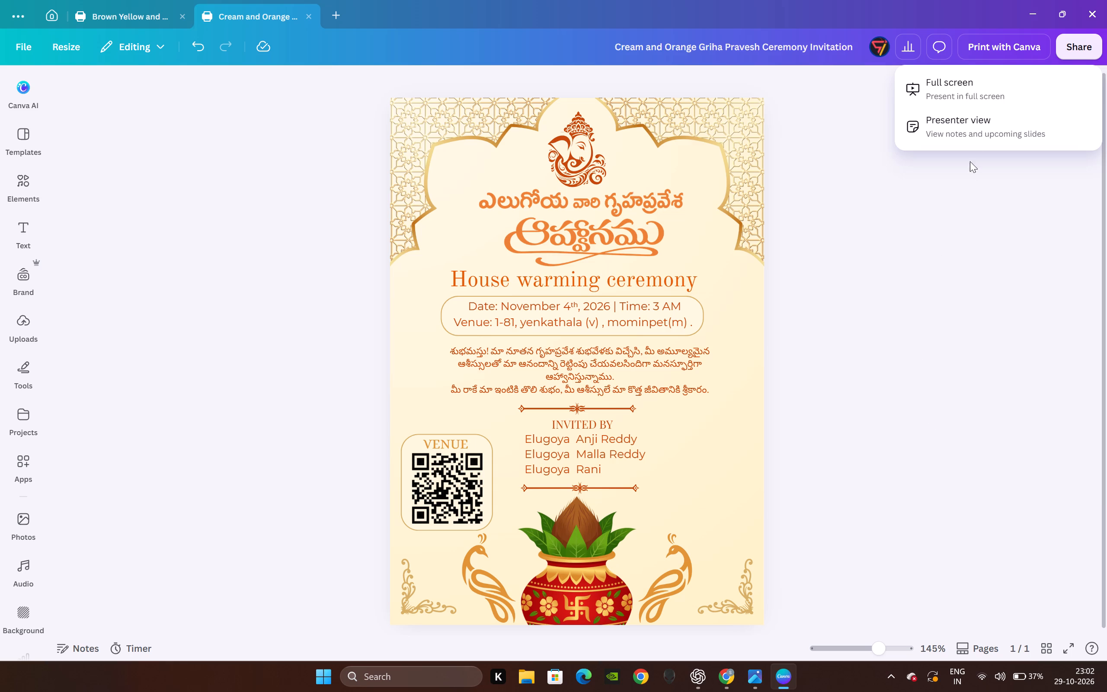
click(969, 81)
click(867, 193)
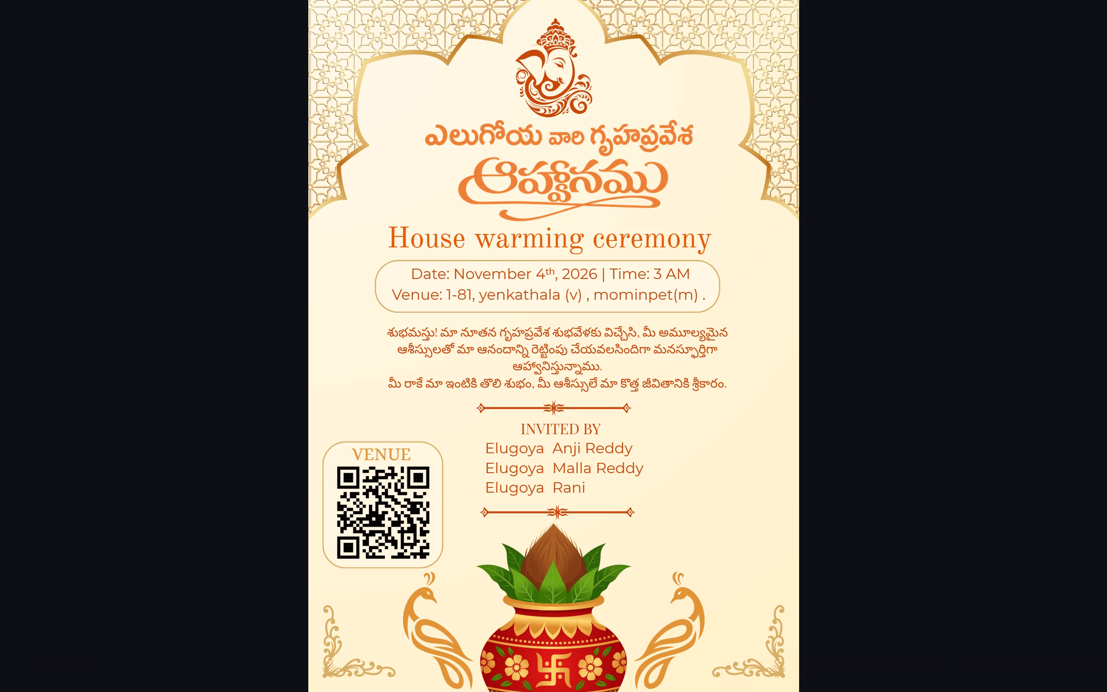
key(Escape)
key(Escape)
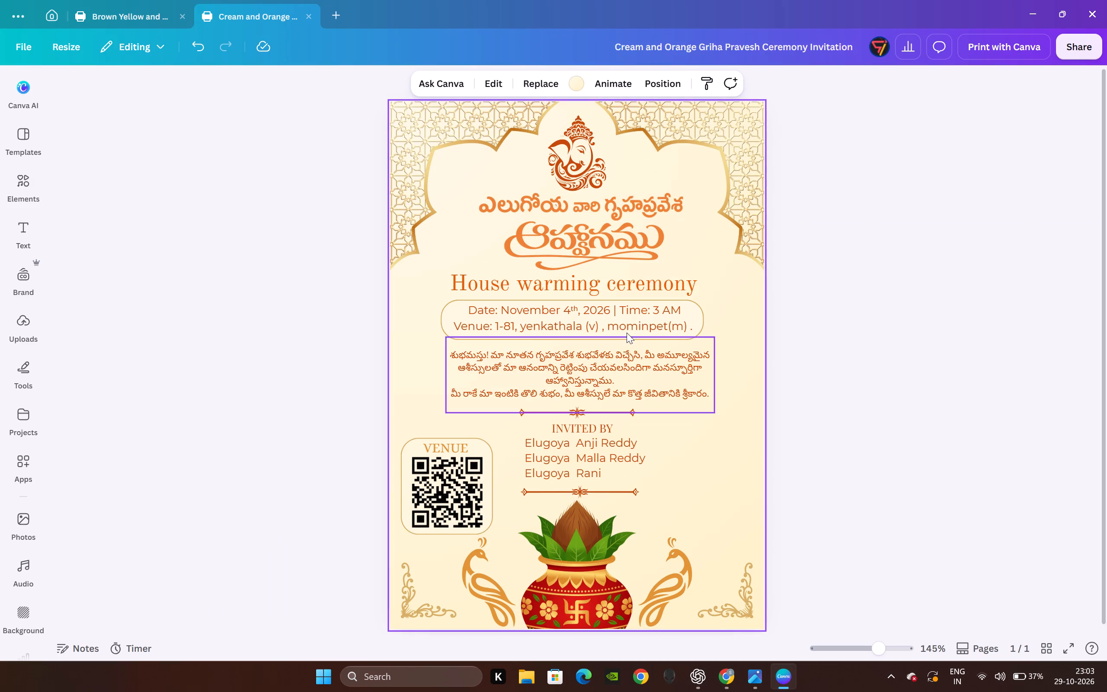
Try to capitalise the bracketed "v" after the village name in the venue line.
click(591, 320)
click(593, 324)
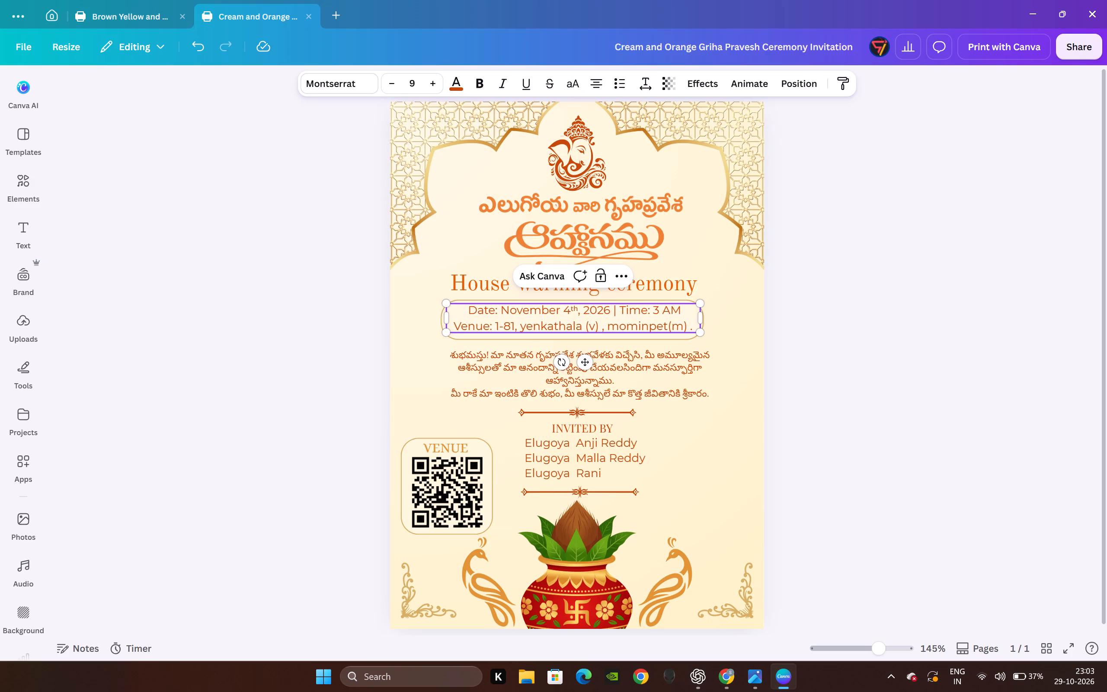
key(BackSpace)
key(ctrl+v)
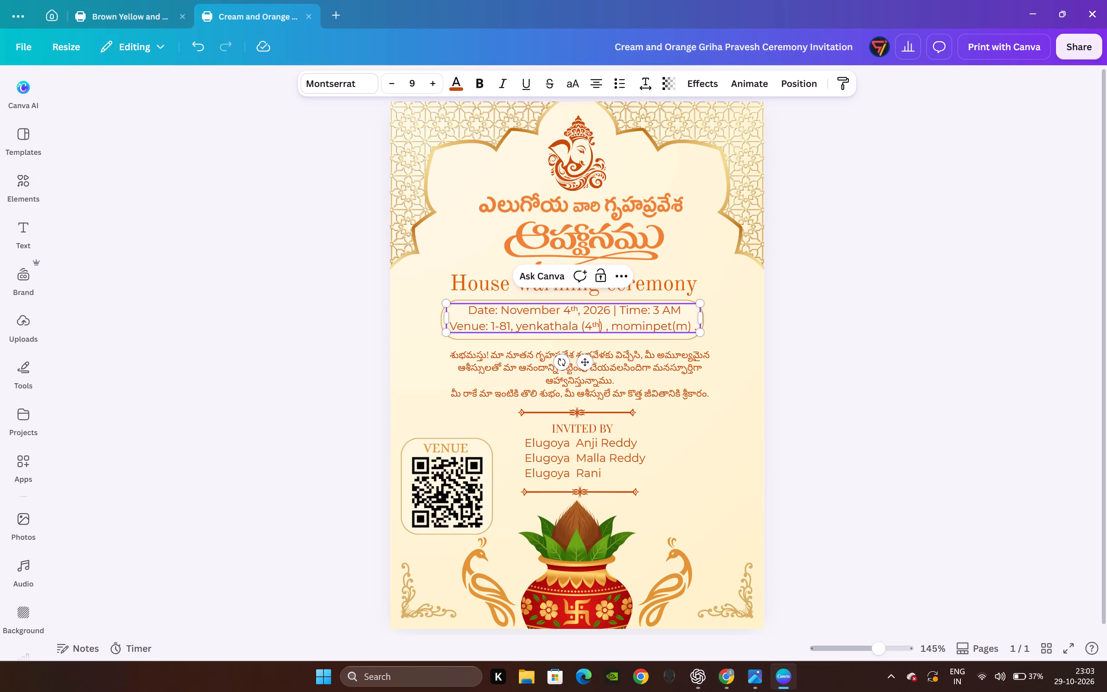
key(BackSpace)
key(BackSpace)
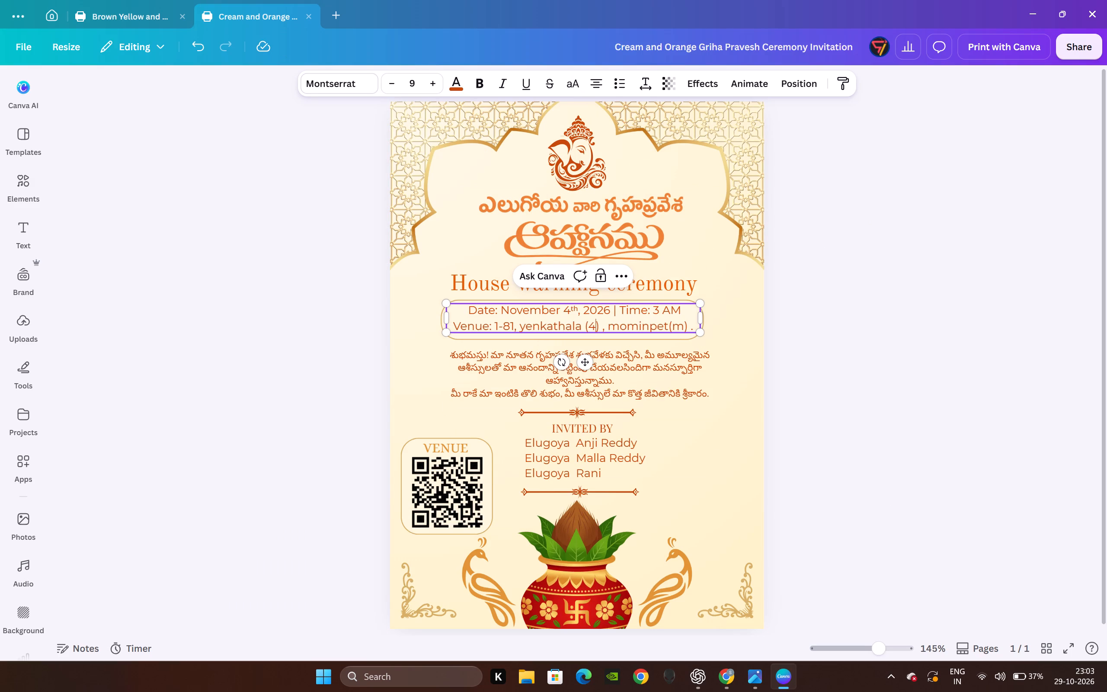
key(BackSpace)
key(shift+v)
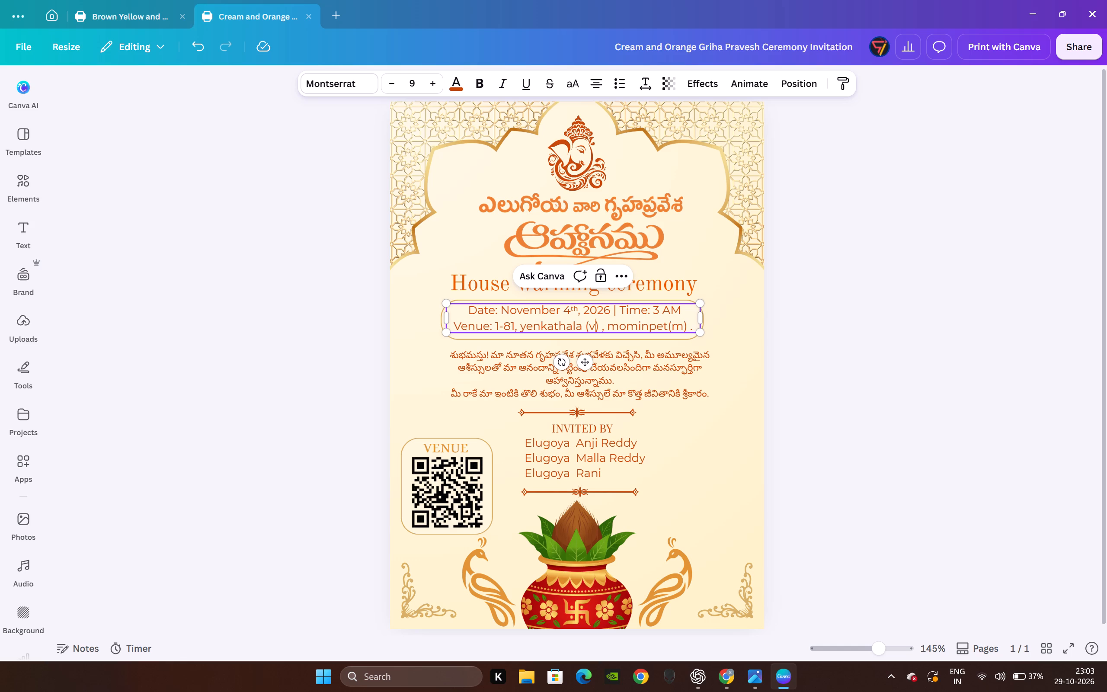
Change the bracketed letter near the end of the venue line to a capital "M".
click(683, 329)
key(BackSpace)
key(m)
Change the bracketed letter after the village name in the venue line to a capital "V".
key(Left)
key(Left)
key(Left)
key(Left)
key(Left)
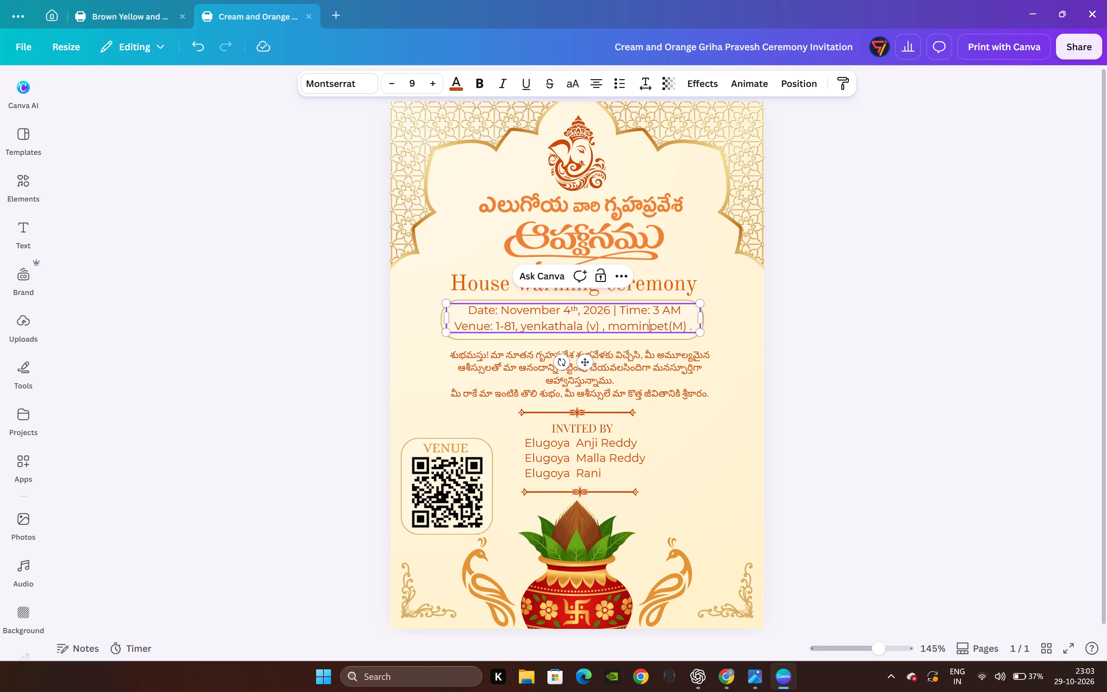
key(Left)
key(Left)
key(Left)
key(Left)
key(Left)
key(Left)
key(Left)
key(Left)
key(Left)
key(BackSpace)
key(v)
click(823, 317)
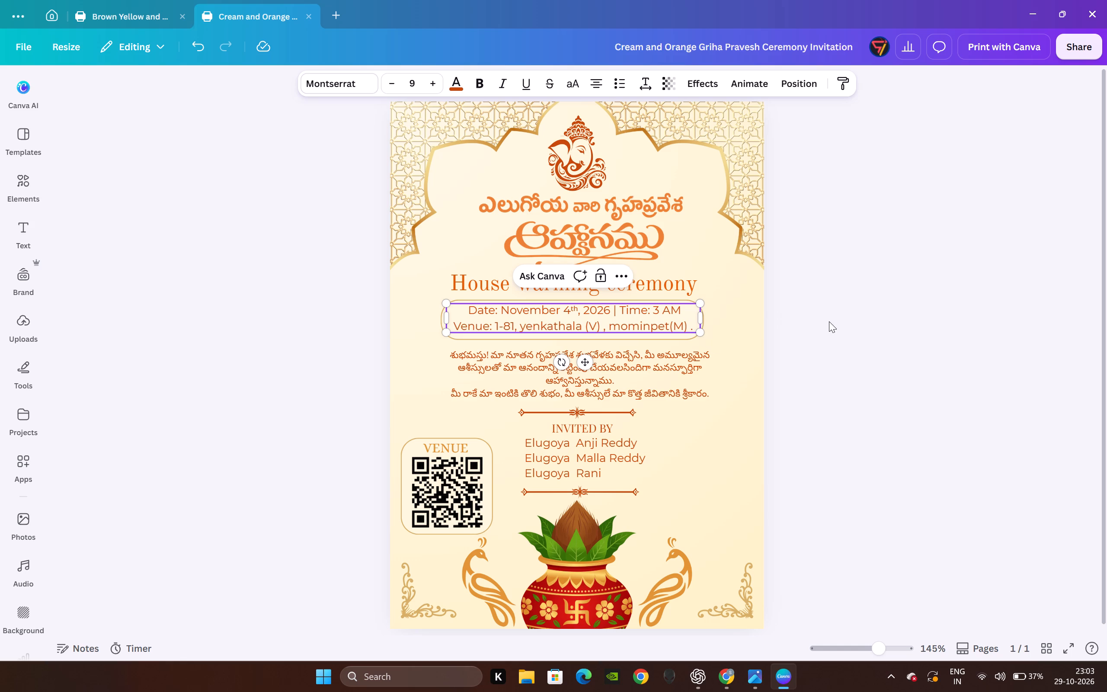
Shrink the QR code proportionally towards its upper-left corner, inside the gold-bordered box.
click(410, 447)
click(422, 467)
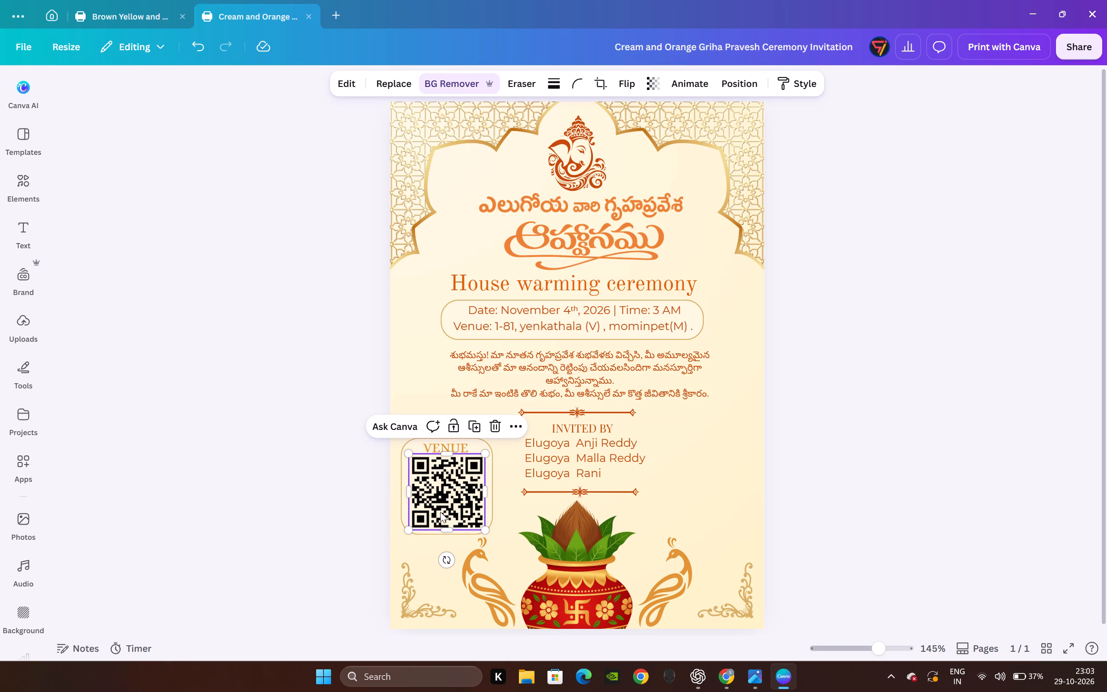
drag(483, 531, 475, 515)
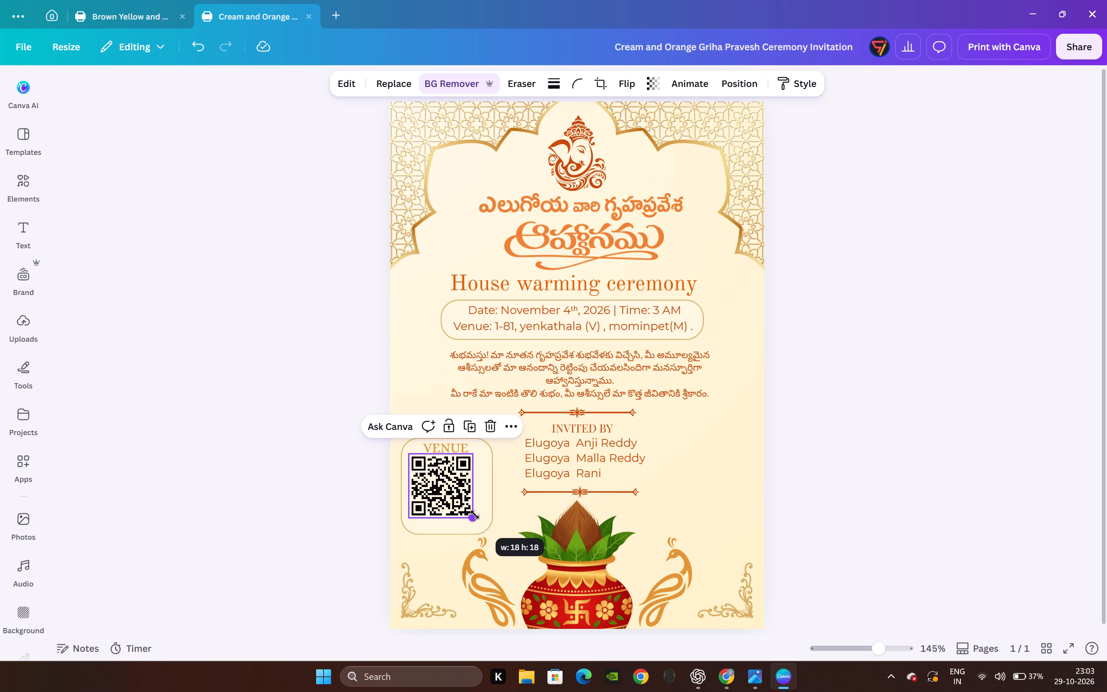
drag(475, 515, 470, 507)
click(348, 488)
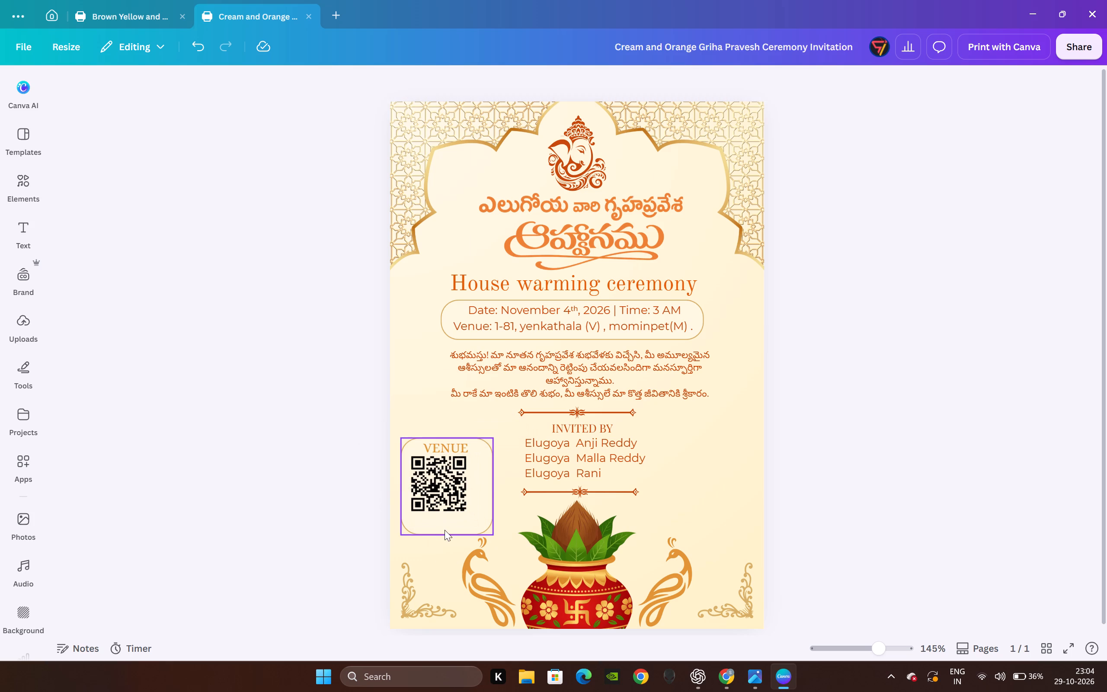
Shrink the gold-bordered box from its lower-right corner so it fits closely around the smaller QR code.
click(445, 530)
drag(495, 534, 483, 518)
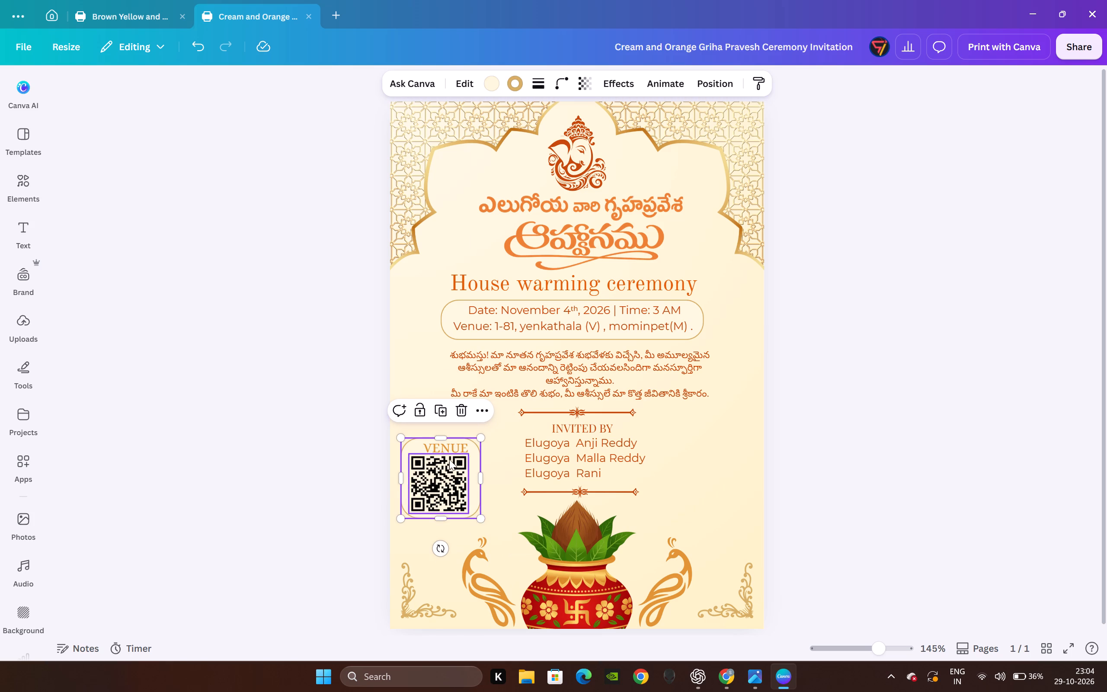
Shift the "VENUE" label so it sits centred above the smaller QR code within the gold-bordered box.
click(450, 451)
drag(450, 449, 444, 447)
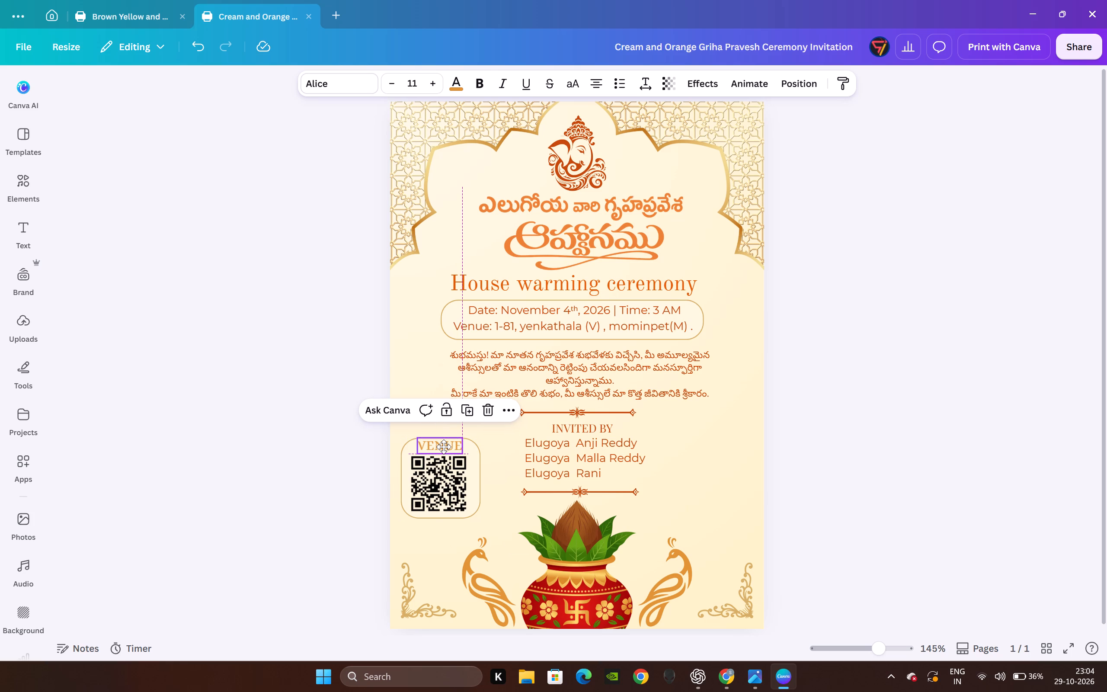
drag(444, 447, 445, 450)
Nudge the gold-bordered box slightly so the QR code sits centred between its side borders.
click(477, 491)
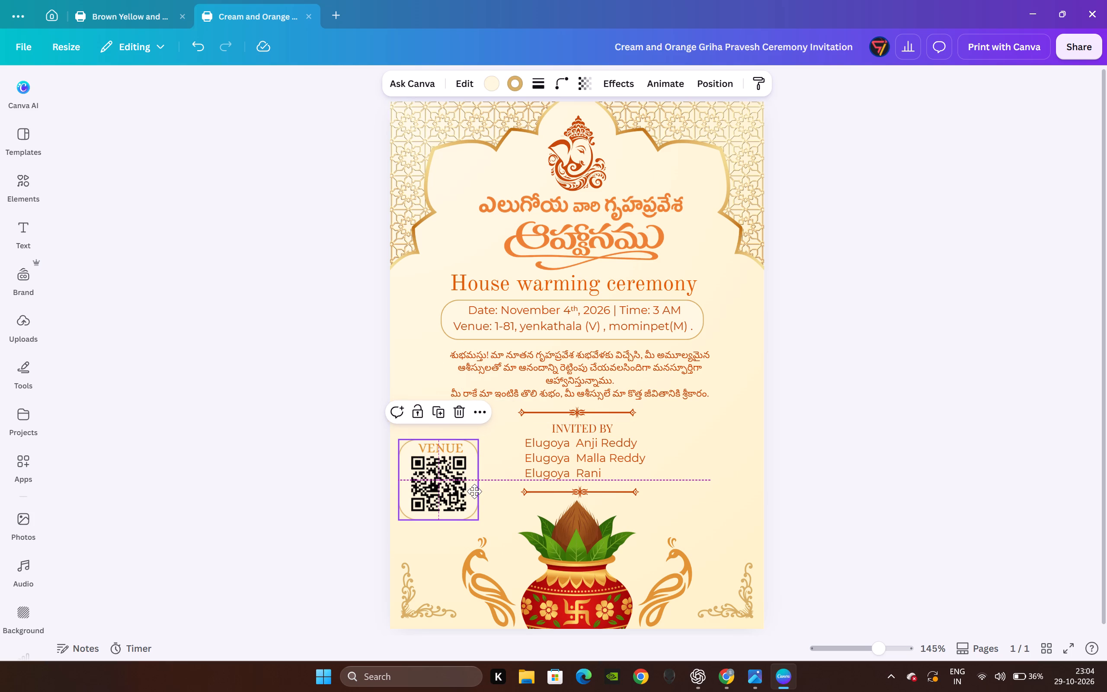
click(278, 489)
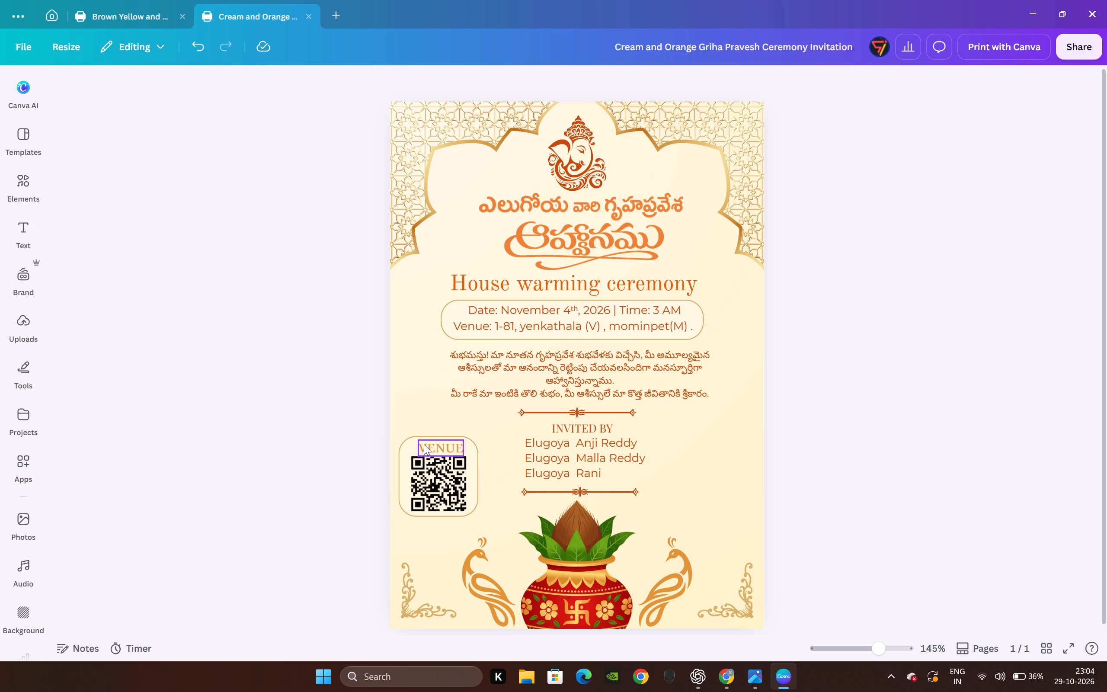
Set the font size of the "VENUE" label above the QR code to 10.
click(424, 444)
click(398, 81)
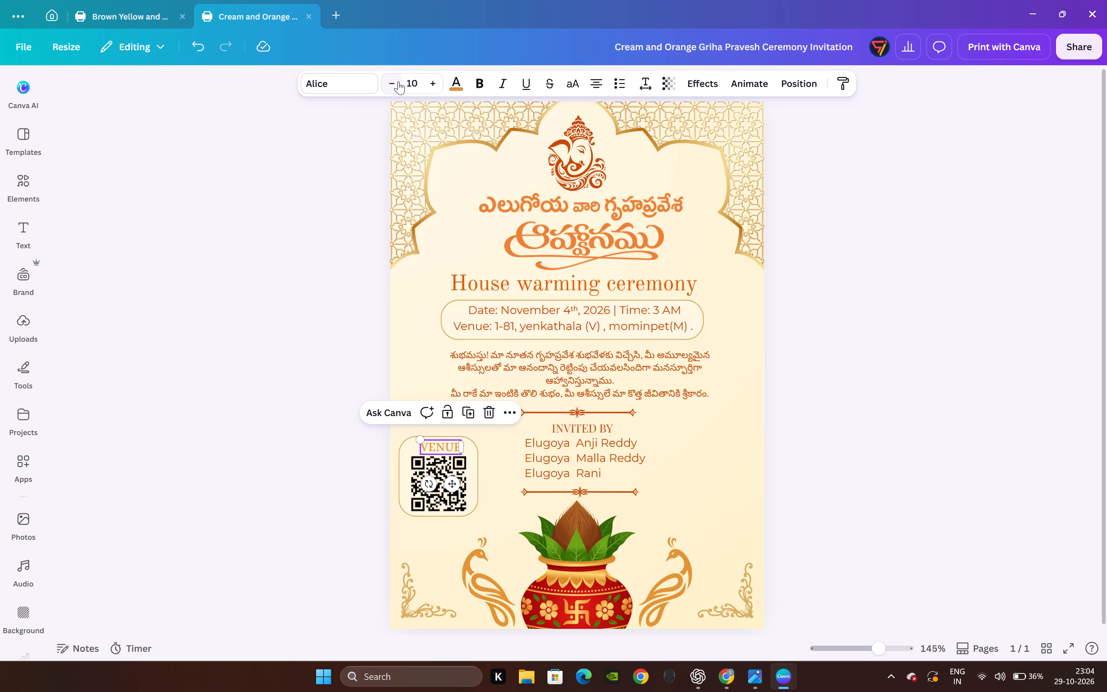
click(398, 81)
click(280, 266)
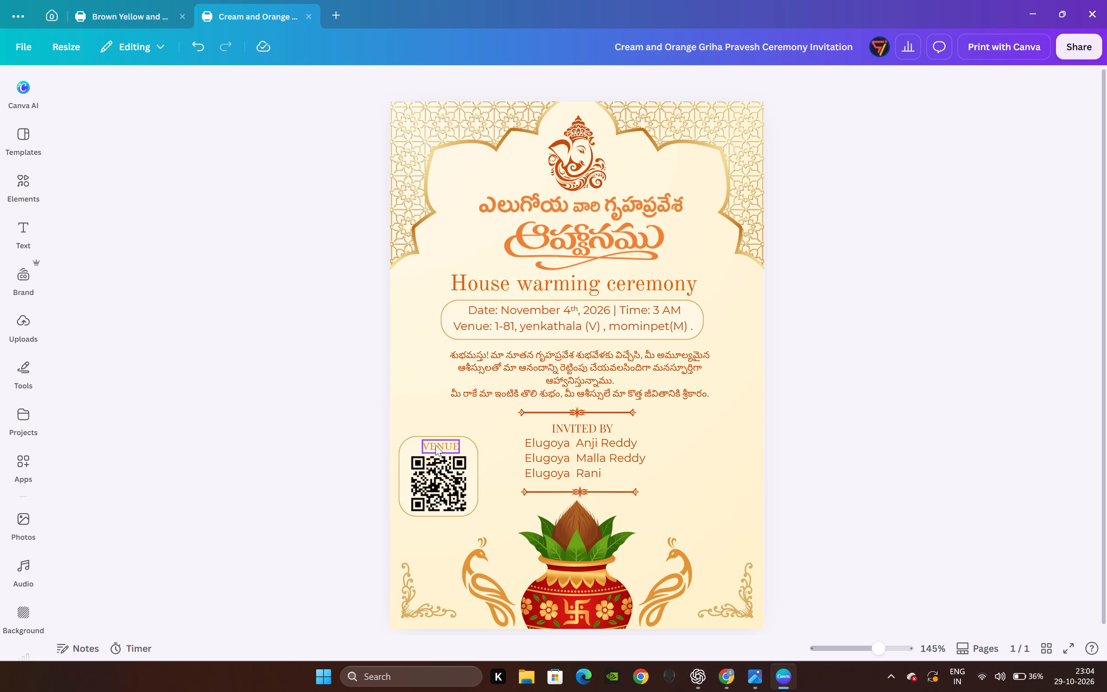
click(434, 441)
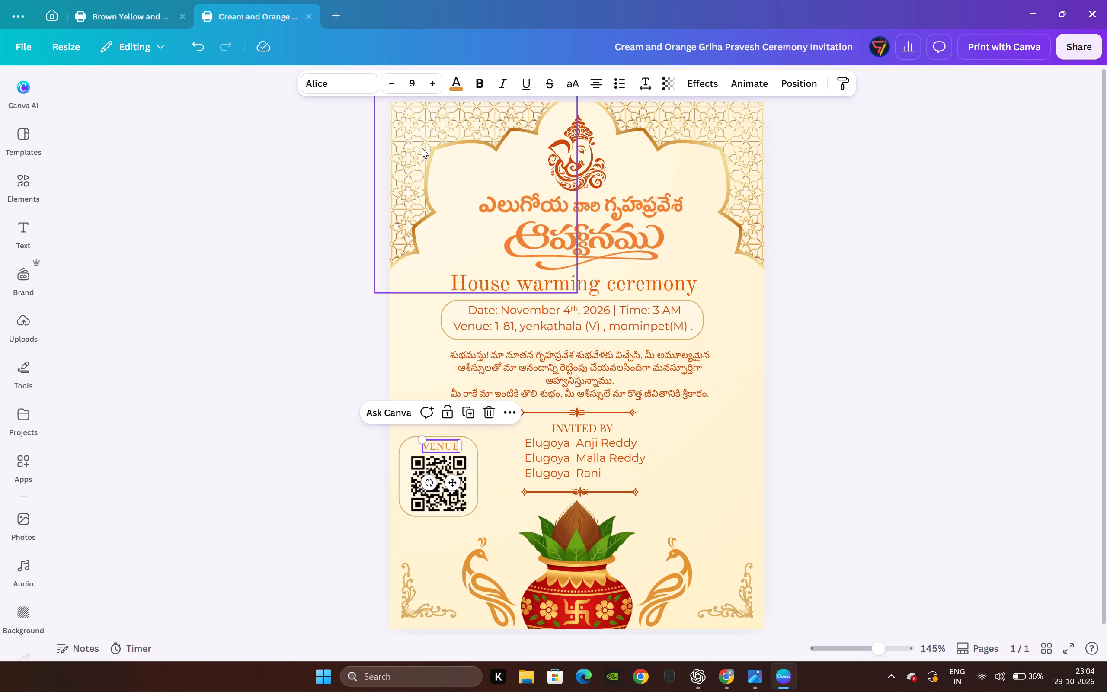
click(427, 90)
click(197, 303)
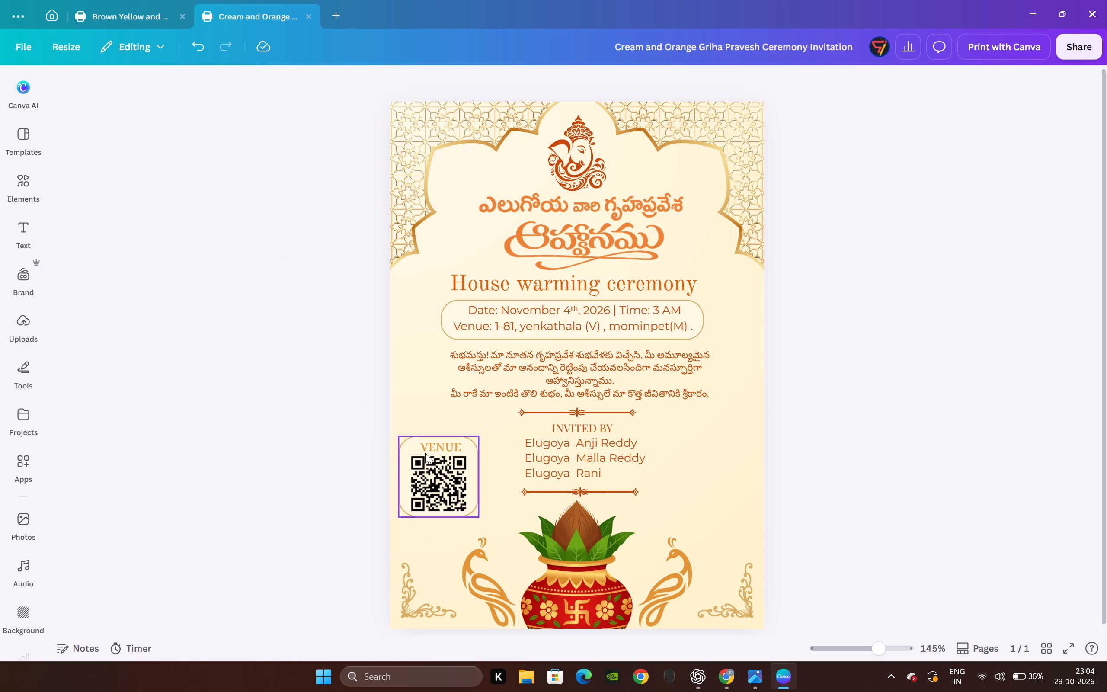
Shift the resized "VENUE" label so it is centred above the QR code inside the gold-bordered box.
click(443, 442)
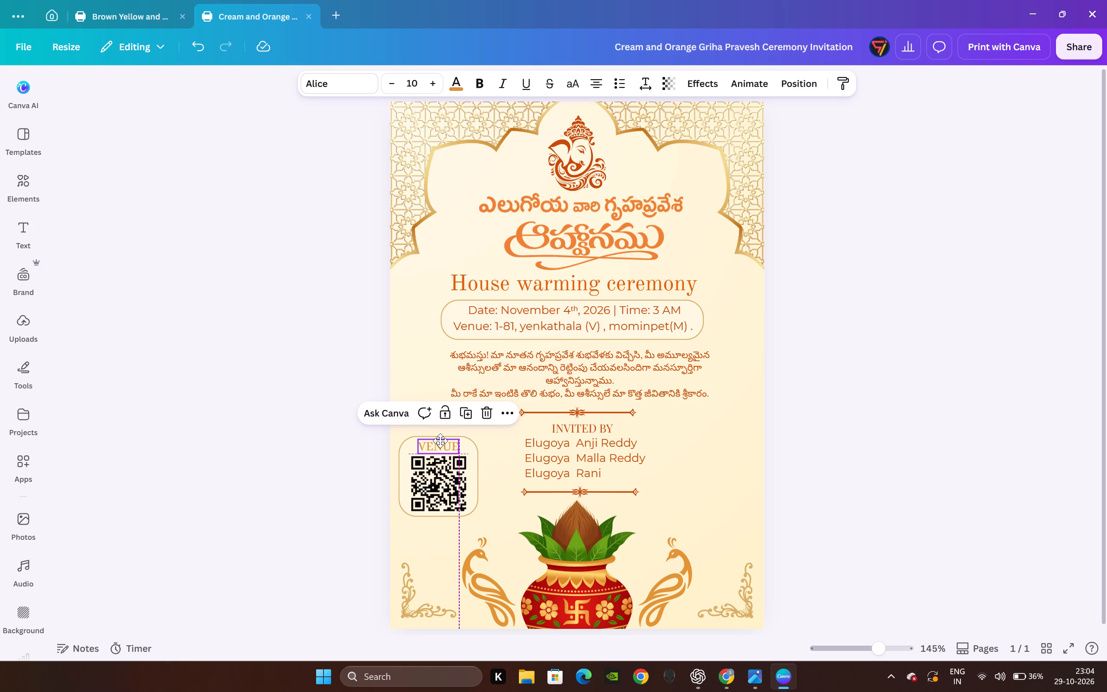
click(229, 445)
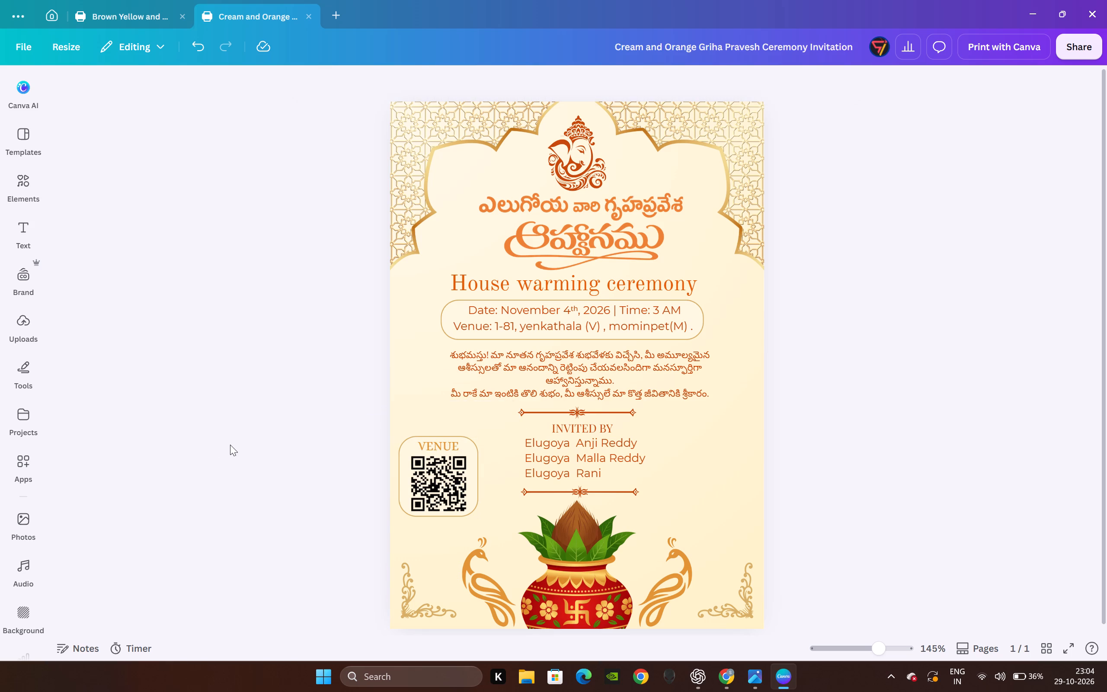
click(258, 432)
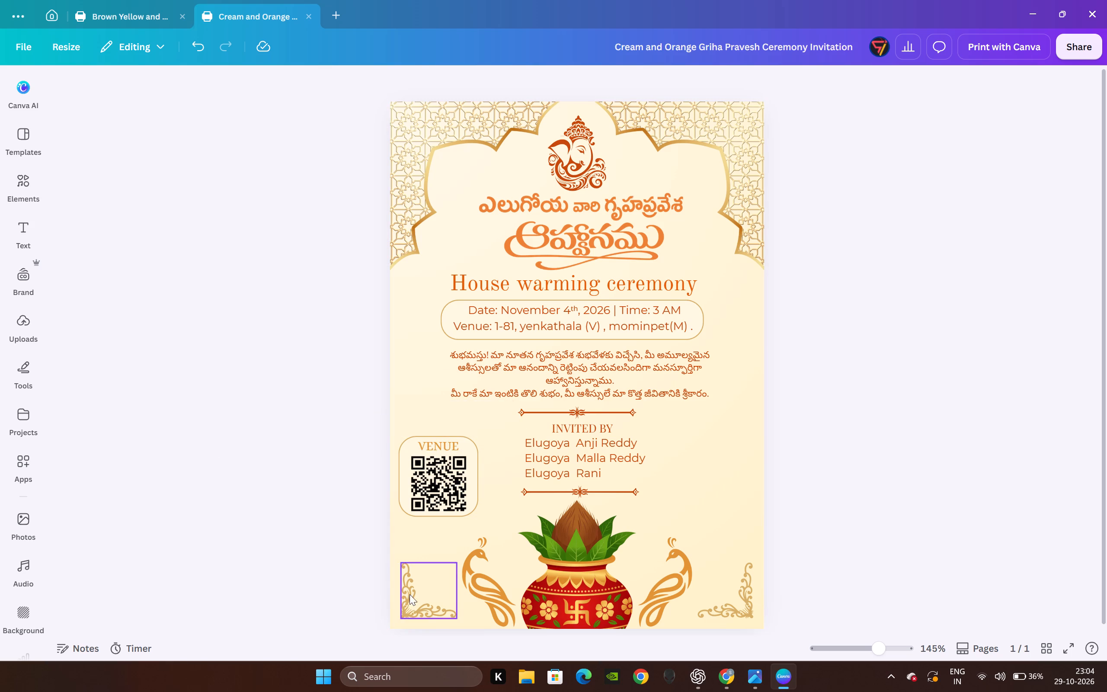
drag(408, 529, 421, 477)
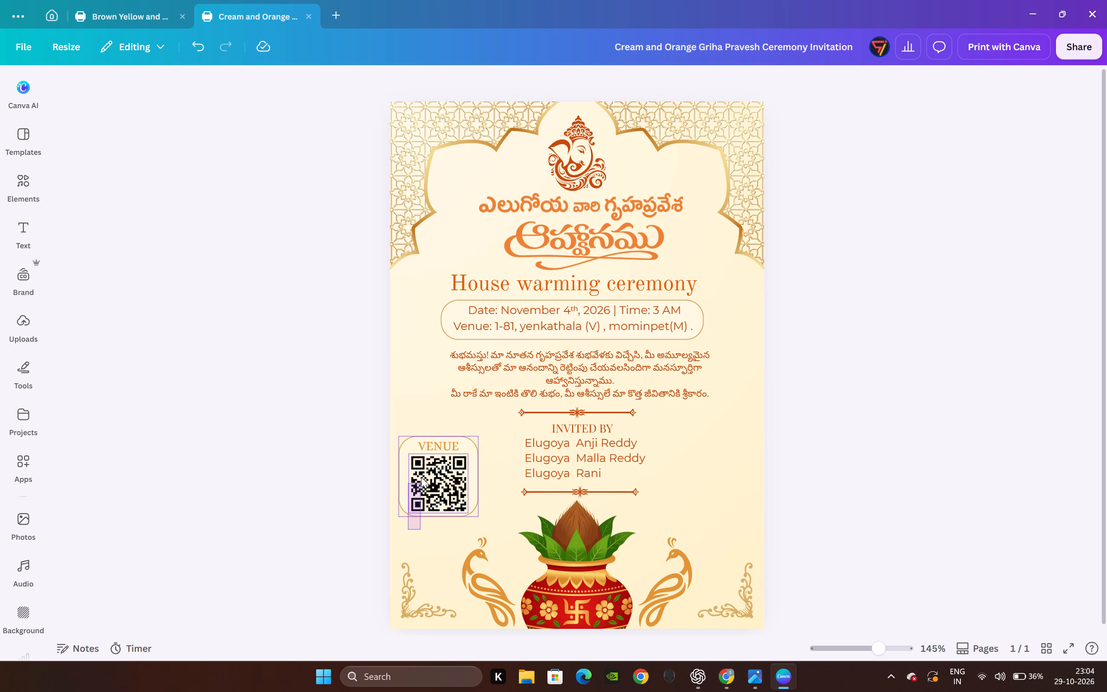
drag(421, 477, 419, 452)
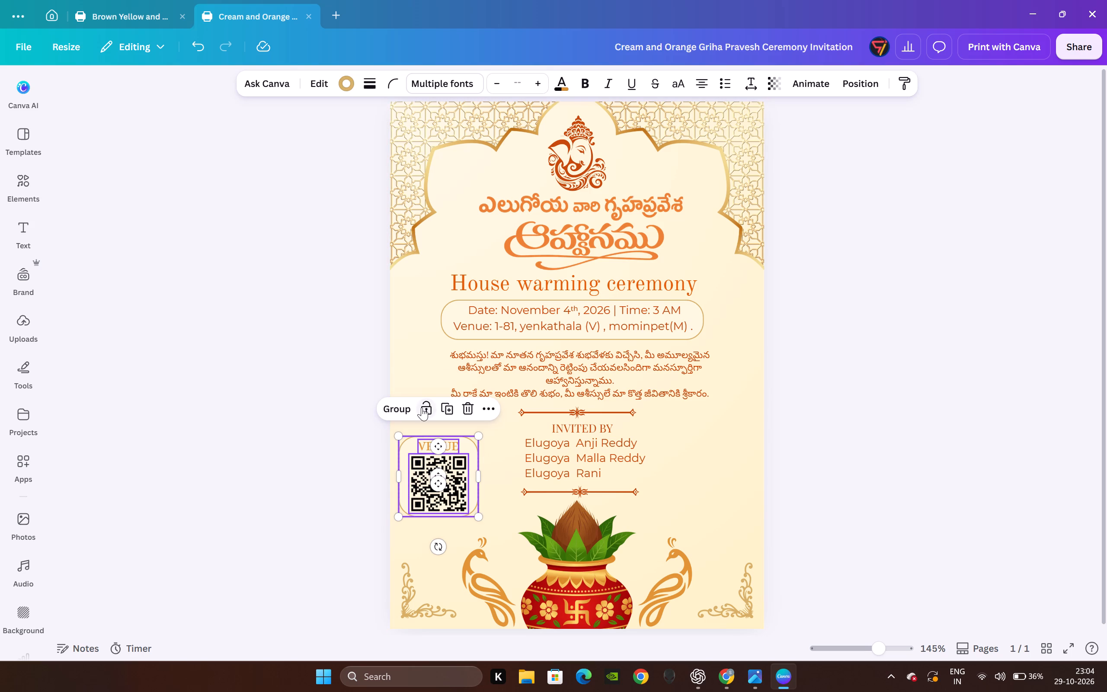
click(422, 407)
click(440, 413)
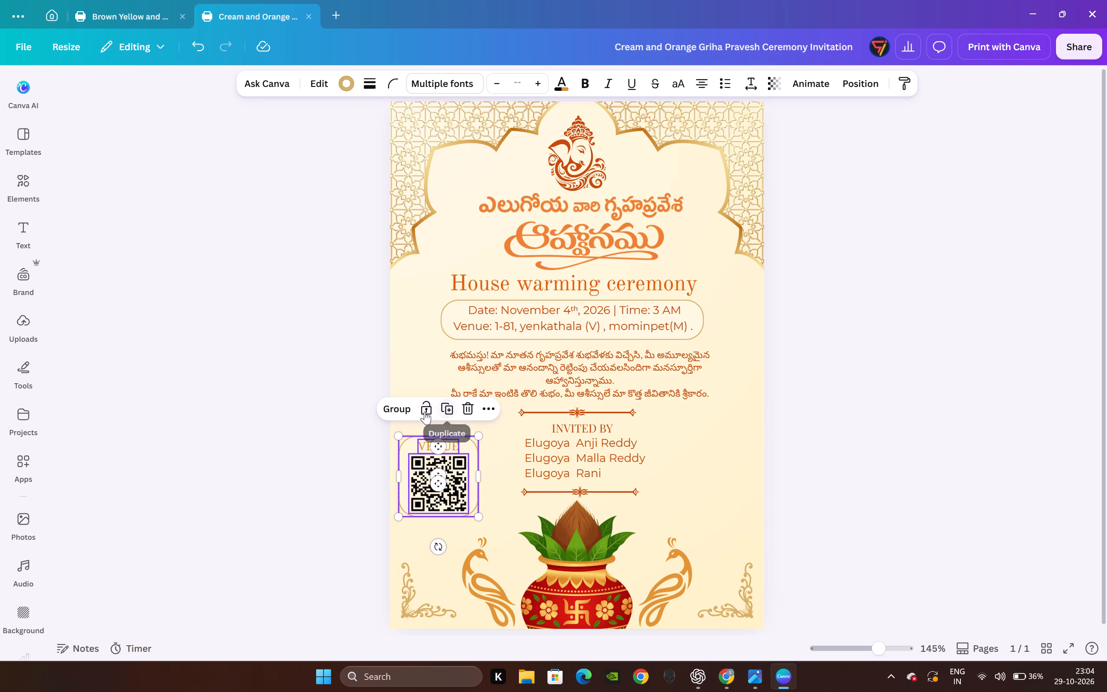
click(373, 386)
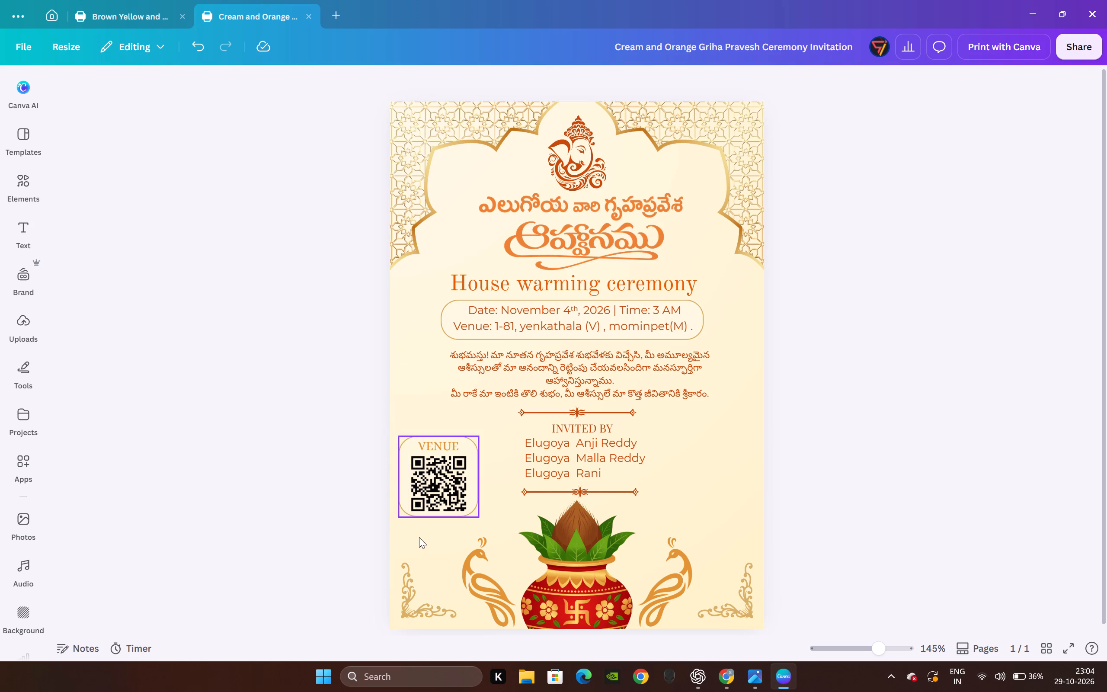
Group the "VENUE" label, the QR code and the gold-bordered box together.
drag(419, 537, 420, 444)
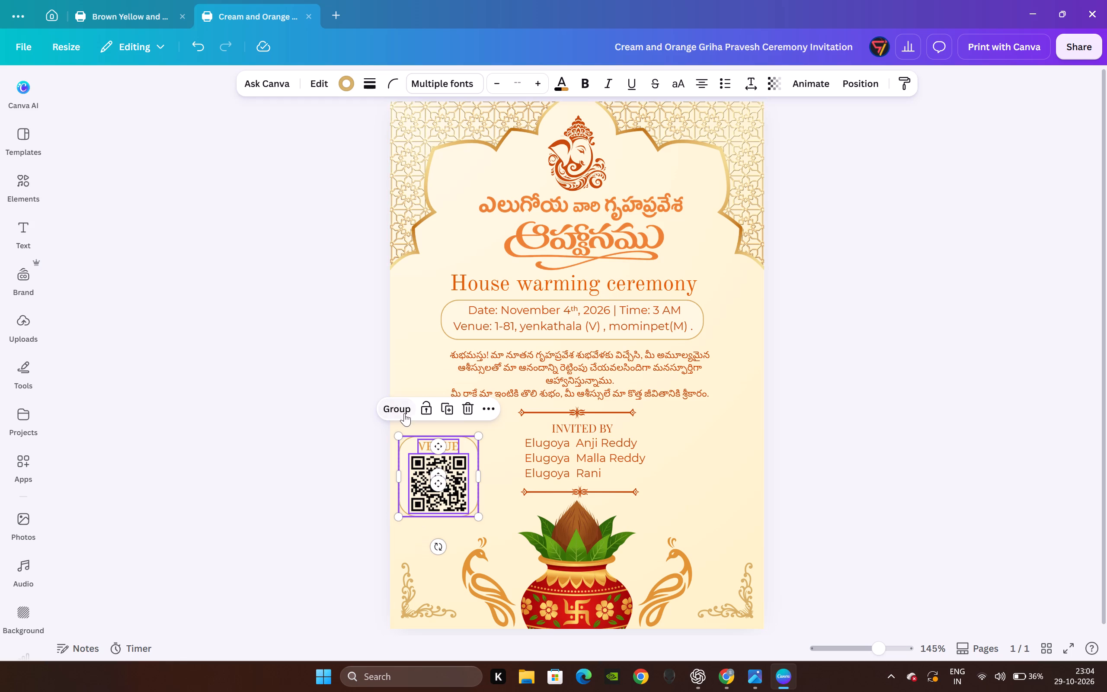
click(404, 413)
click(306, 439)
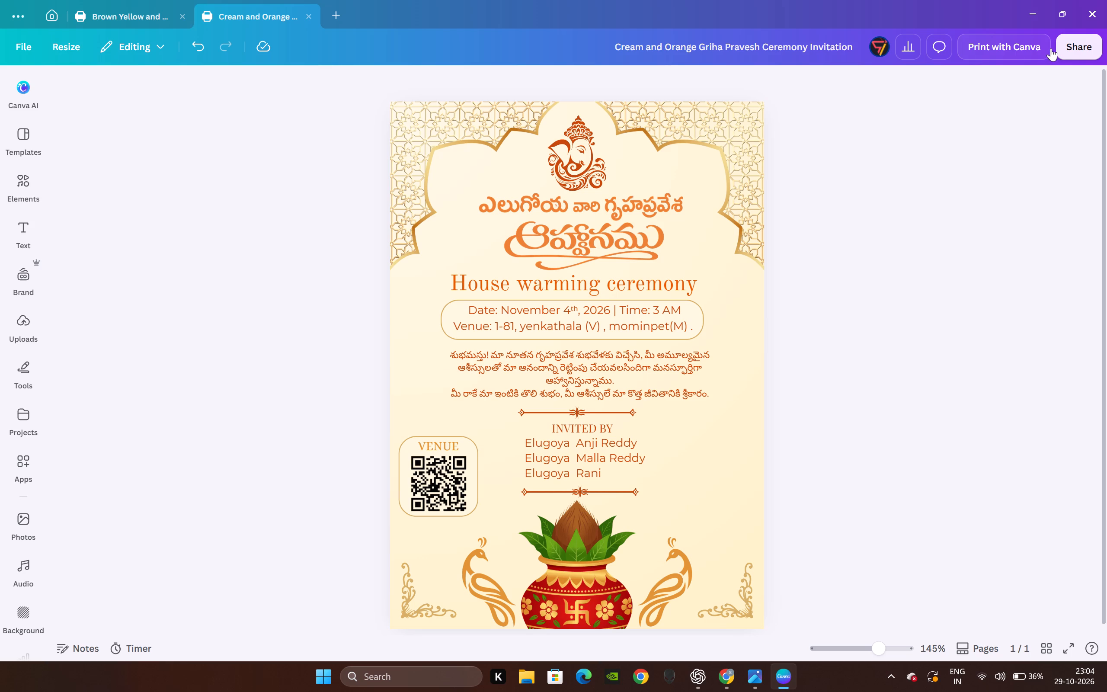
Present the invitation full screen to review the complete layout.
click(1062, 50)
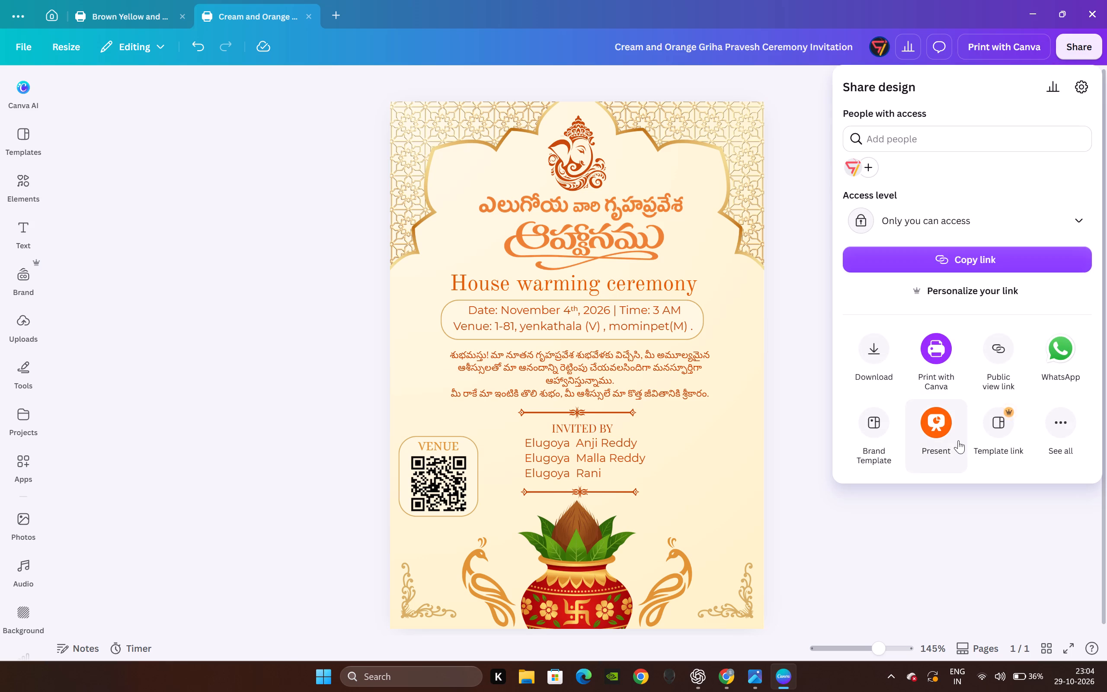
click(958, 440)
click(945, 99)
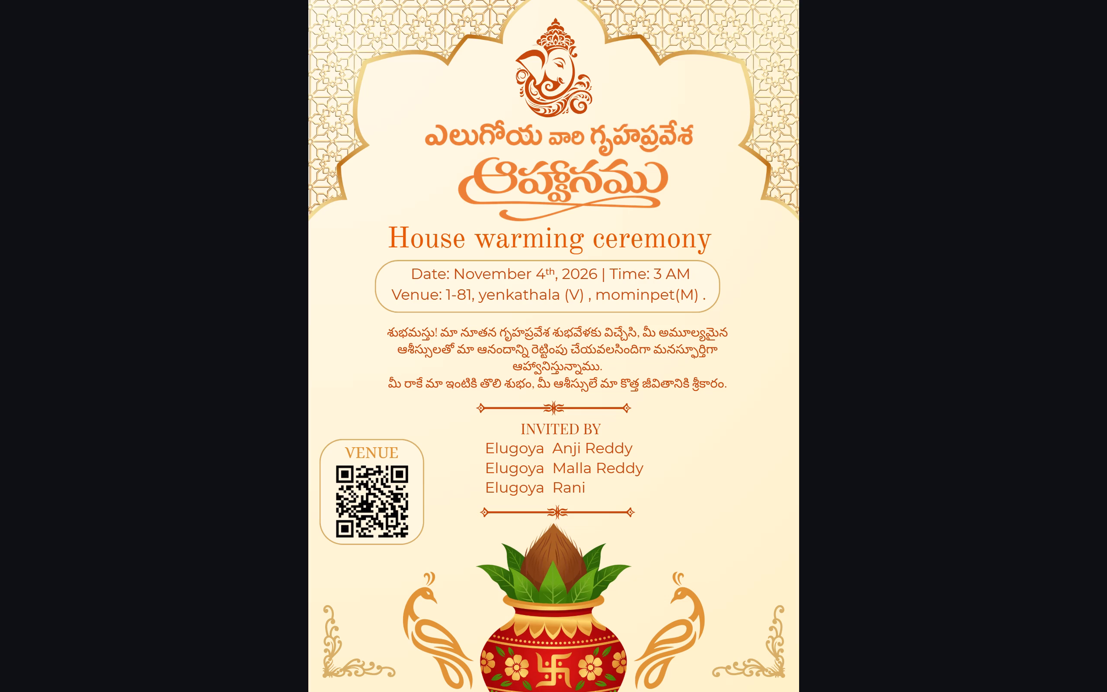
right_click(903, 207)
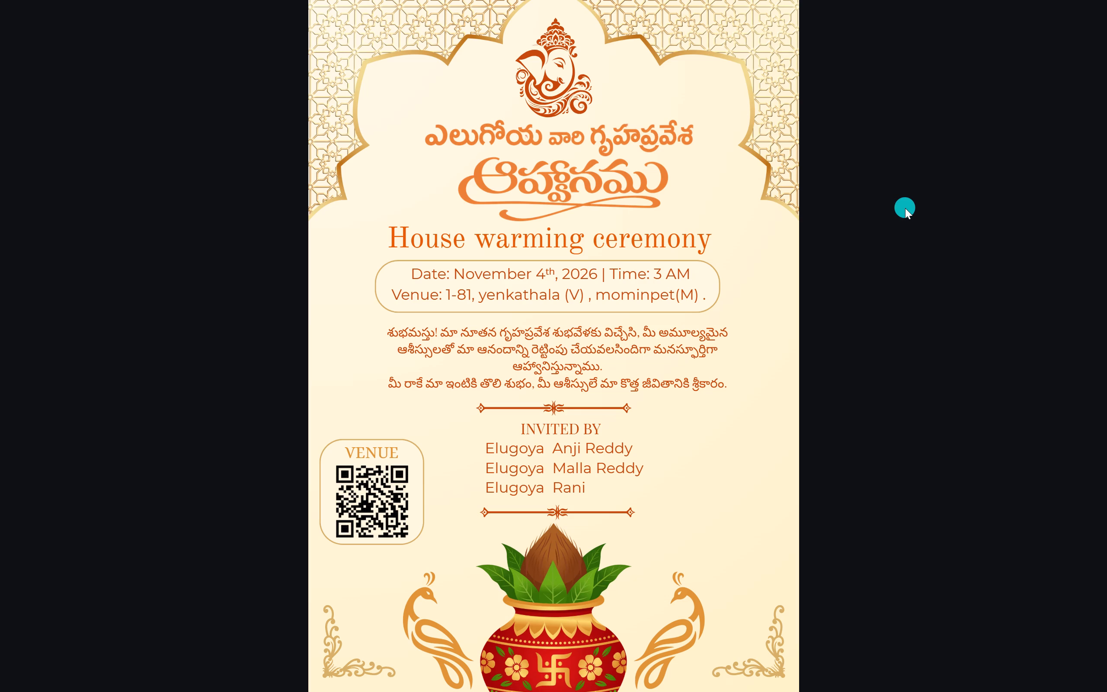
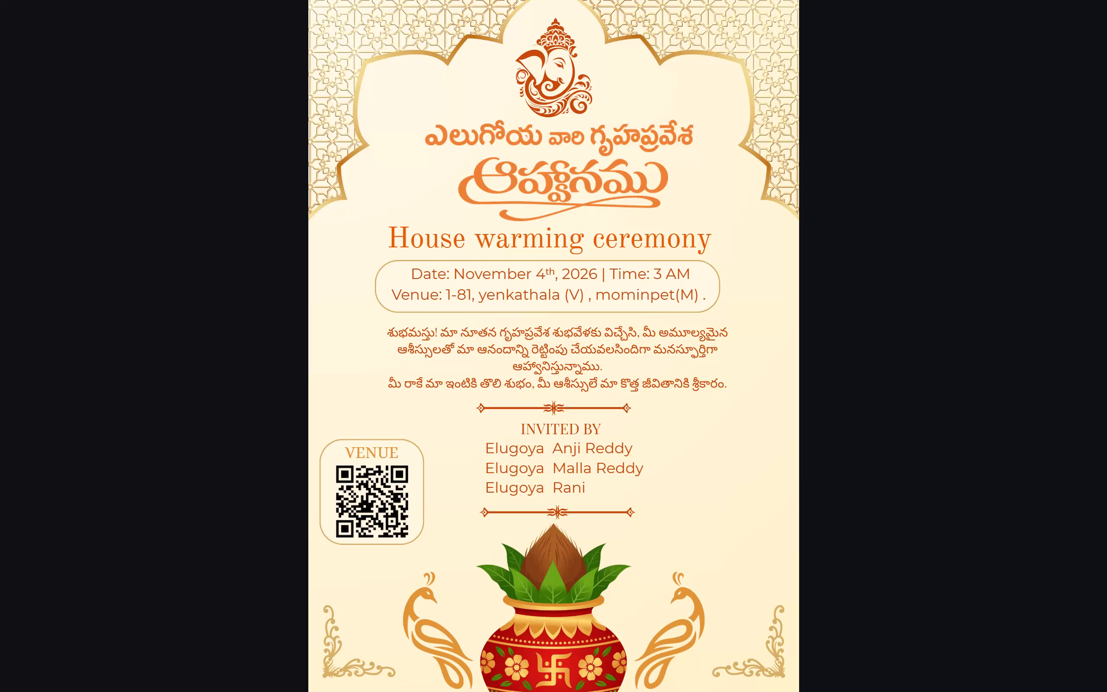
Exit the full-screen preview of the invitation and clear the selection on the page.
key(Delete)
key(Escape)
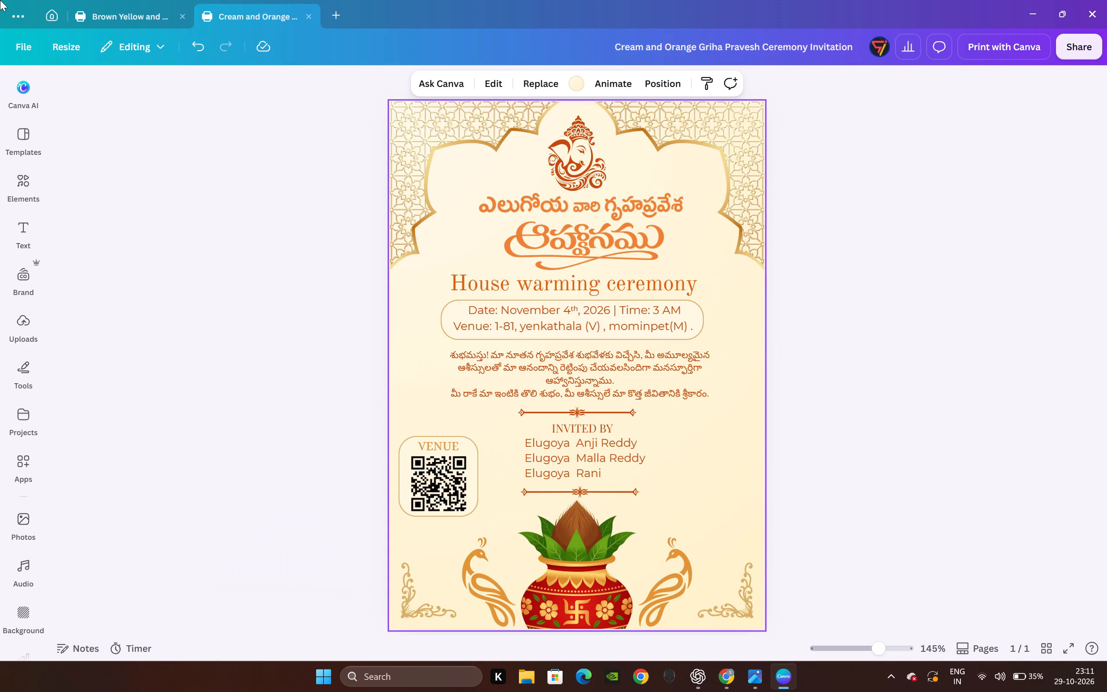
click(921, 252)
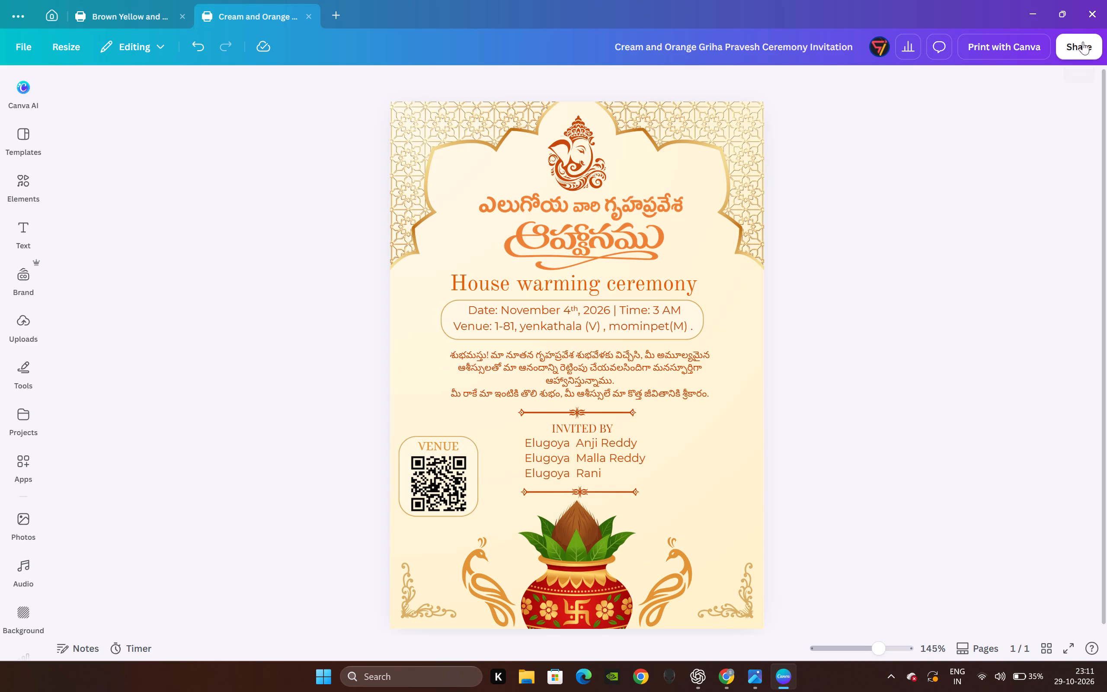
Rename the design as "House warming ceremony".
click(1083, 42)
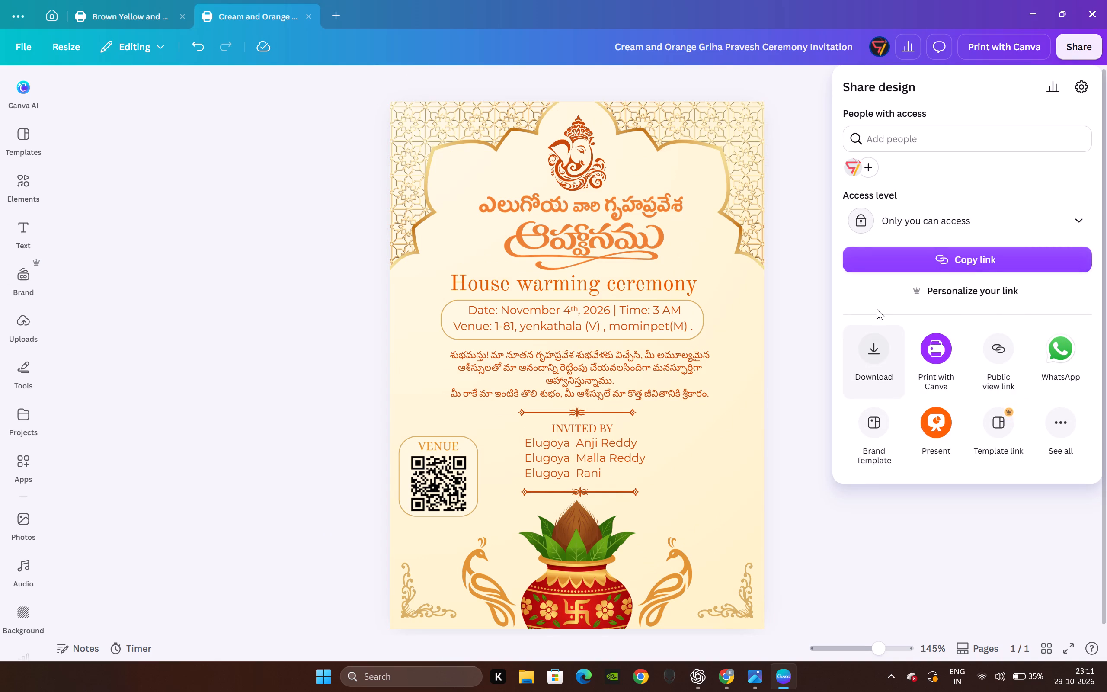
click(877, 309)
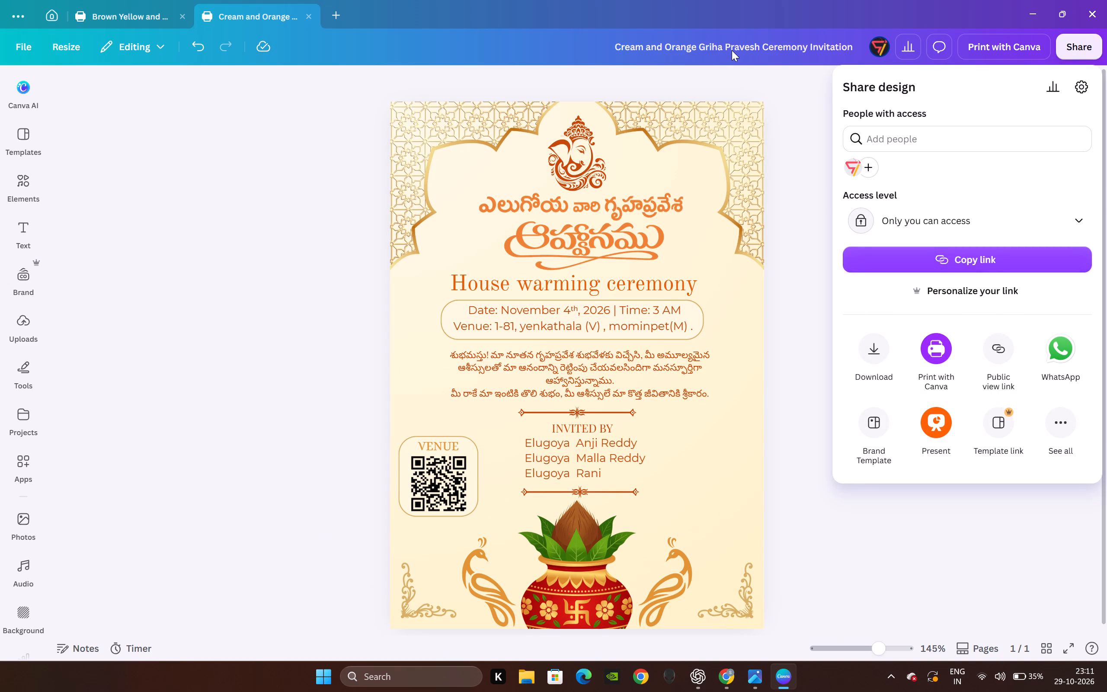
click(731, 43)
click(731, 43)
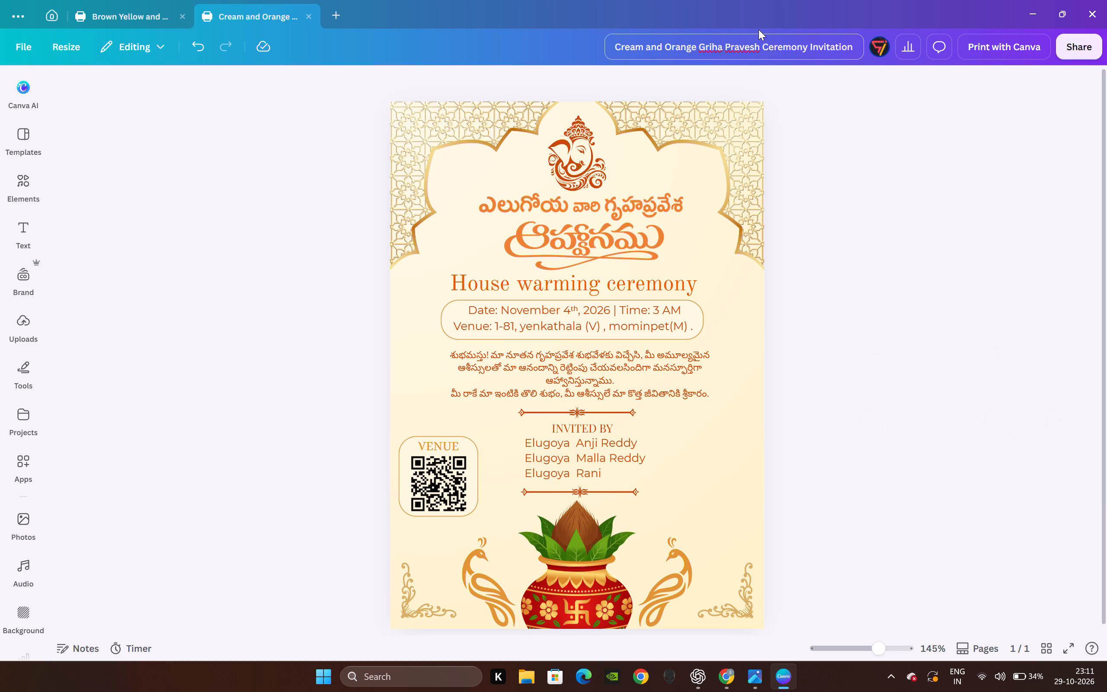
key(ctrl+a)
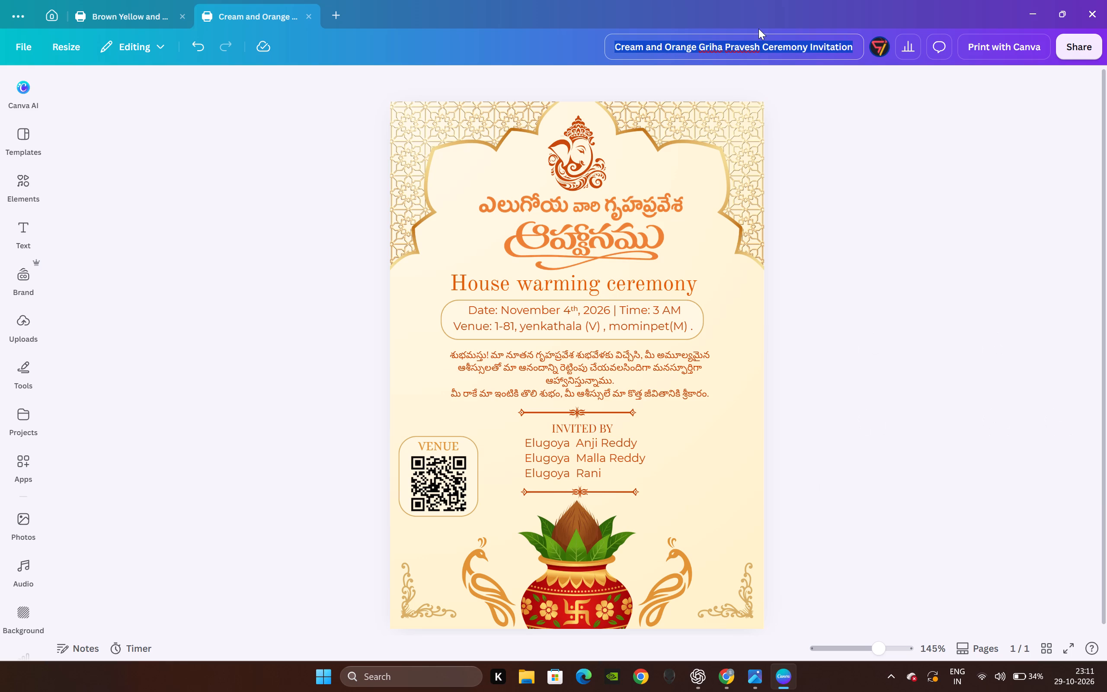
key(BackSpace)
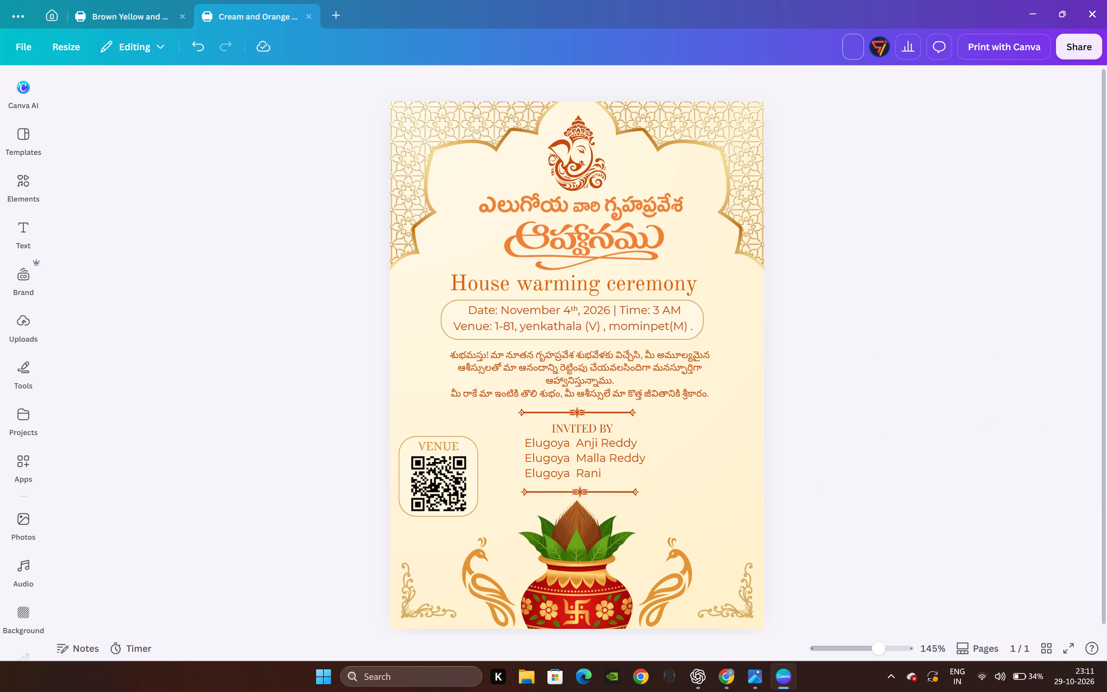
text(ous)
text(e warming ceremony)
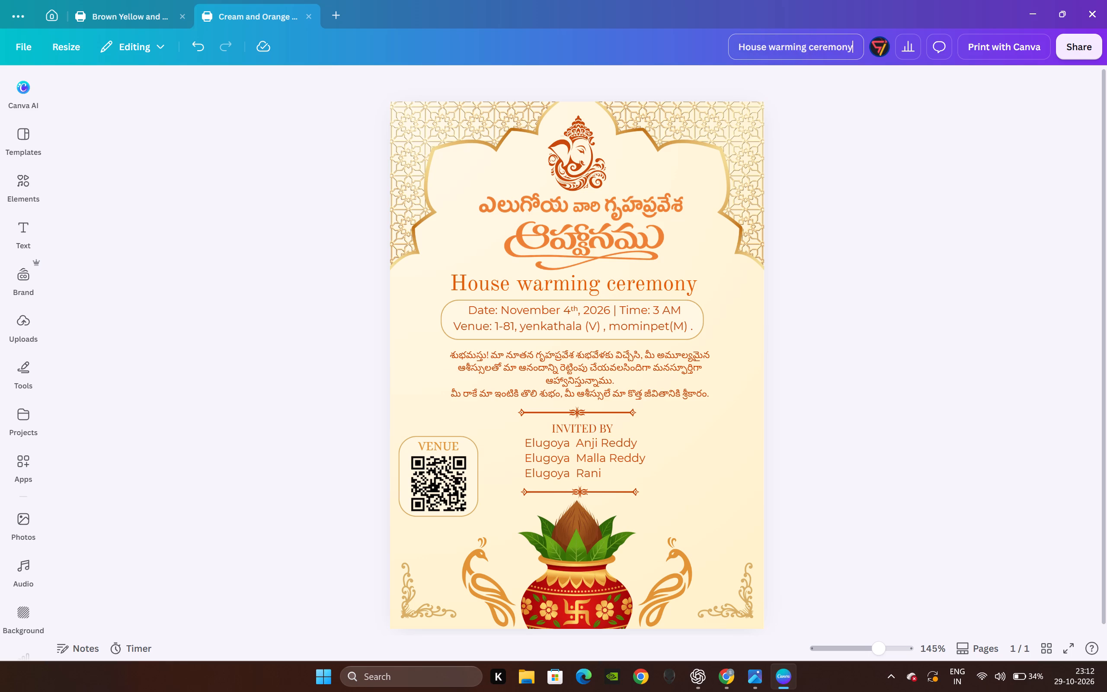
key(space)
click(758, 29)
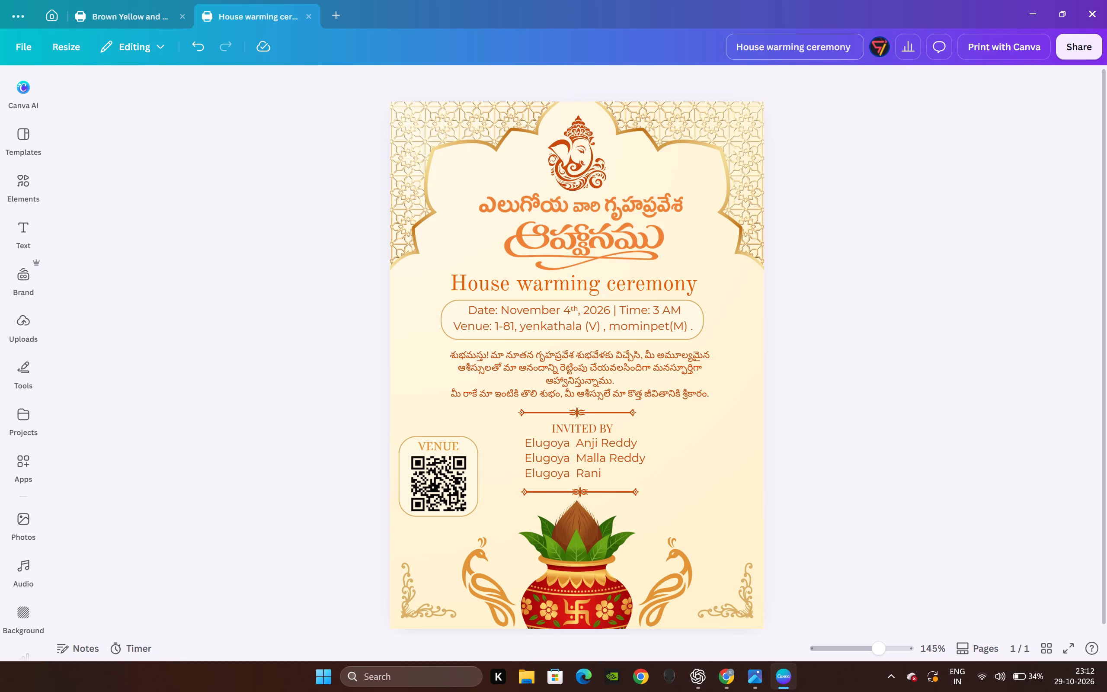
Download the invitation as a high-quality PNG at size multiplier 3.125, giving 3,875 × 5,463 px.
click(1080, 58)
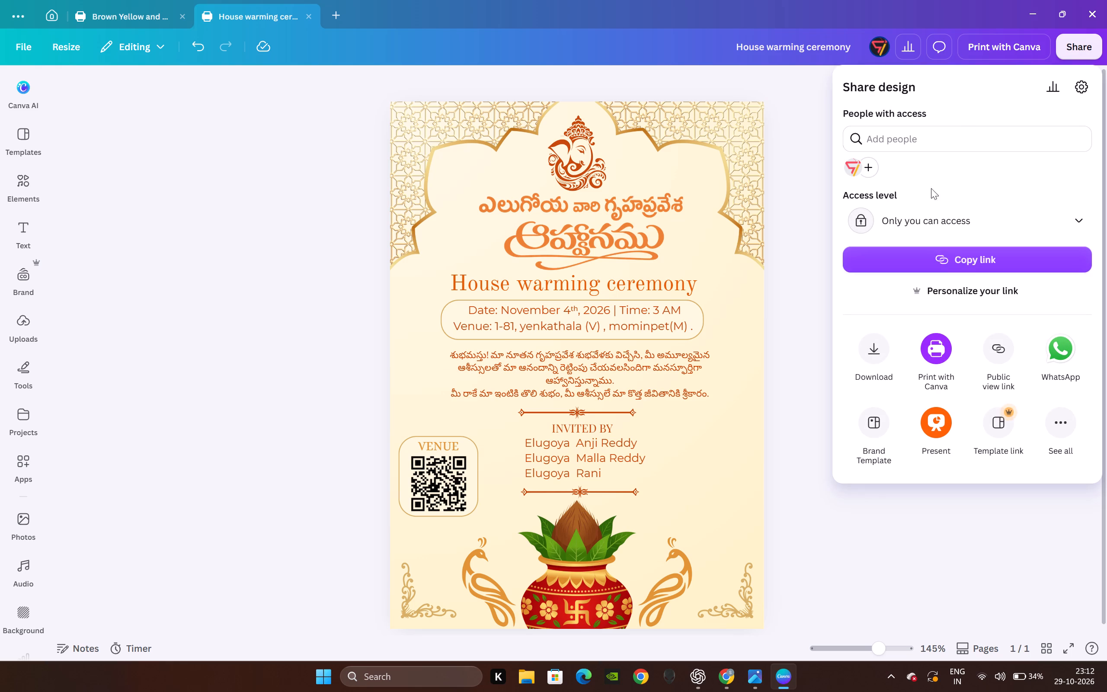
click(887, 348)
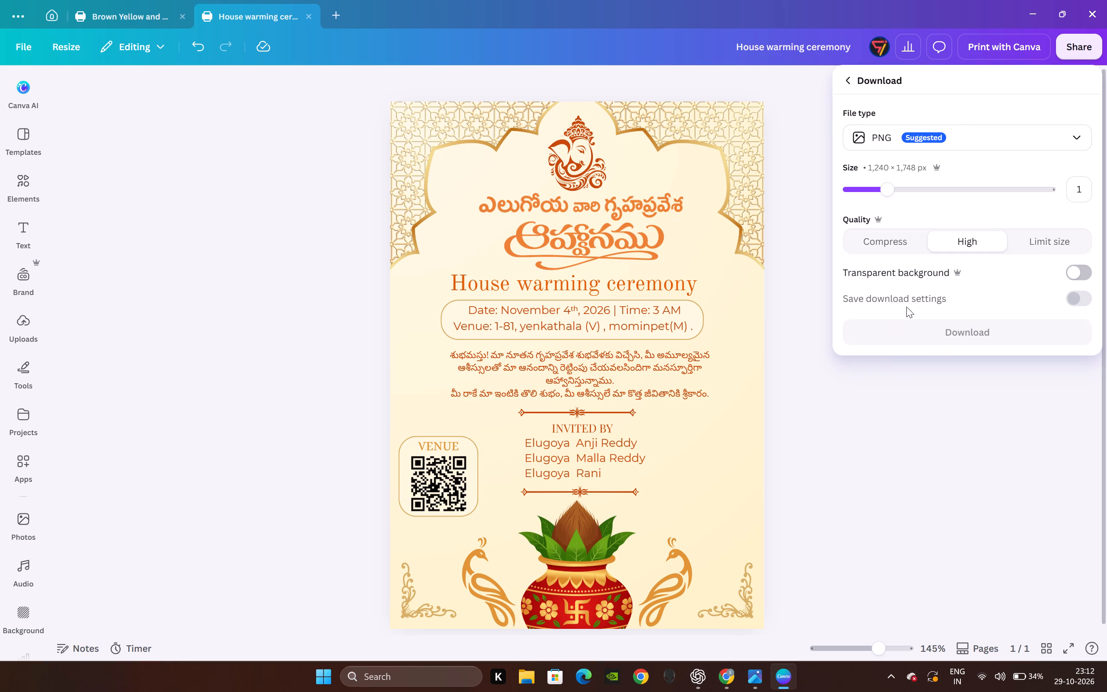
drag(887, 191, 1106, 157)
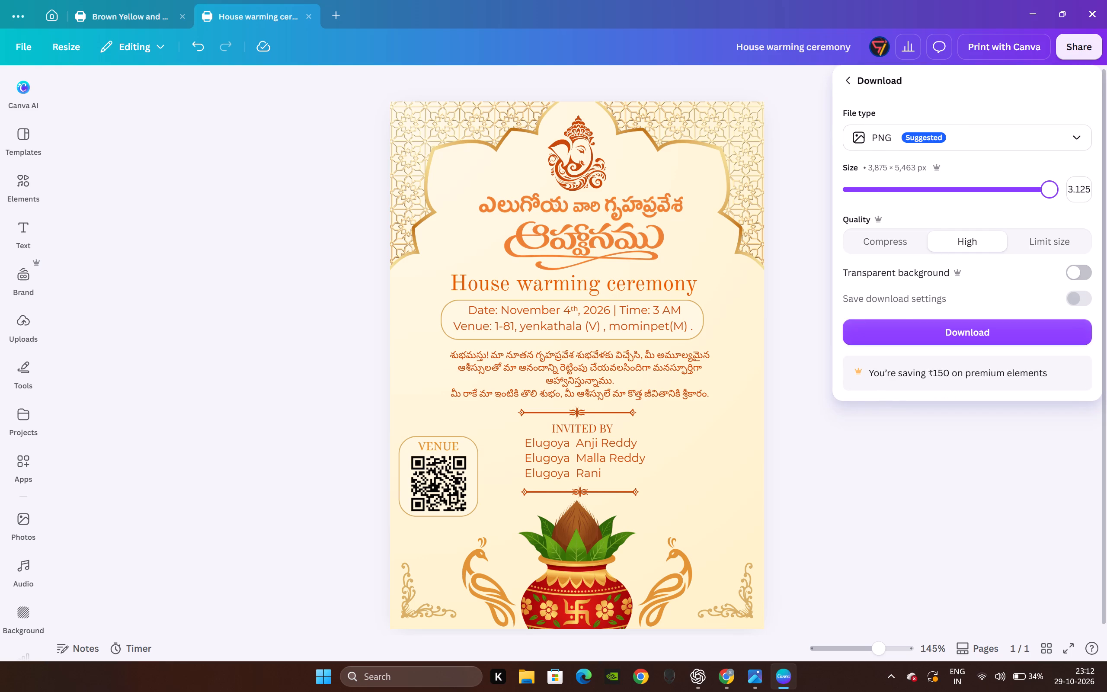
drag(1106, 157, 1106, 153)
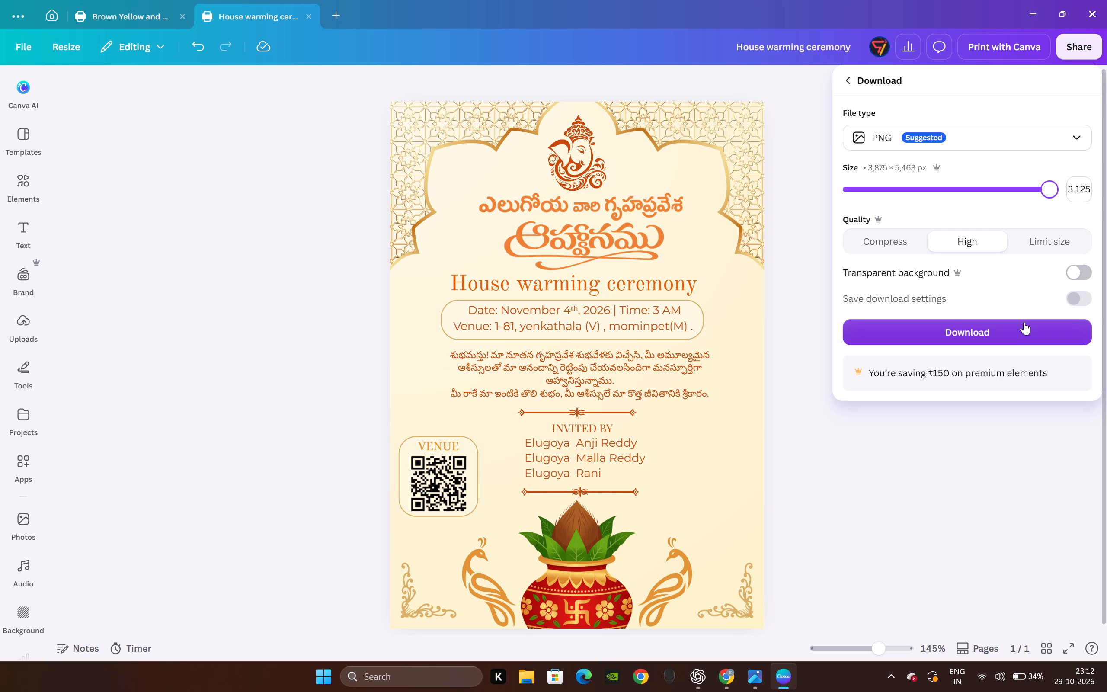
click(1024, 322)
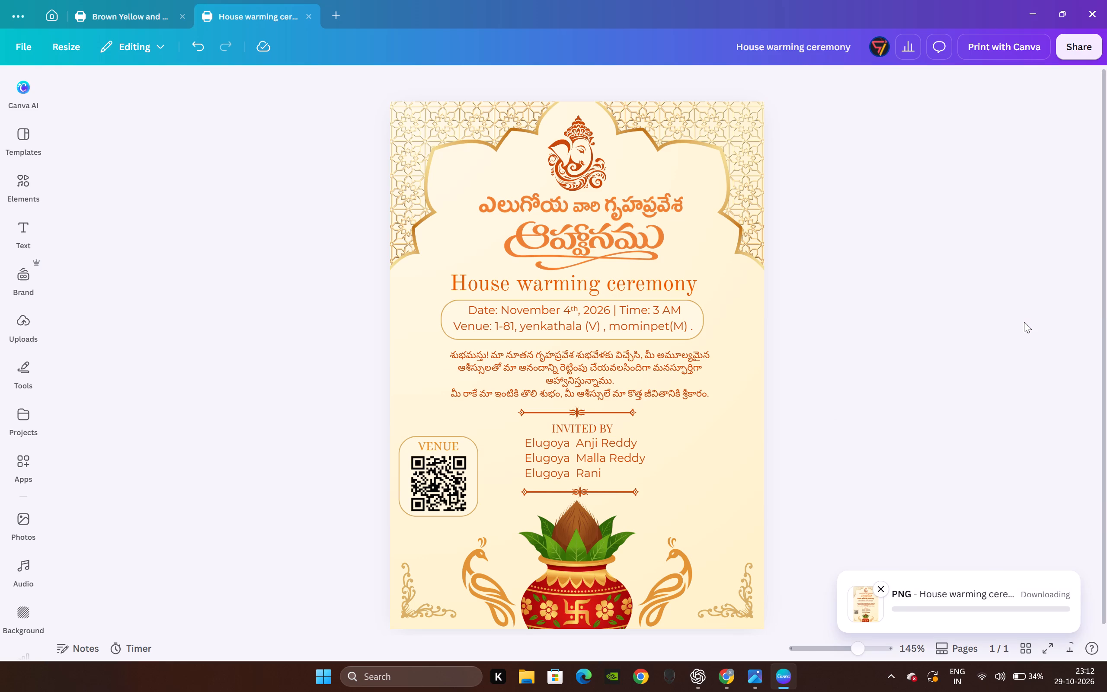
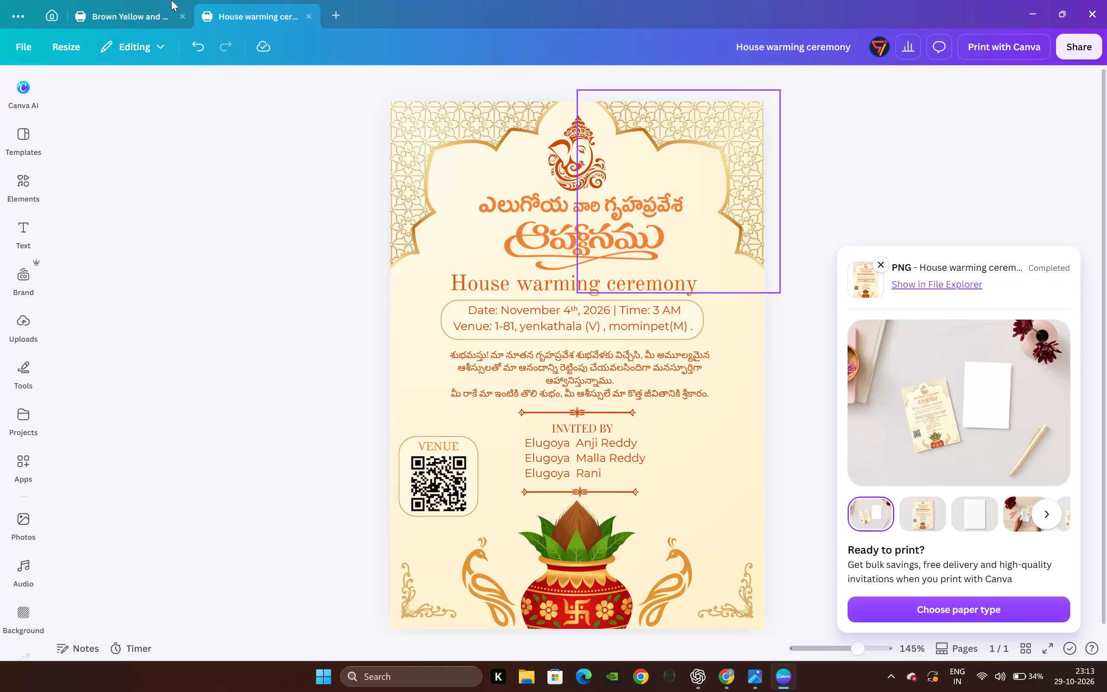
In the open Brown Yellow and Green design, shorten the title to "Traditional Griha Pravesh Invitation".
click(129, 17)
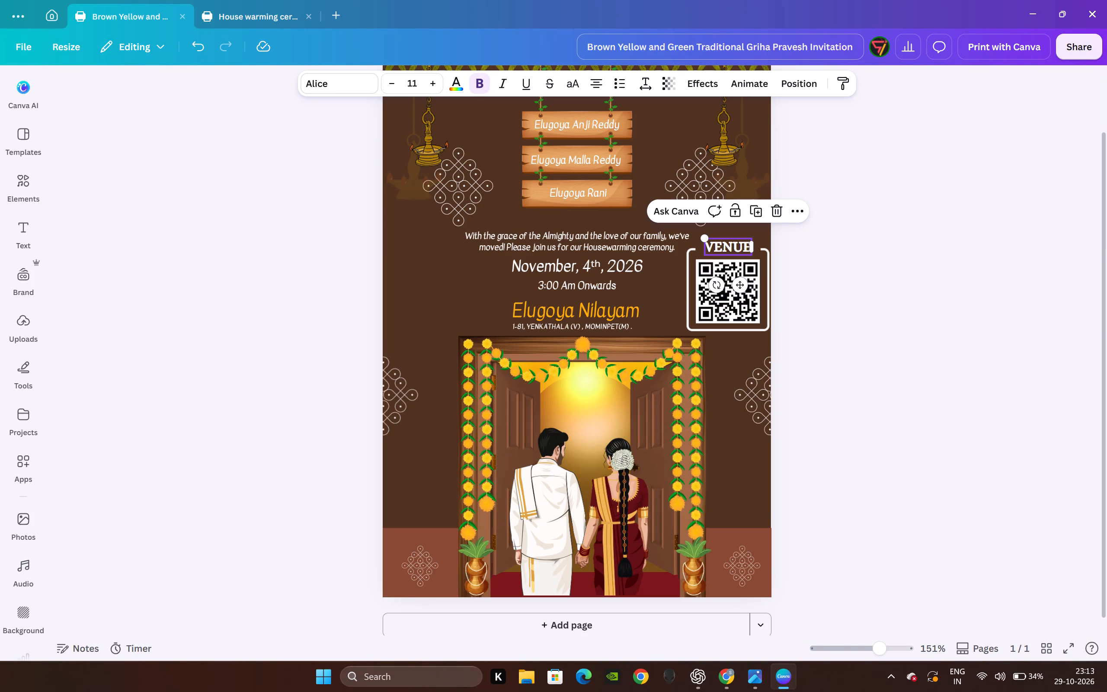
drag(694, 47, 573, 47)
key(BackSpace)
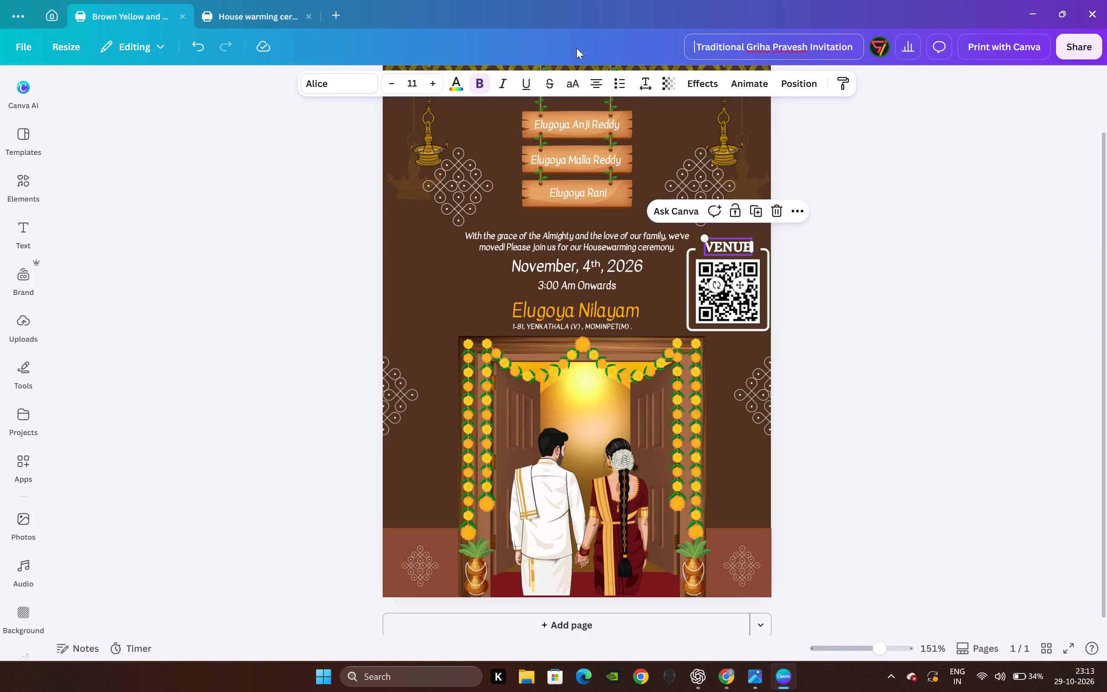
click(1011, 116)
Download the Traditional Griha Pravesh Invitation as a high-quality PNG at the maximum size multiplier.
click(1062, 45)
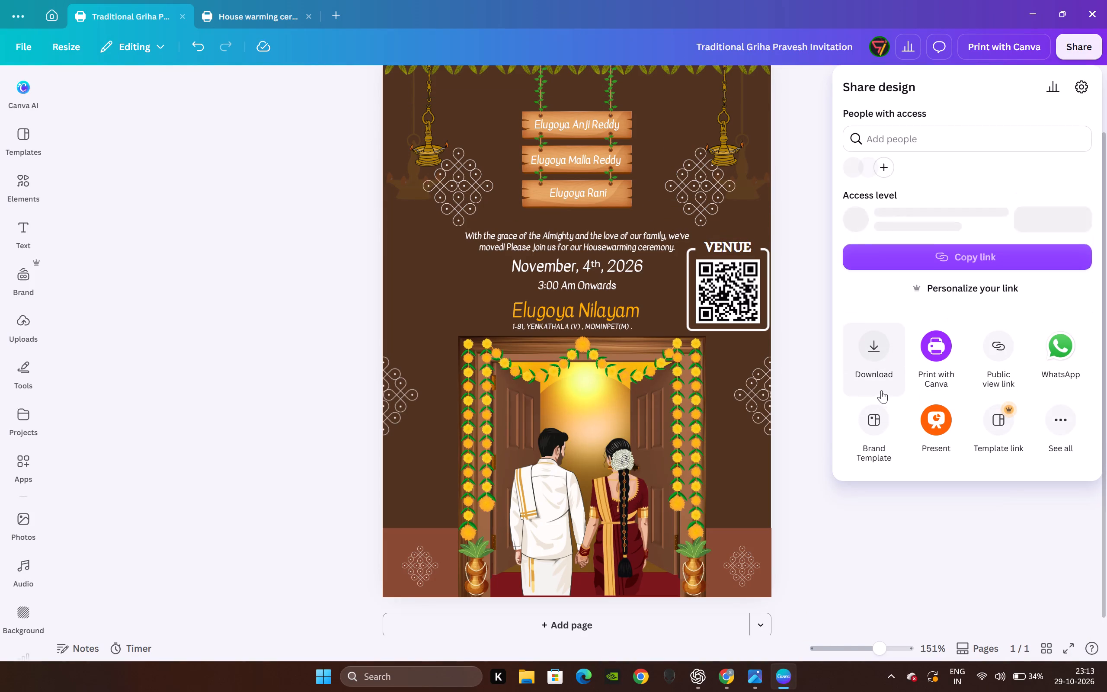
click(876, 342)
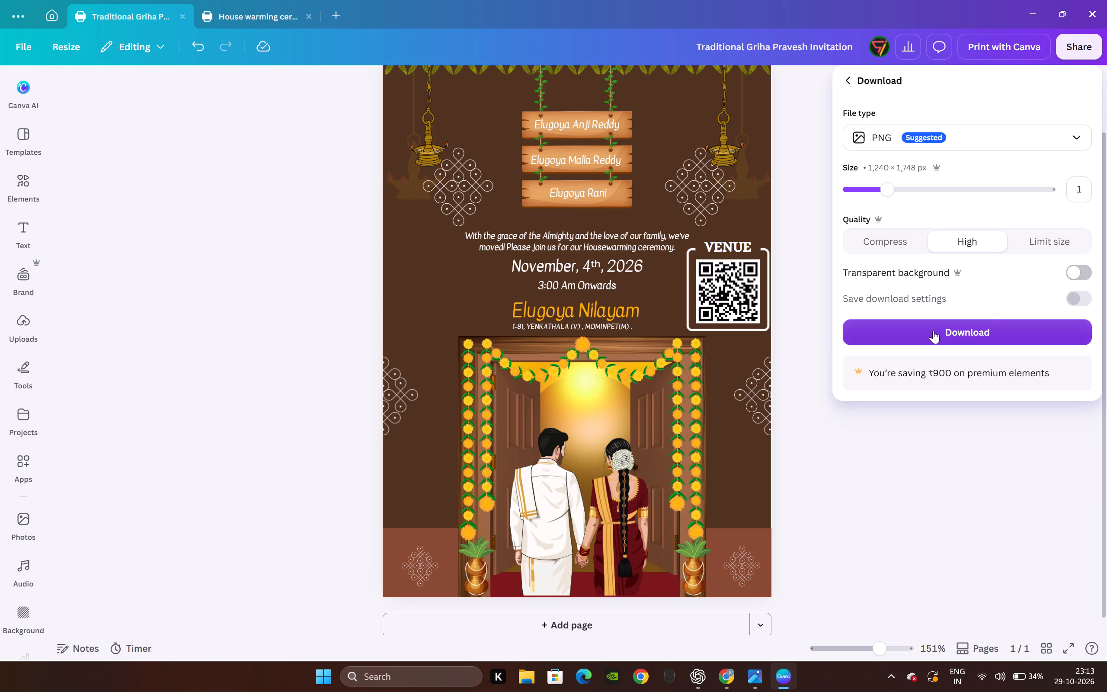
drag(885, 191, 1106, 197)
click(977, 322)
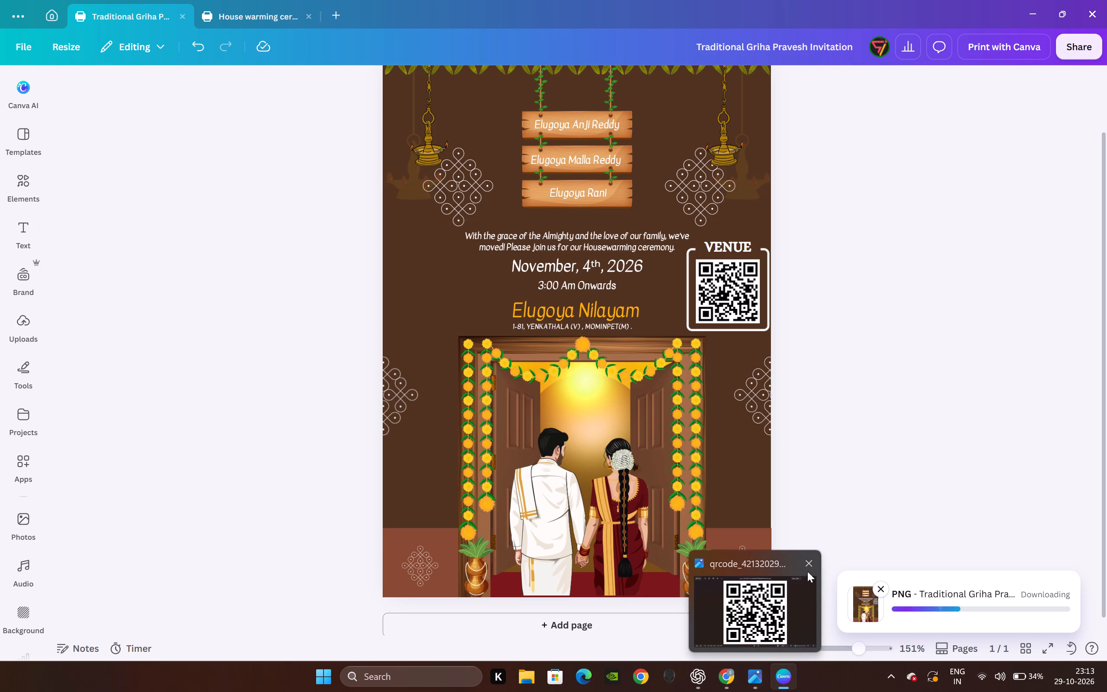
Close the open QR code image window.
click(810, 563)
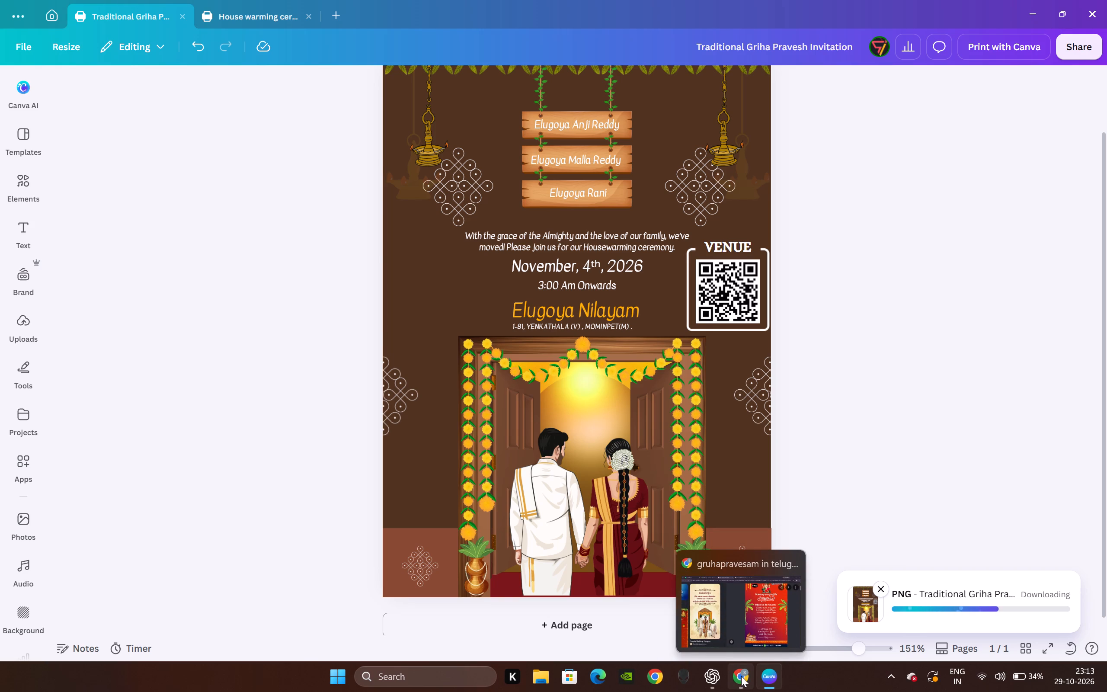
Switch to Chrome and close the "gruhapravesam in telugu" image search page.
click(741, 676)
click(478, 14)
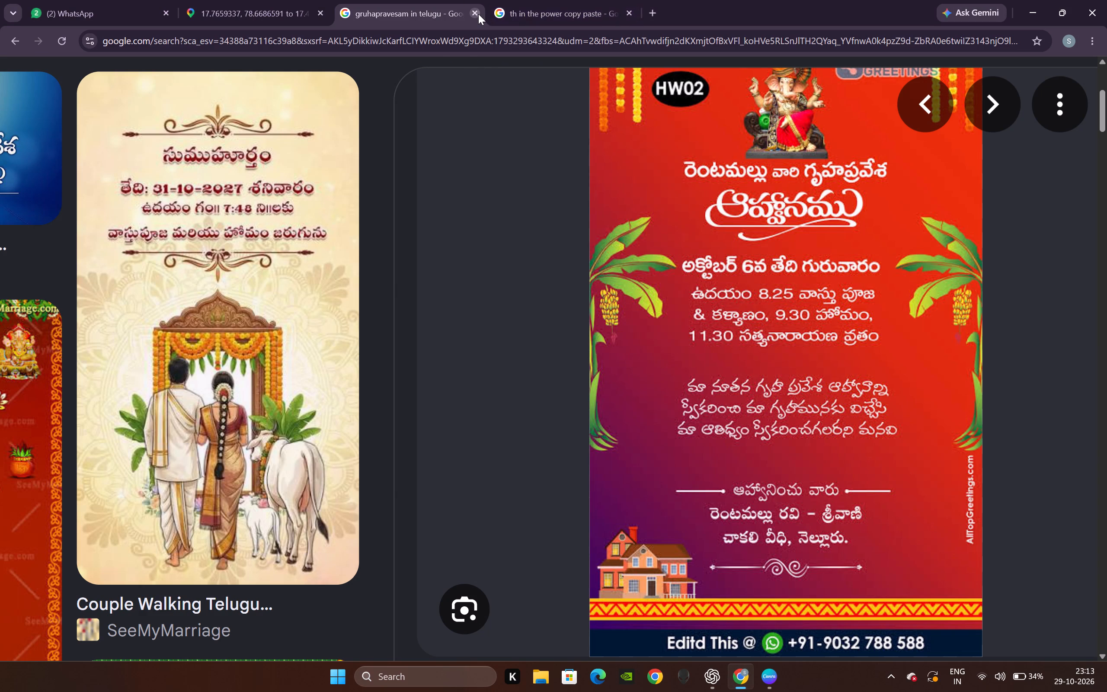
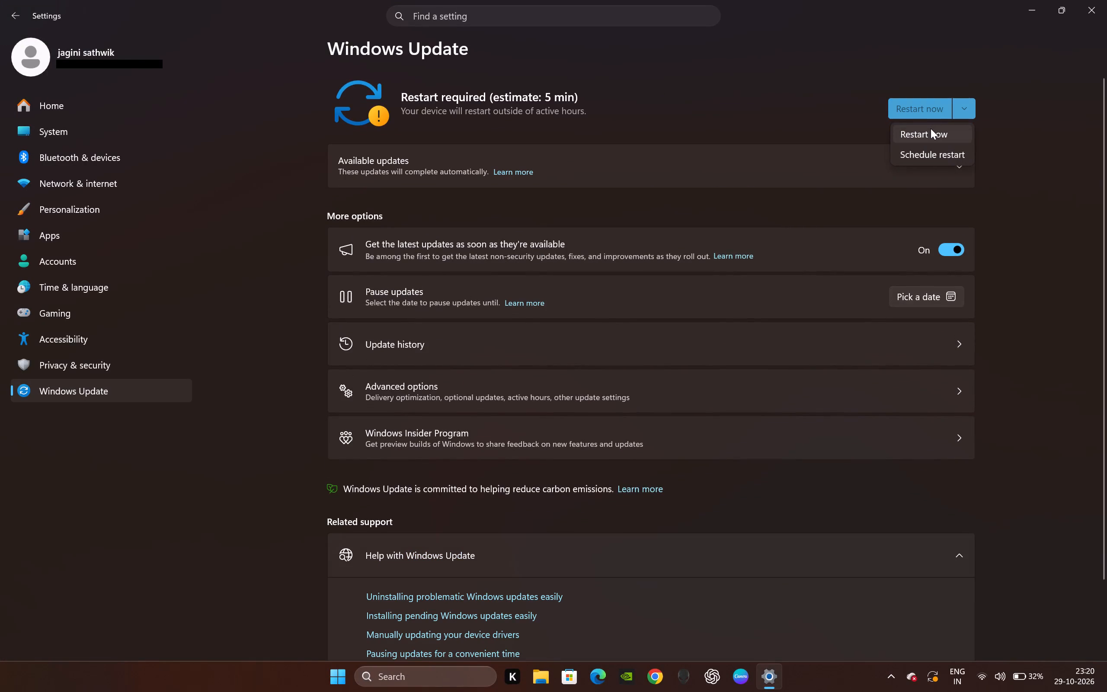
Restart the computer immediately to complete the pending Windows updates.
click(931, 128)
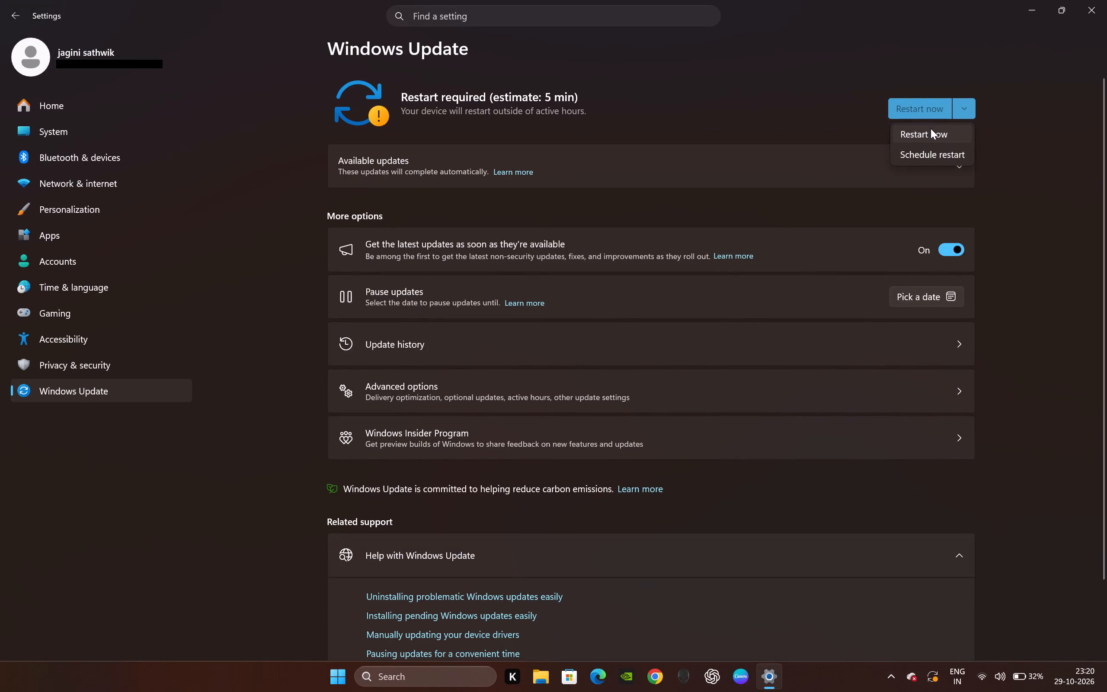